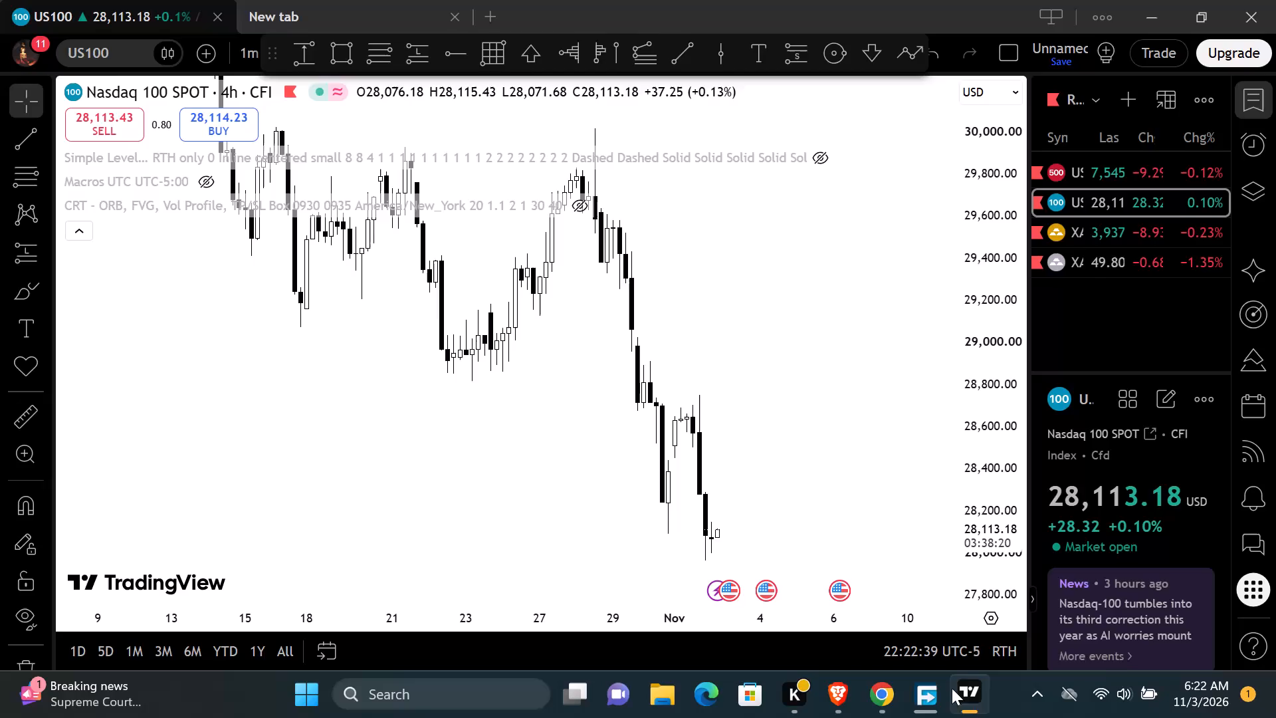
Collapse the indicator legend on the chart and switch the charted symbol to gold (XAUUSD).
{"action": "scroll", "coordinate": [568, 320], "scroll_direction": "up", "scroll_amount": 1}
{"action": "left_click_drag", "start_coordinate": [767, 285], "coordinate": [730, 239]}
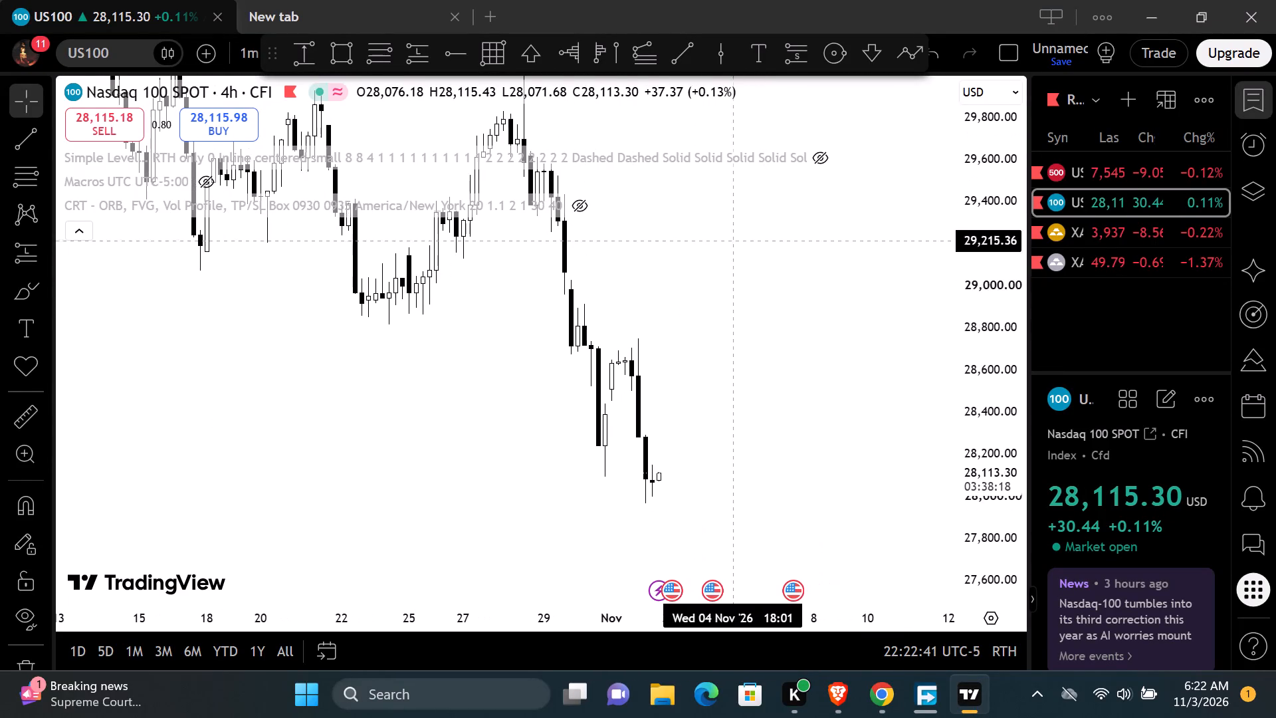
{"action": "left_click_drag", "start_coordinate": [730, 239], "coordinate": [730, 240]}
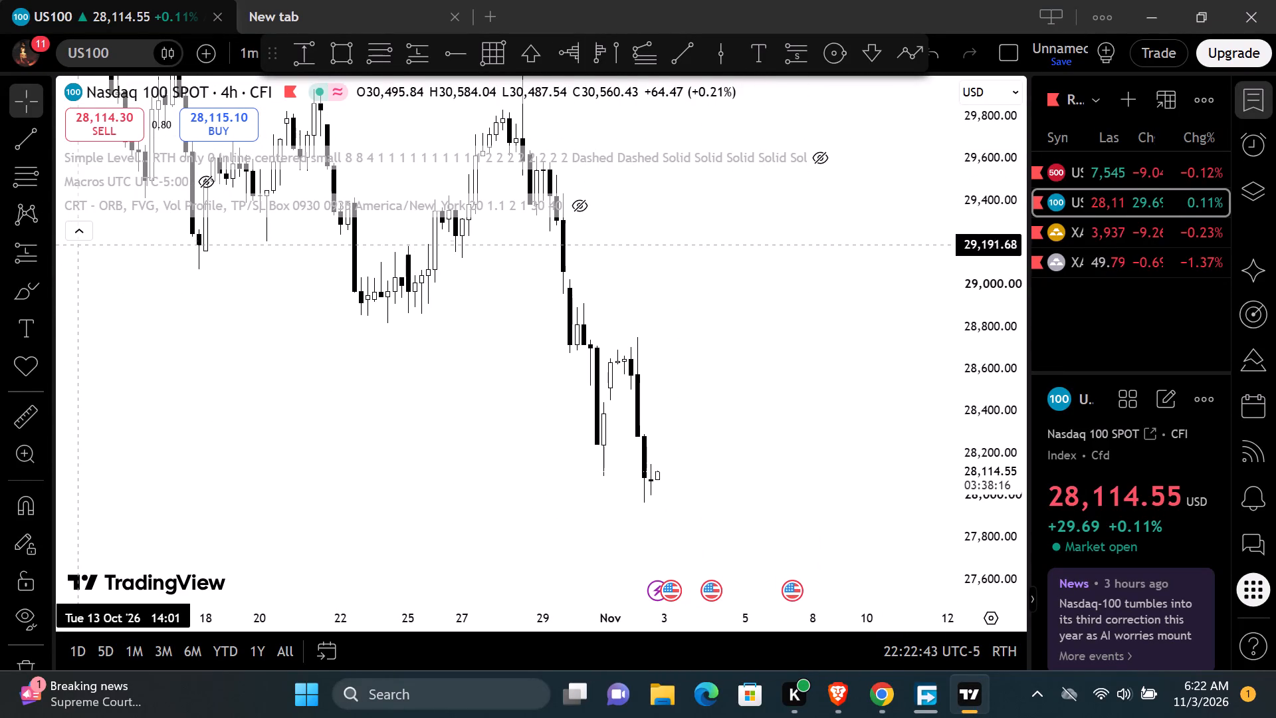
{"action": "left_click", "coordinate": [80, 233]}
{"action": "left_click", "coordinate": [1066, 221]}
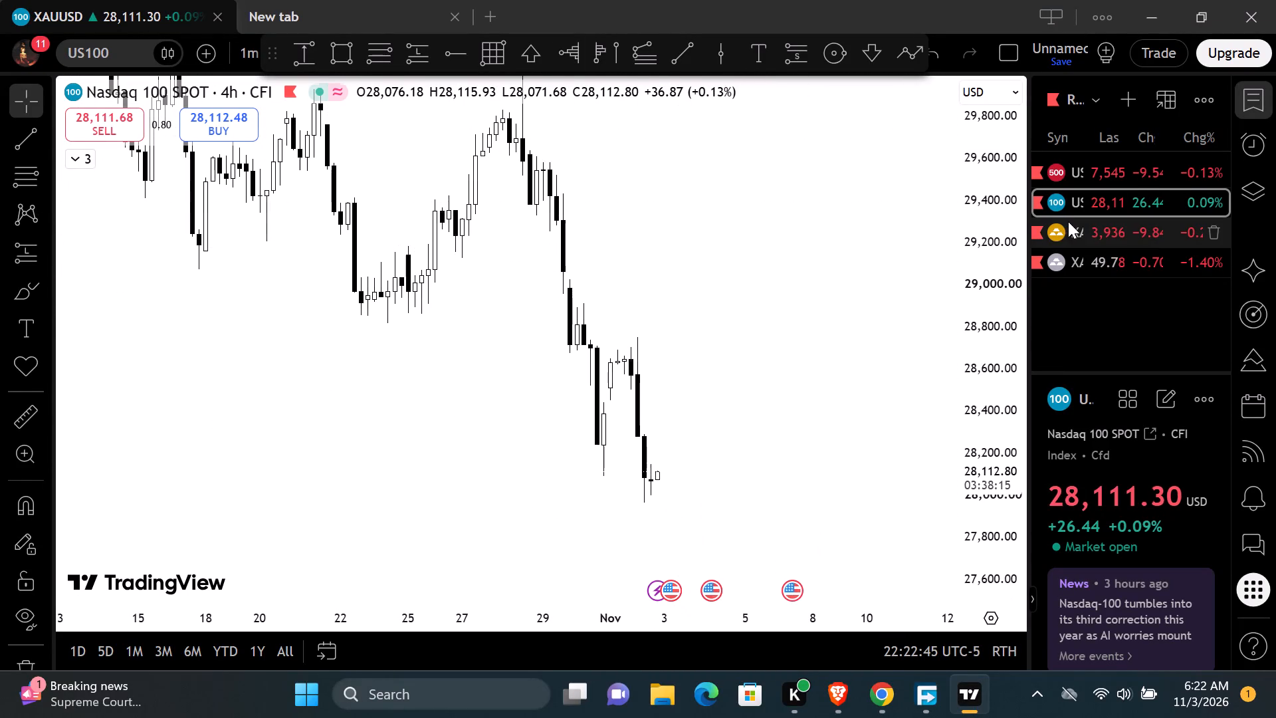
Draw a horizontal ray at about 3,966.123 from the lower wick of the candle just before the large 30 Oct drop.
{"action": "left_click_drag", "start_coordinate": [623, 354], "coordinate": [707, 219]}
{"action": "scroll", "coordinate": [467, 330], "scroll_direction": "up", "scroll_amount": 5}
{"action": "left_click_drag", "start_coordinate": [593, 242], "coordinate": [617, 259]}
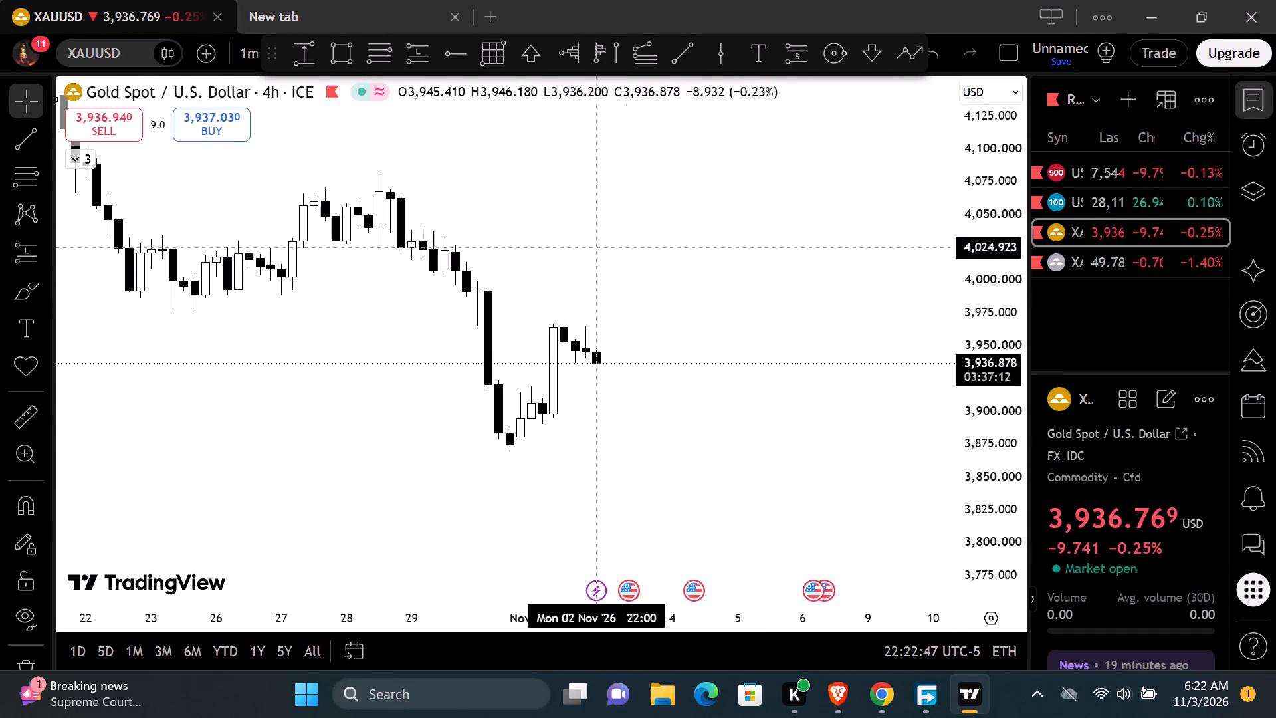
{"action": "left_click_drag", "start_coordinate": [617, 259], "coordinate": [713, 310]}
{"action": "left_click_drag", "start_coordinate": [983, 542], "coordinate": [942, 346]}
{"action": "scroll", "coordinate": [677, 332], "scroll_direction": "up", "scroll_amount": 4}
{"action": "left_click_drag", "start_coordinate": [683, 348], "coordinate": [687, 245]}
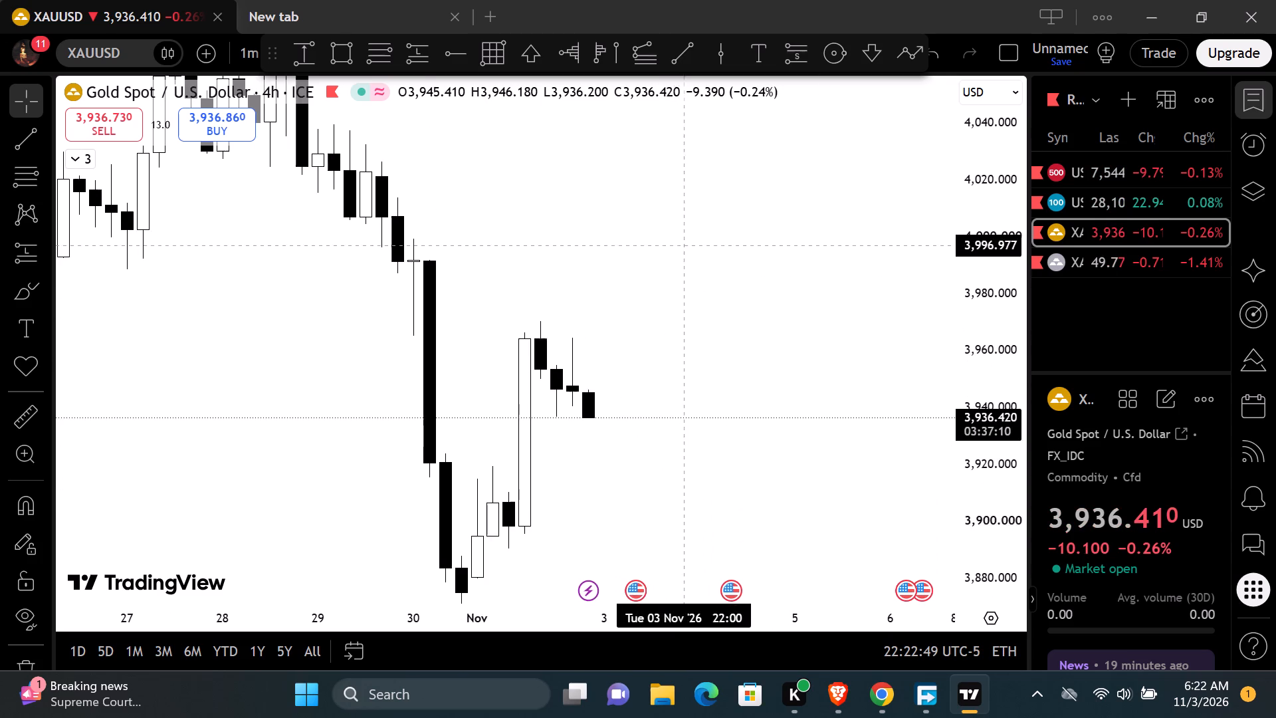
{"action": "left_click", "coordinate": [464, 44]}
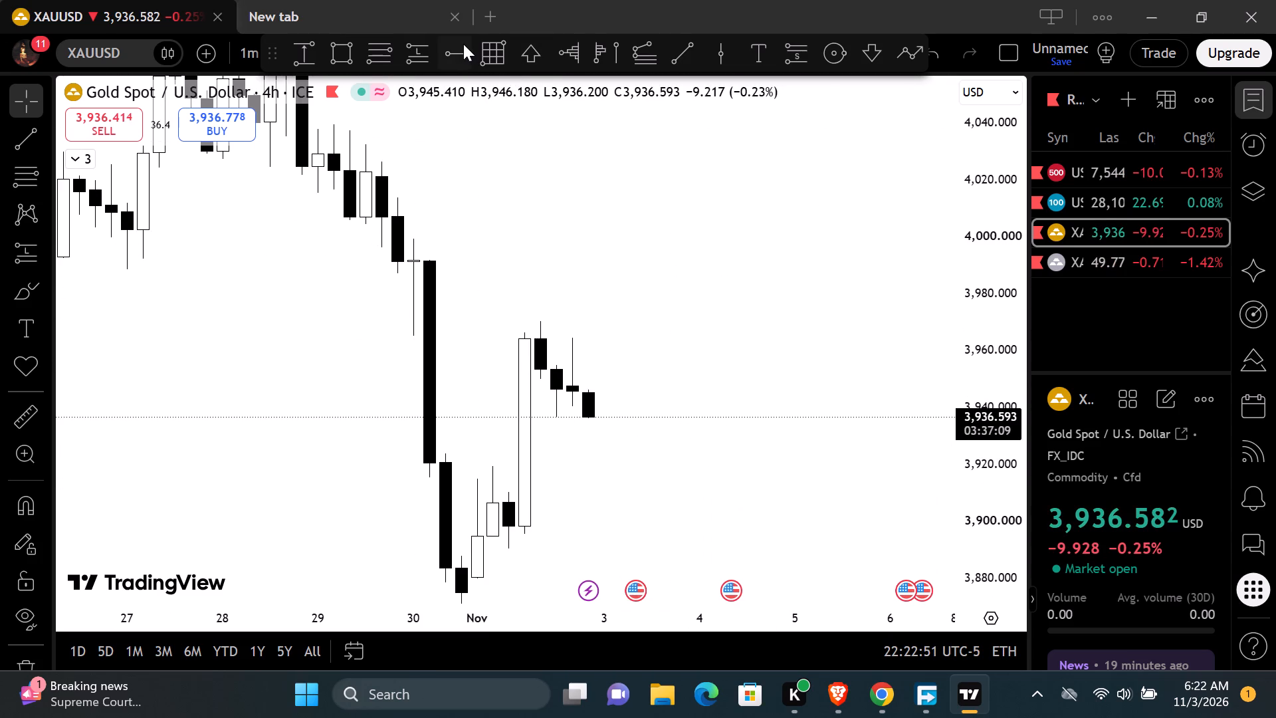
{"action": "left_click", "coordinate": [414, 333]}
{"action": "left_click", "coordinate": [675, 267]}
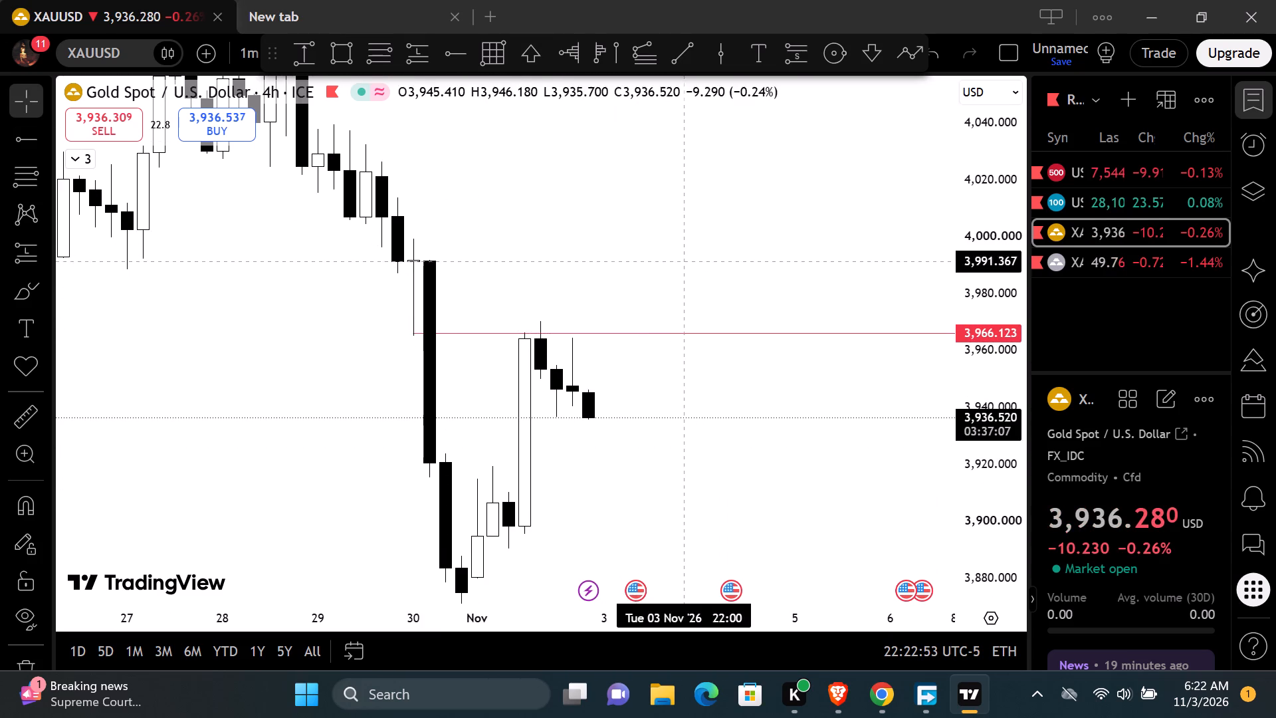
Draw a horizontal ray from the 27 Oct 02:00 candle's low and adjust it to about 3,988.563.
{"action": "scroll", "coordinate": [702, 261], "scroll_direction": "down", "scroll_amount": 5}
{"action": "left_click_drag", "start_coordinate": [756, 255], "coordinate": [768, 407]}
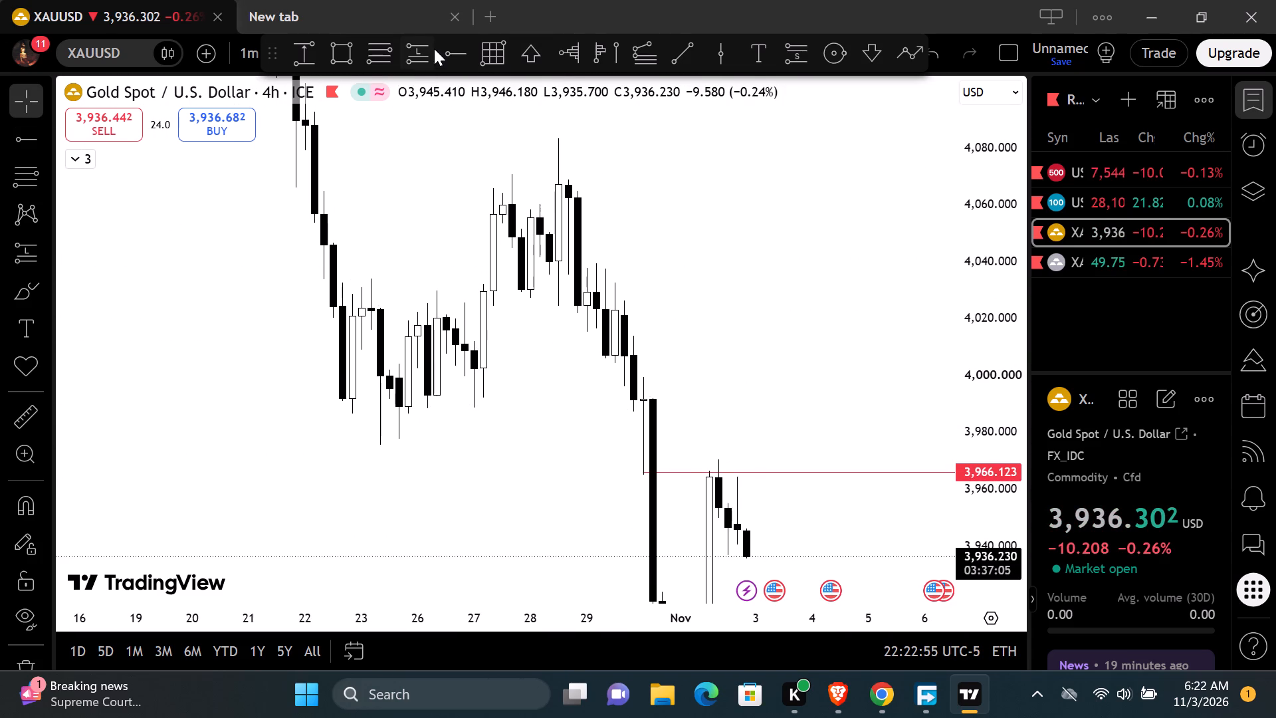
{"action": "left_click", "coordinate": [447, 42]}
{"action": "left_click", "coordinate": [475, 413]}
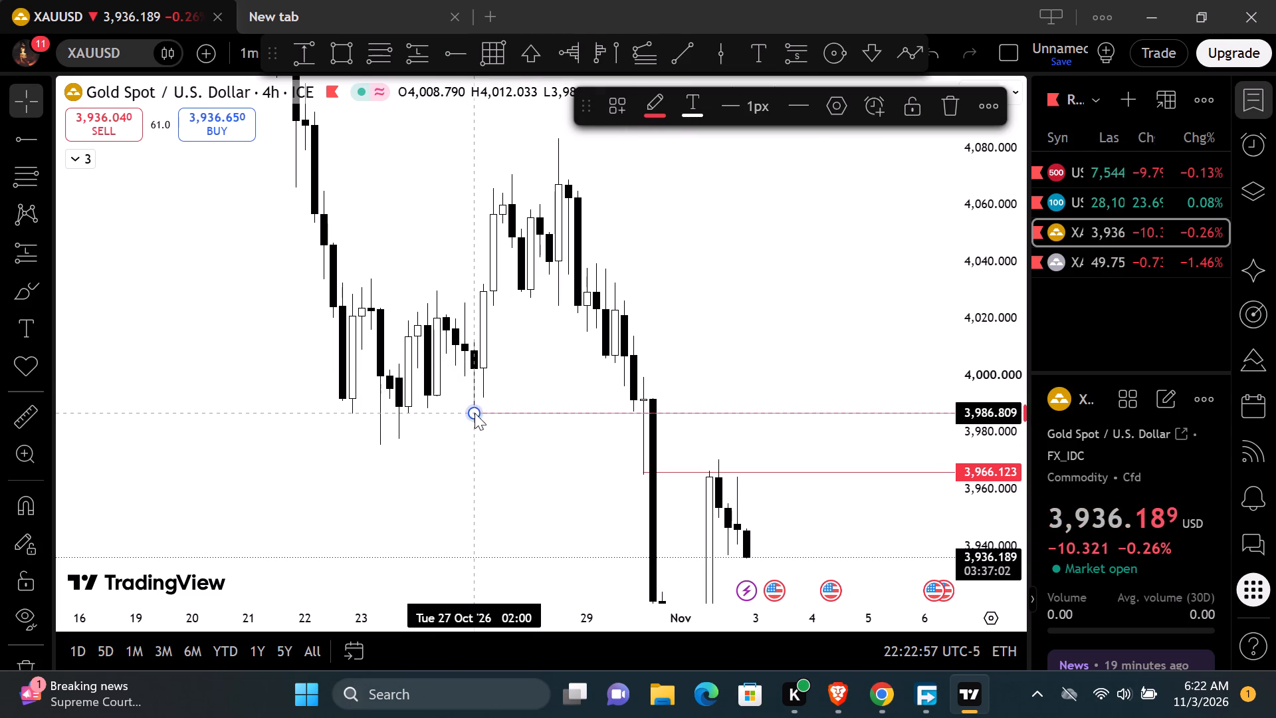
{"action": "left_click", "coordinate": [770, 302]}
{"action": "scroll", "coordinate": [747, 320], "scroll_direction": "up", "scroll_amount": 3}
{"action": "left_click_drag", "start_coordinate": [613, 358], "coordinate": [798, 378]}
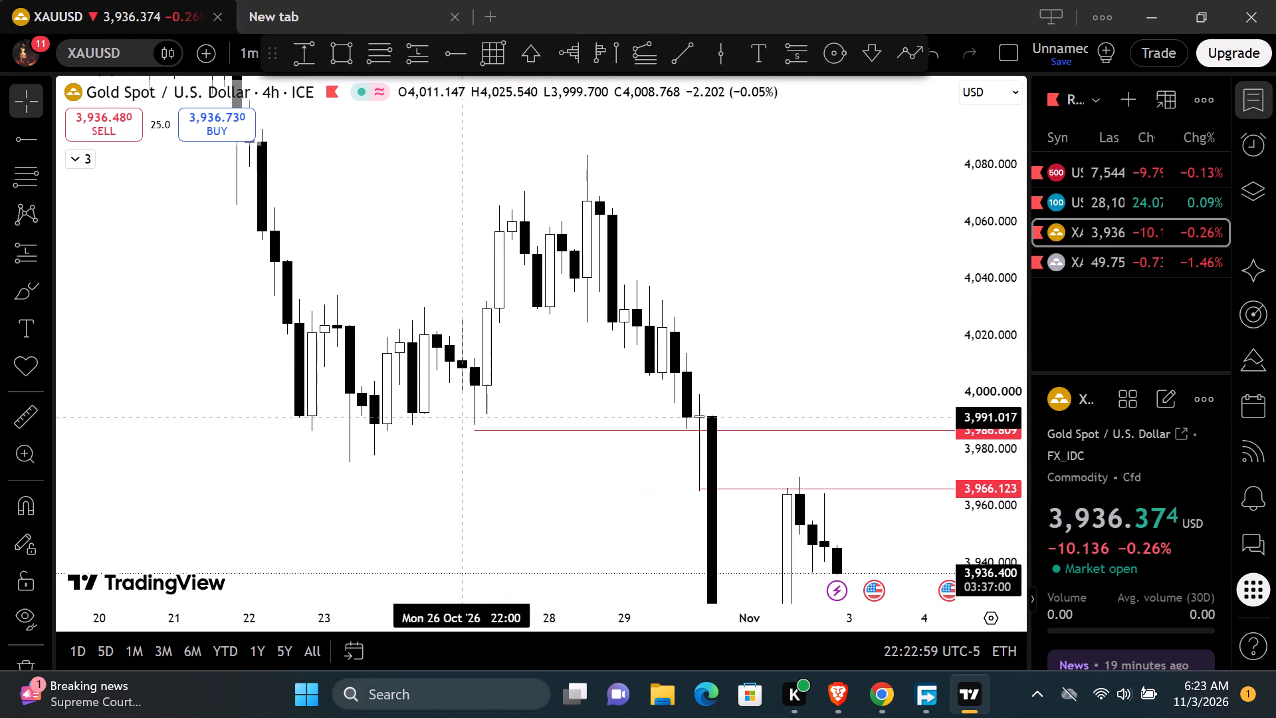
{"action": "left_click", "coordinate": [475, 427]}
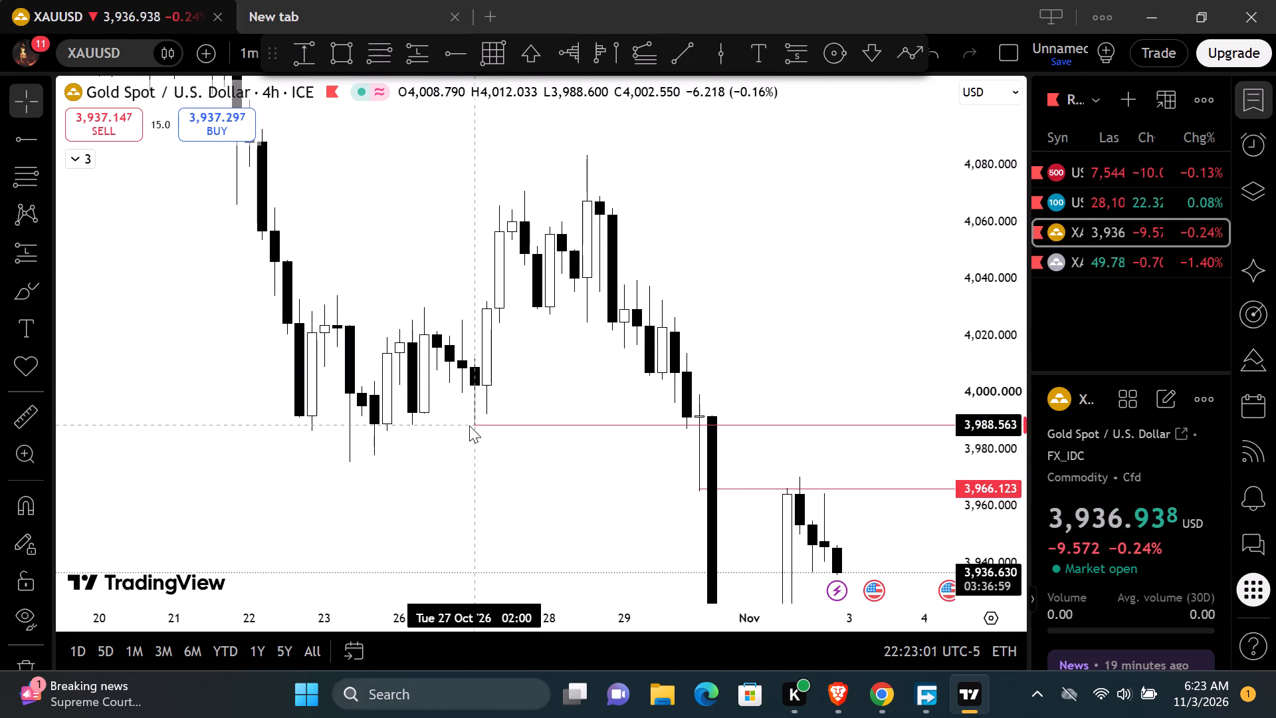
{"action": "left_click", "coordinate": [848, 276]}
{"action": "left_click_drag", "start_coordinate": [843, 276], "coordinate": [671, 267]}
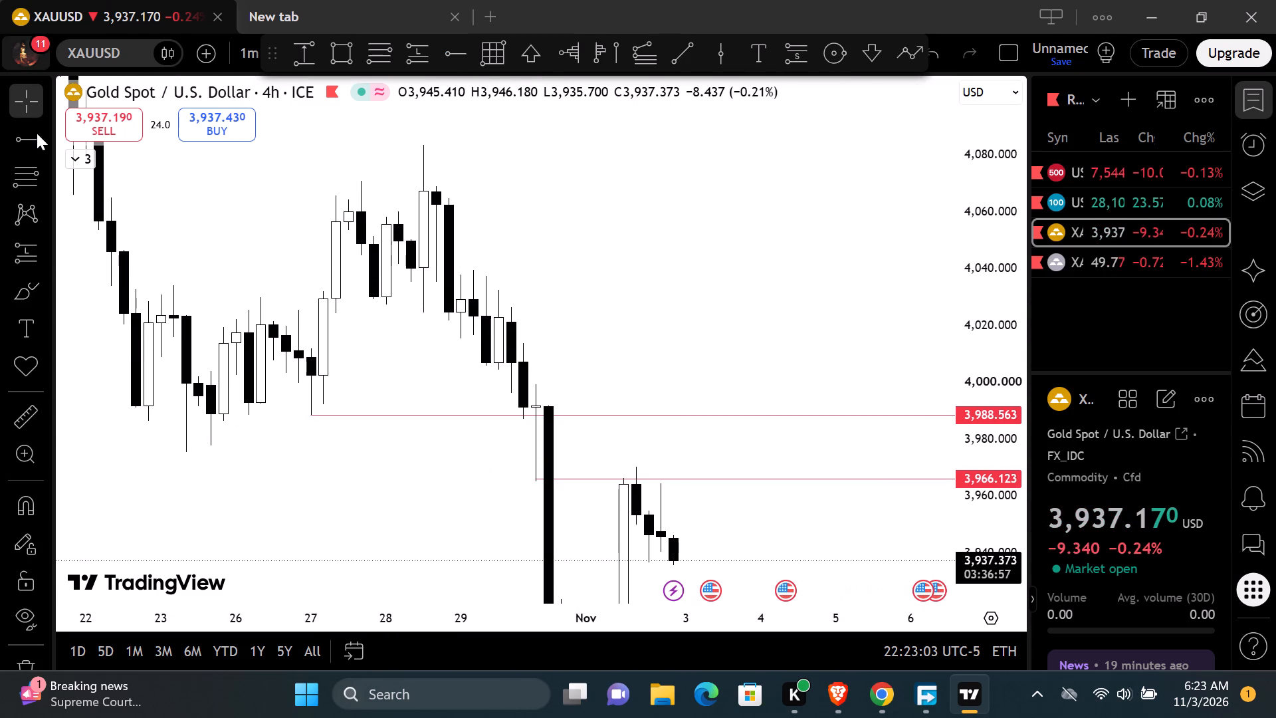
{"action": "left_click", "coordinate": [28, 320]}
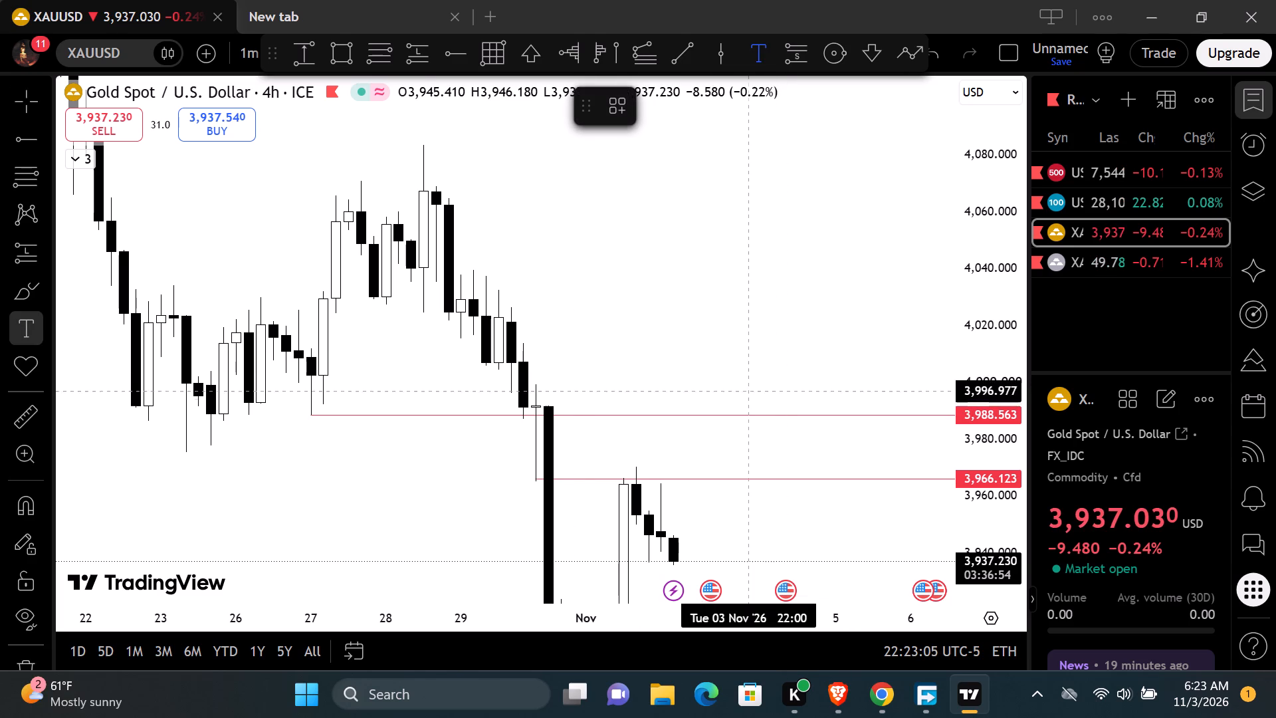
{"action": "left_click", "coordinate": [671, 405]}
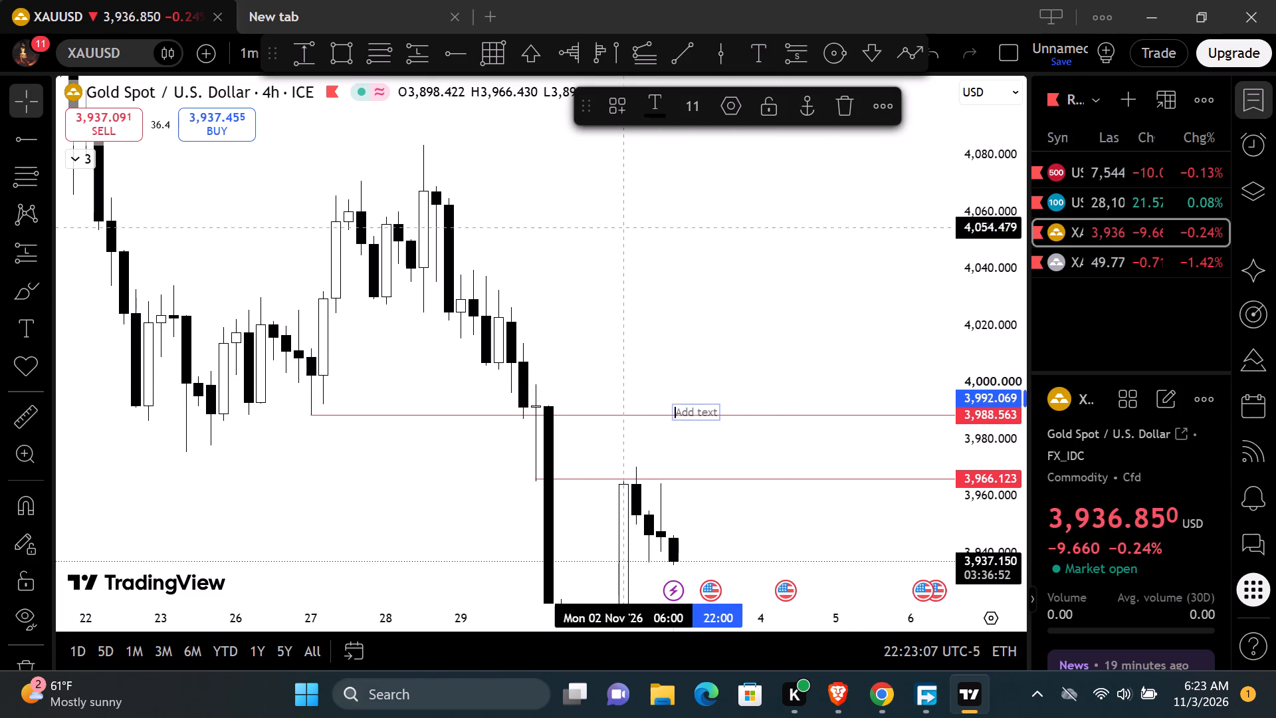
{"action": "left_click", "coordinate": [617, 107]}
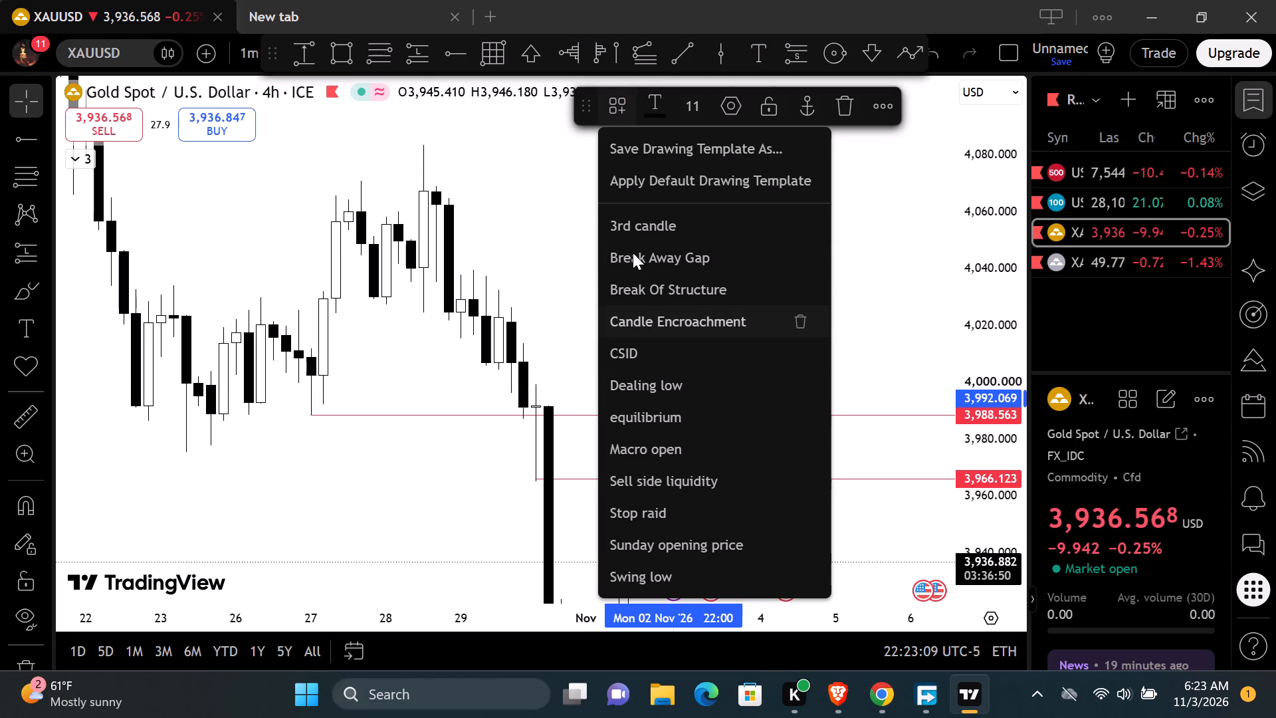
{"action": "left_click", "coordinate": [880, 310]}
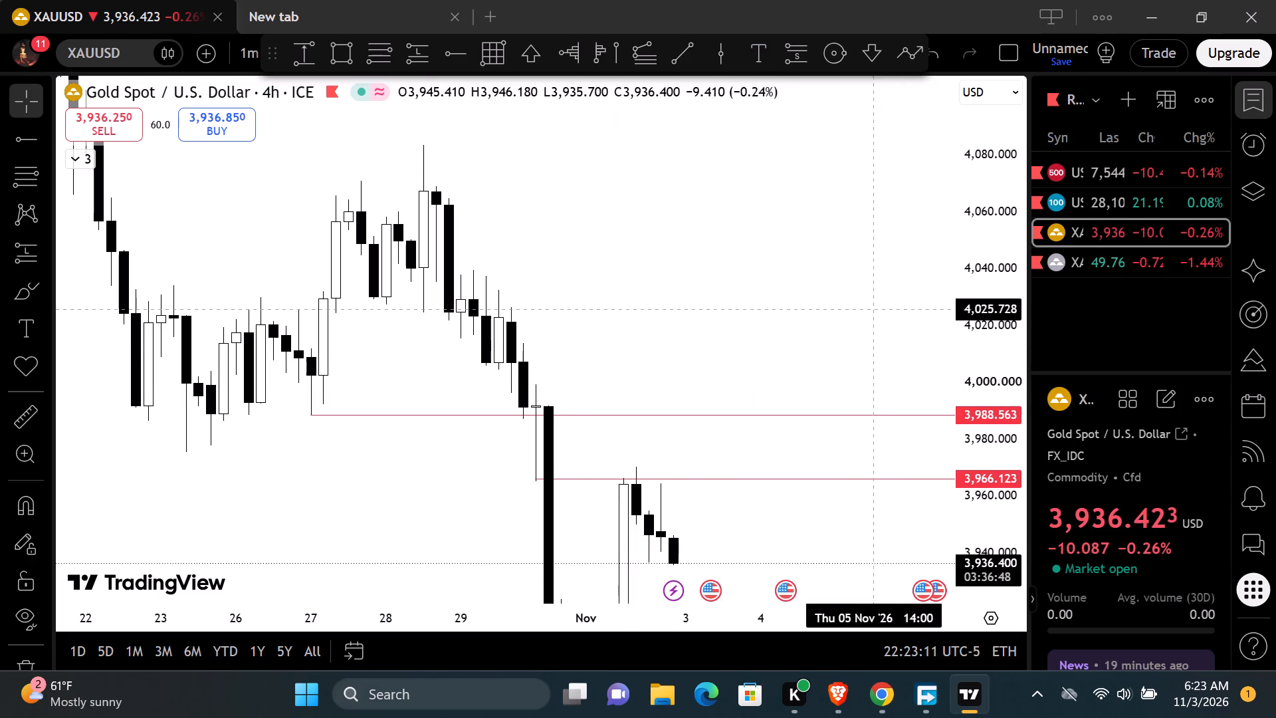
Add the text label "MSS" and position it on the 3,988.563 ray, near the 2 Nov candles.
{"action": "left_click", "coordinate": [25, 318]}
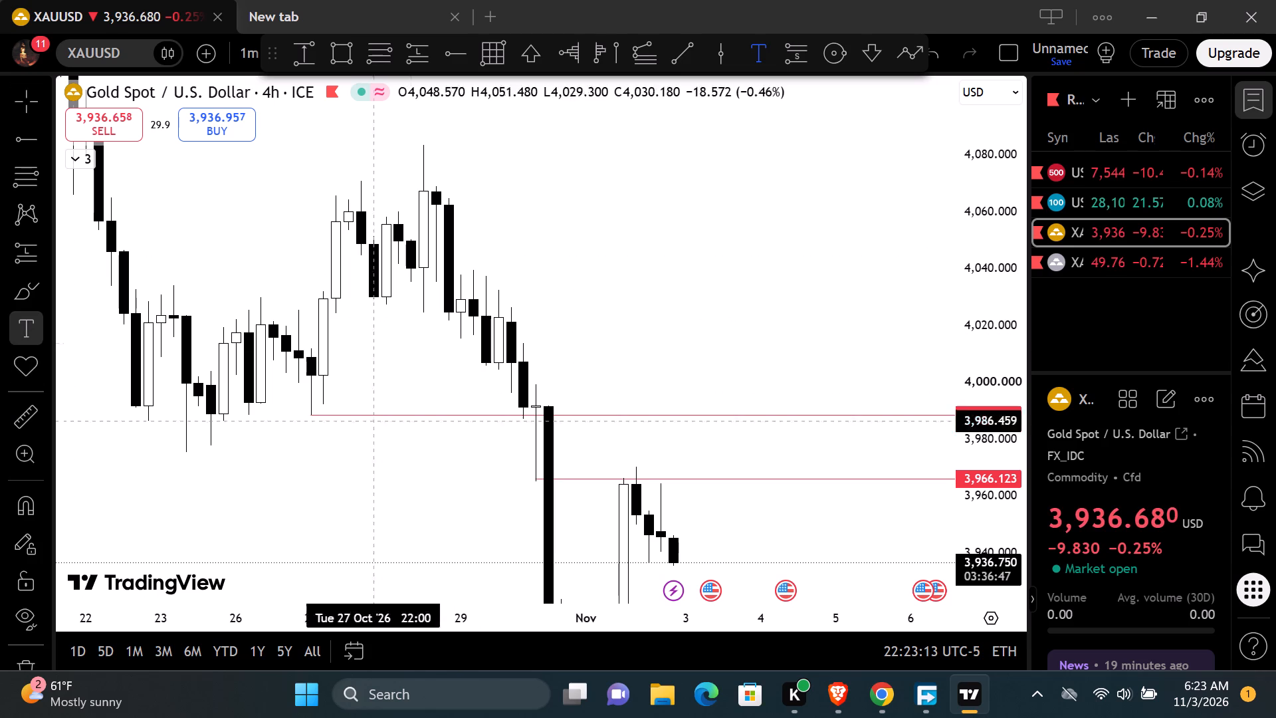
{"action": "left_click", "coordinate": [630, 405]}
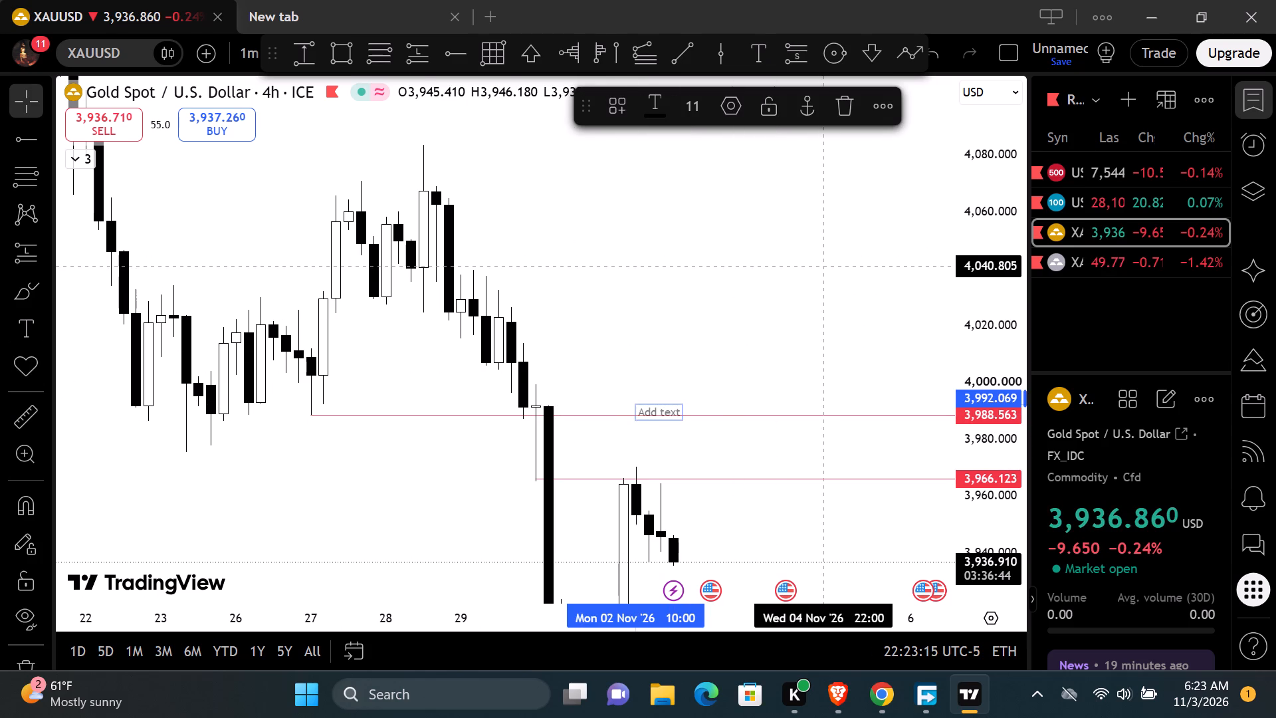
{"action": "type", "text": "MSS"}
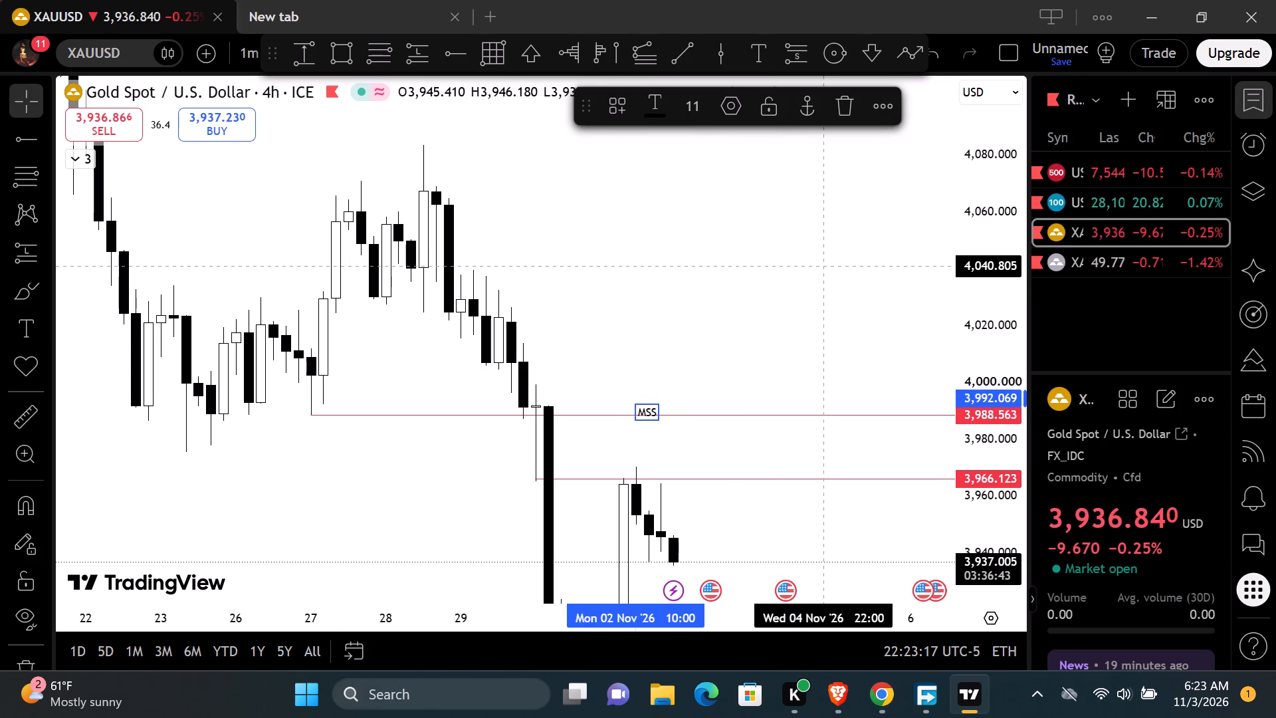
{"action": "left_click", "coordinate": [770, 327]}
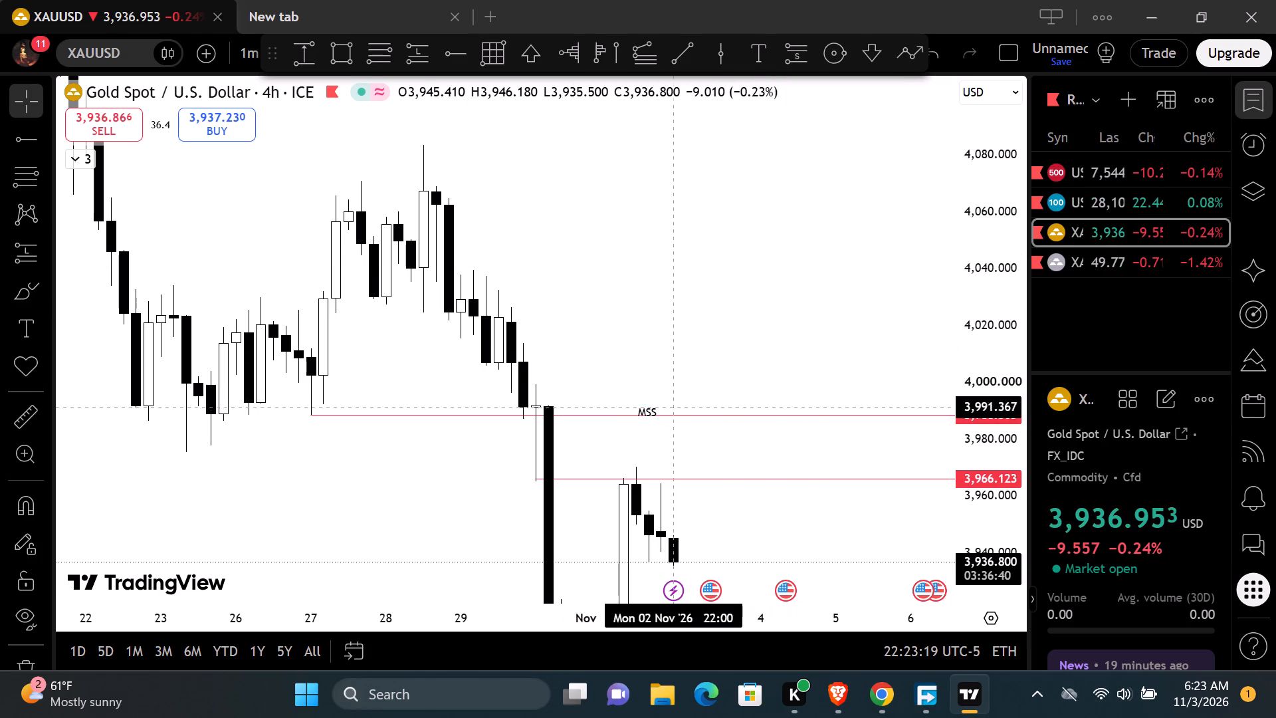
{"action": "left_click_drag", "start_coordinate": [652, 414], "coordinate": [633, 405]}
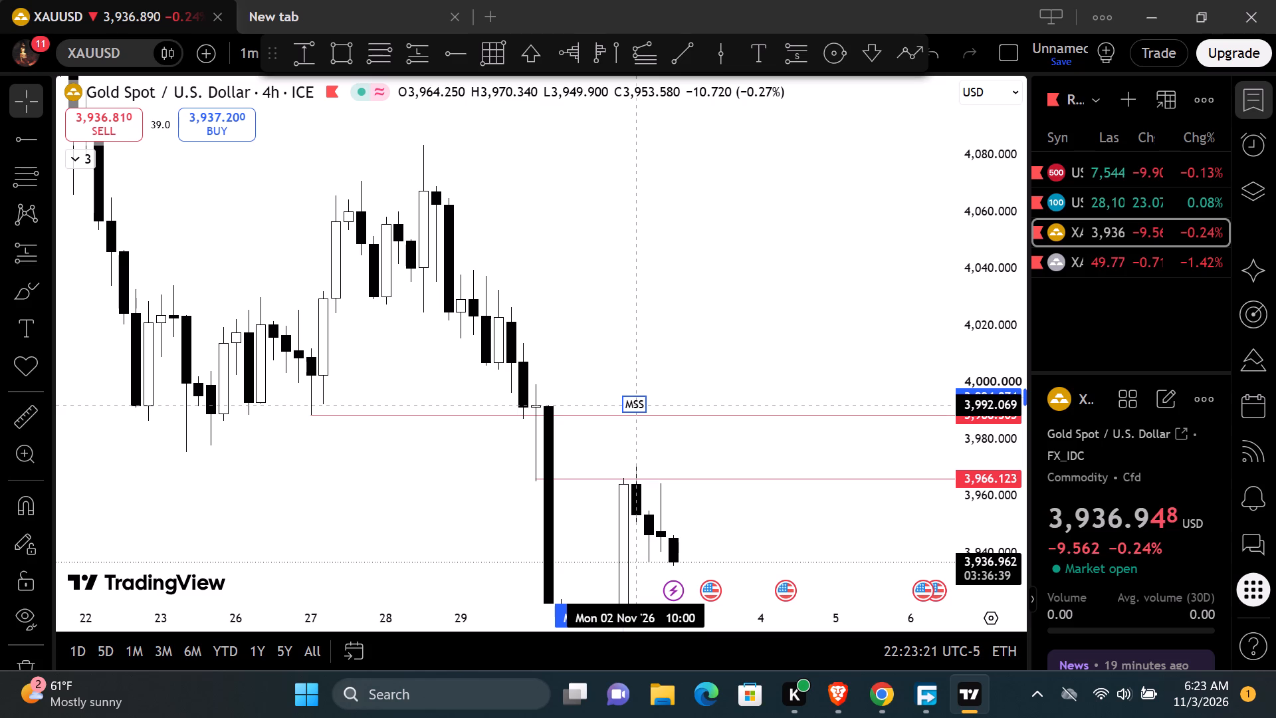
{"action": "left_click_drag", "start_coordinate": [633, 405], "coordinate": [635, 411]}
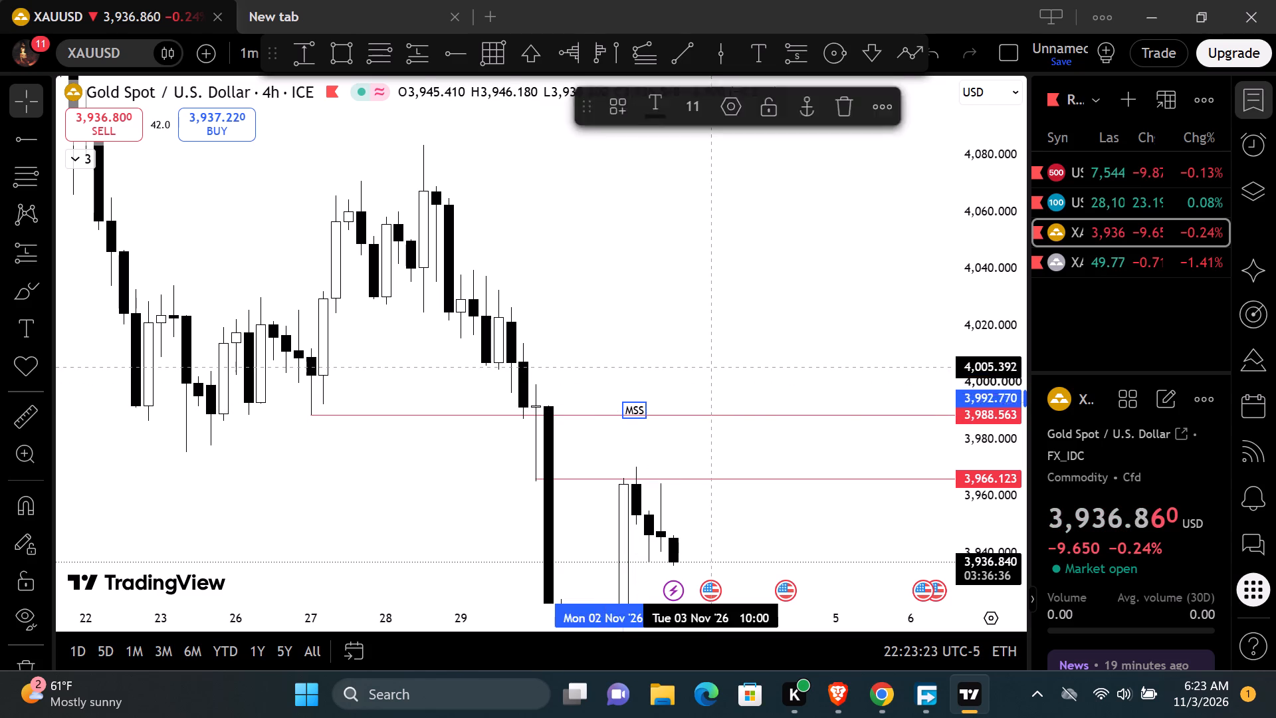
{"action": "left_click", "coordinate": [710, 367]}
Draw a horizontal ray at about 3,925.143 from the upper wick of the candle right after the large drop.
{"action": "left_click_drag", "start_coordinate": [1001, 275], "coordinate": [950, 453]}
{"action": "left_click_drag", "start_coordinate": [823, 349], "coordinate": [811, 291]}
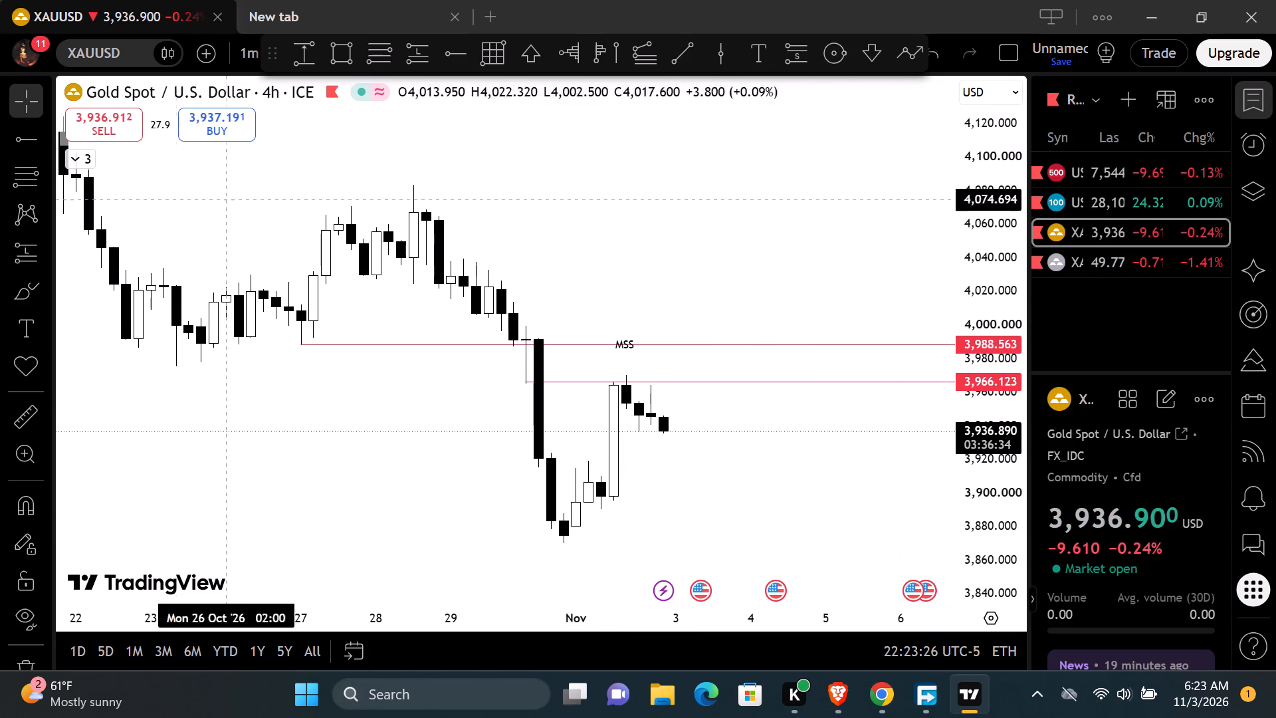
{"action": "left_click", "coordinate": [25, 136]}
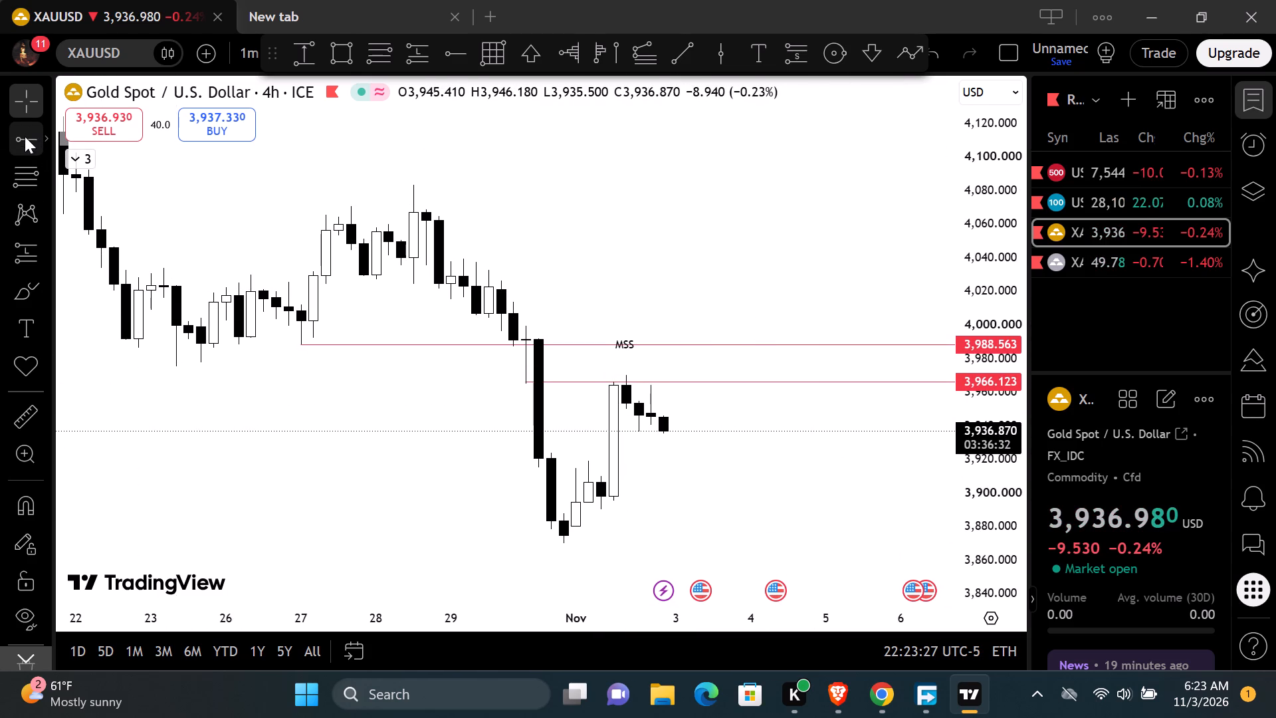
{"action": "left_click", "coordinate": [552, 451]}
Move the floating drawing-tools bar down onto the chart so it no longer covers the time interval choices.
{"action": "left_click_drag", "start_coordinate": [718, 517], "coordinate": [716, 510]}
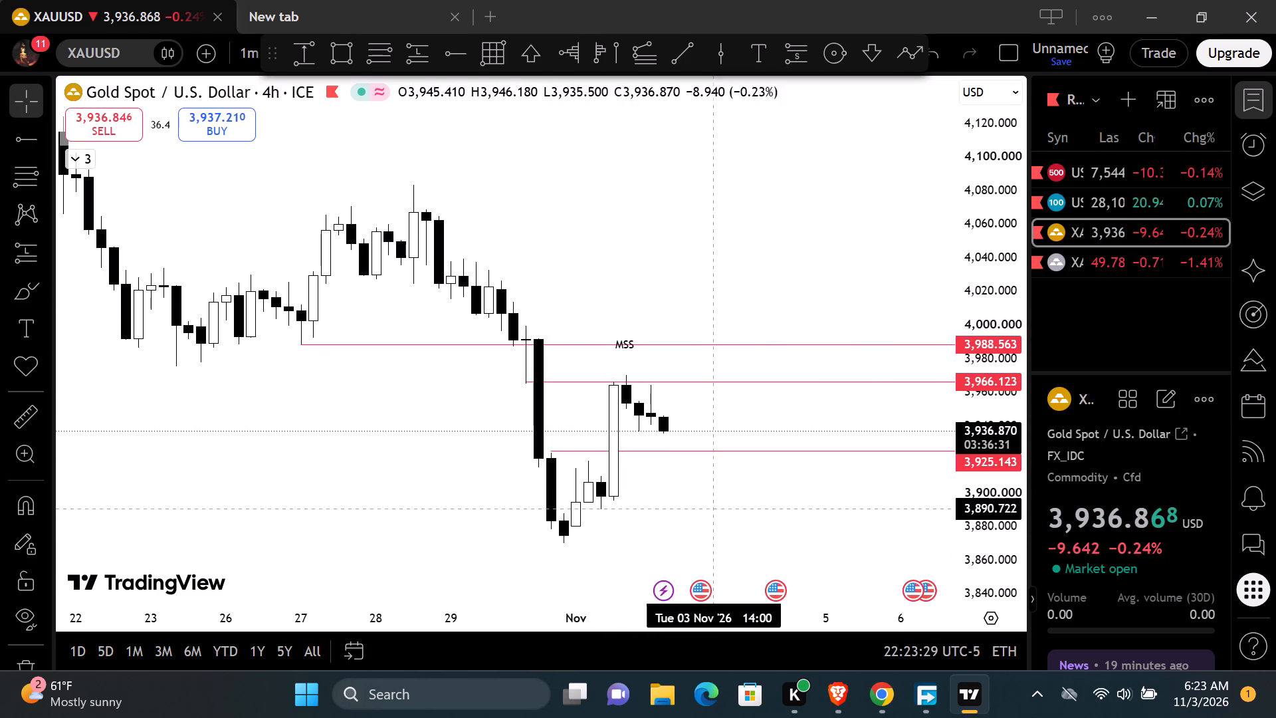
{"action": "scroll", "coordinate": [720, 512], "scroll_direction": "up", "scroll_amount": 3}
{"action": "left_click", "coordinate": [709, 525]}
{"action": "left_click_drag", "start_coordinate": [989, 465], "coordinate": [968, 319]}
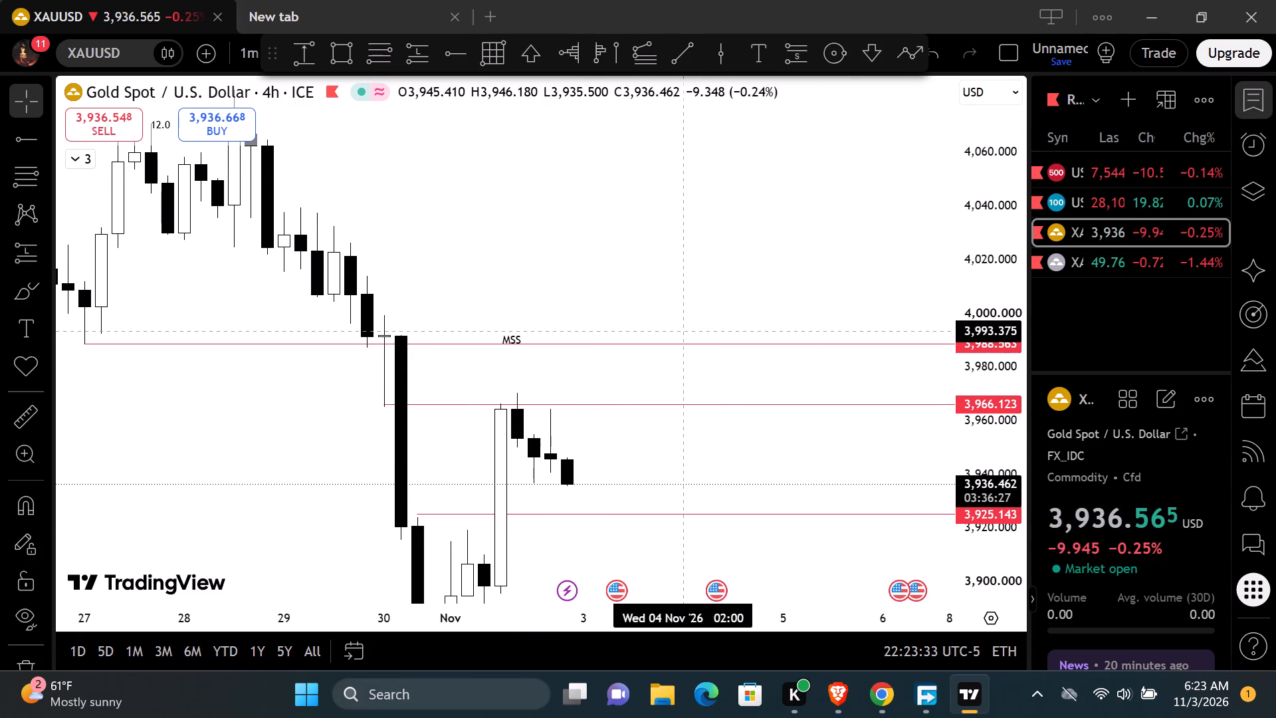
{"action": "scroll", "coordinate": [685, 322], "scroll_direction": "up", "scroll_amount": 3}
{"action": "left_click_drag", "start_coordinate": [678, 260], "coordinate": [774, 219]}
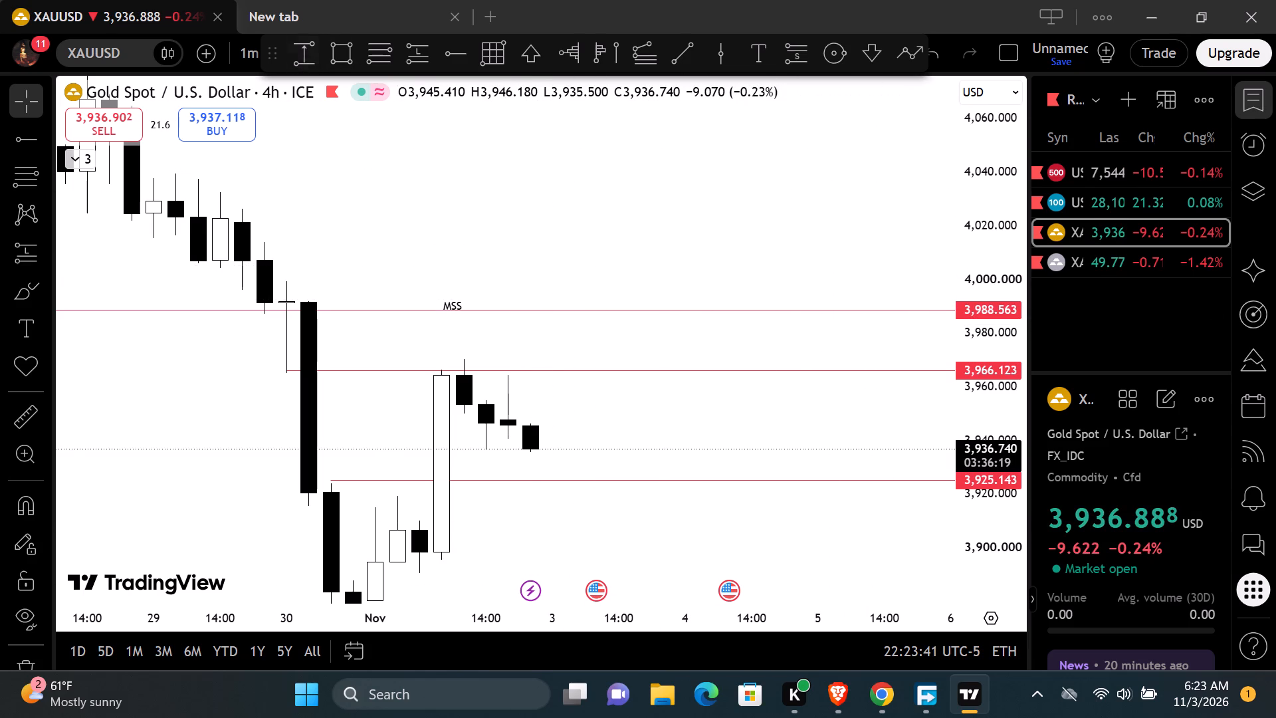
{"action": "left_click_drag", "start_coordinate": [277, 51], "coordinate": [370, 126]}
{"action": "left_click", "coordinate": [501, 254]}
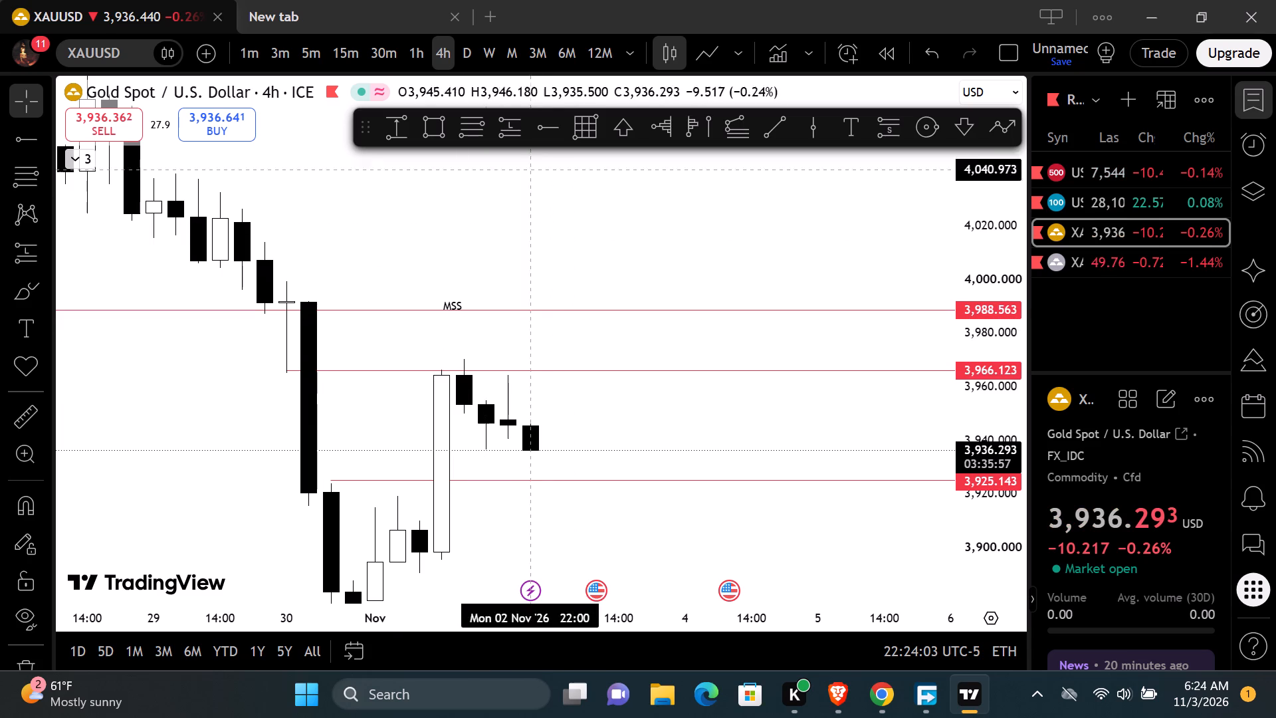
Draw vertical lines through the 2 Nov 10:00 and 2 Nov 14:00 candles.
{"action": "left_click", "coordinate": [811, 122]}
{"action": "left_click", "coordinate": [462, 376]}
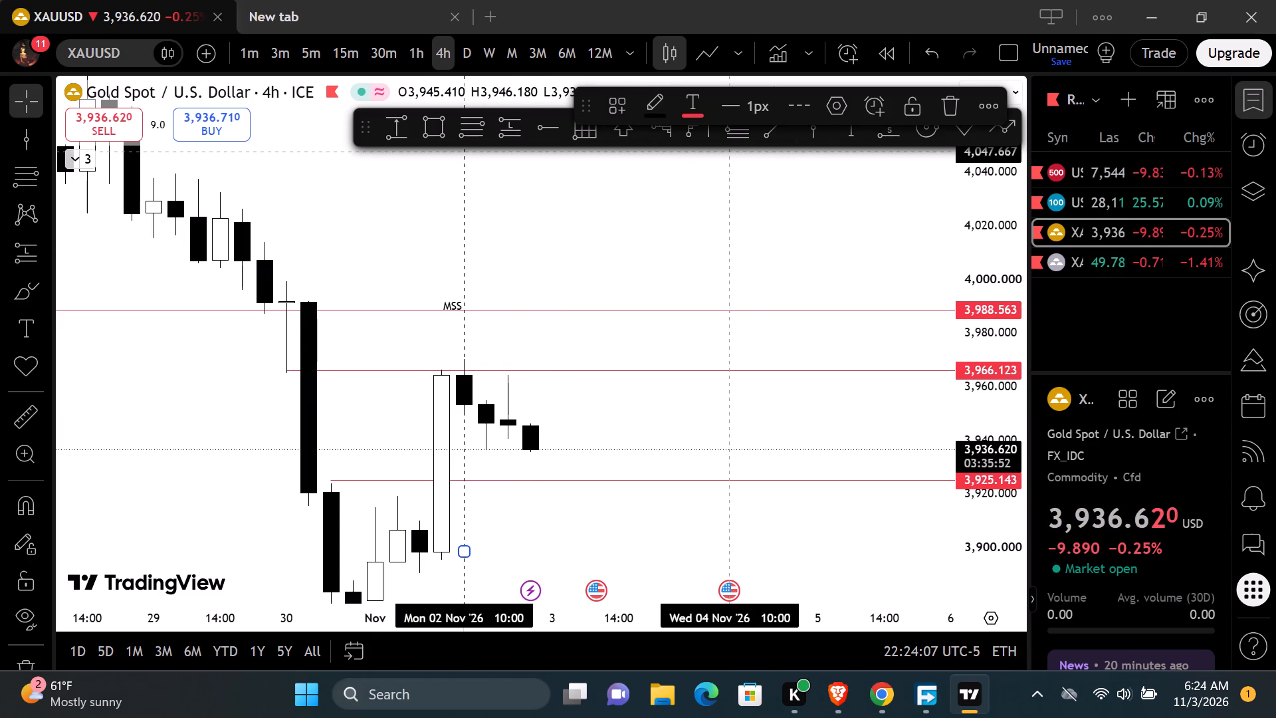
{"action": "left_click", "coordinate": [673, 207]}
{"action": "left_click", "coordinate": [806, 124]}
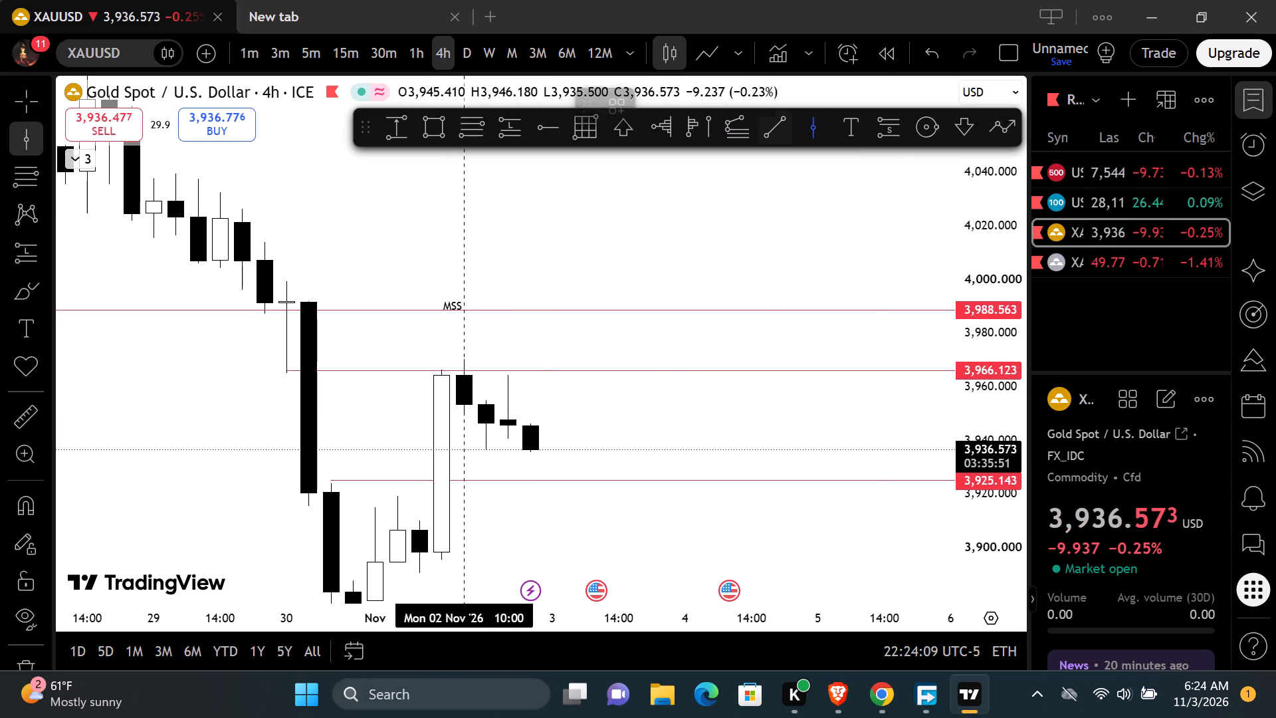
{"action": "left_click", "coordinate": [493, 416]}
{"action": "left_click", "coordinate": [683, 263]}
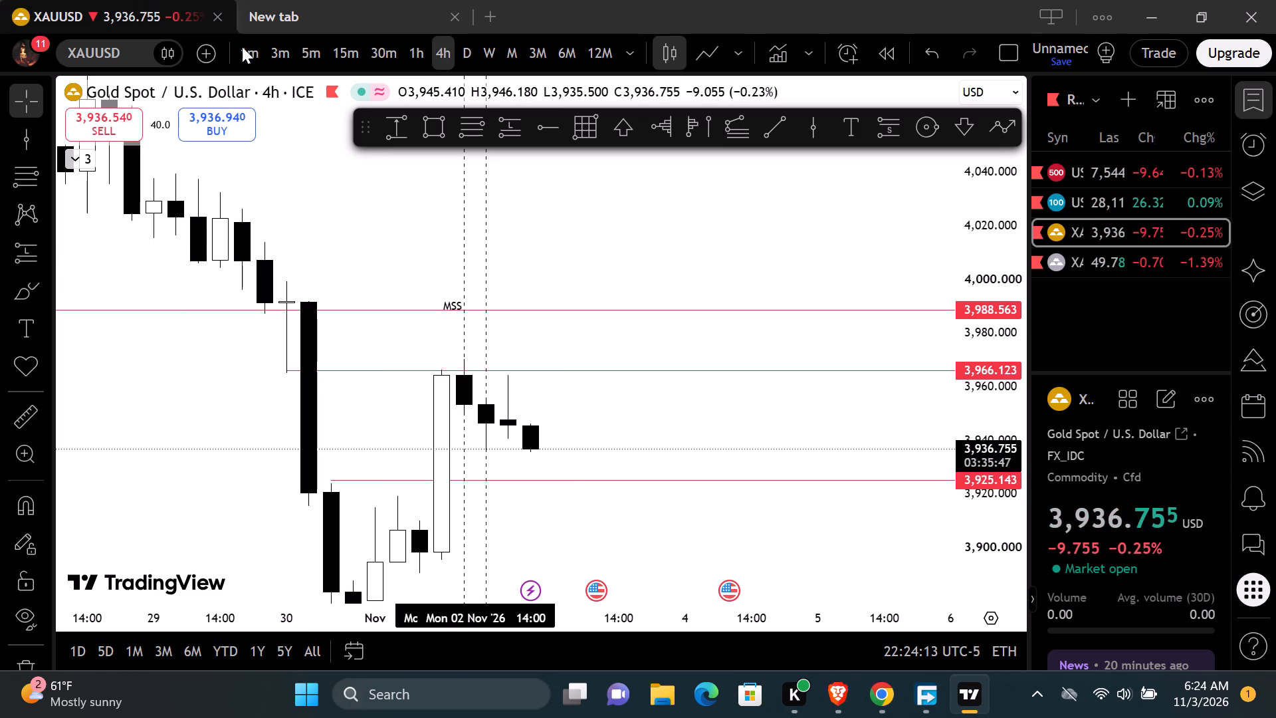
Switch the gold chart to the 5-minute interval and locate the marked 2 Nov 10:00 to 14:00 window.
{"action": "left_click", "coordinate": [314, 45]}
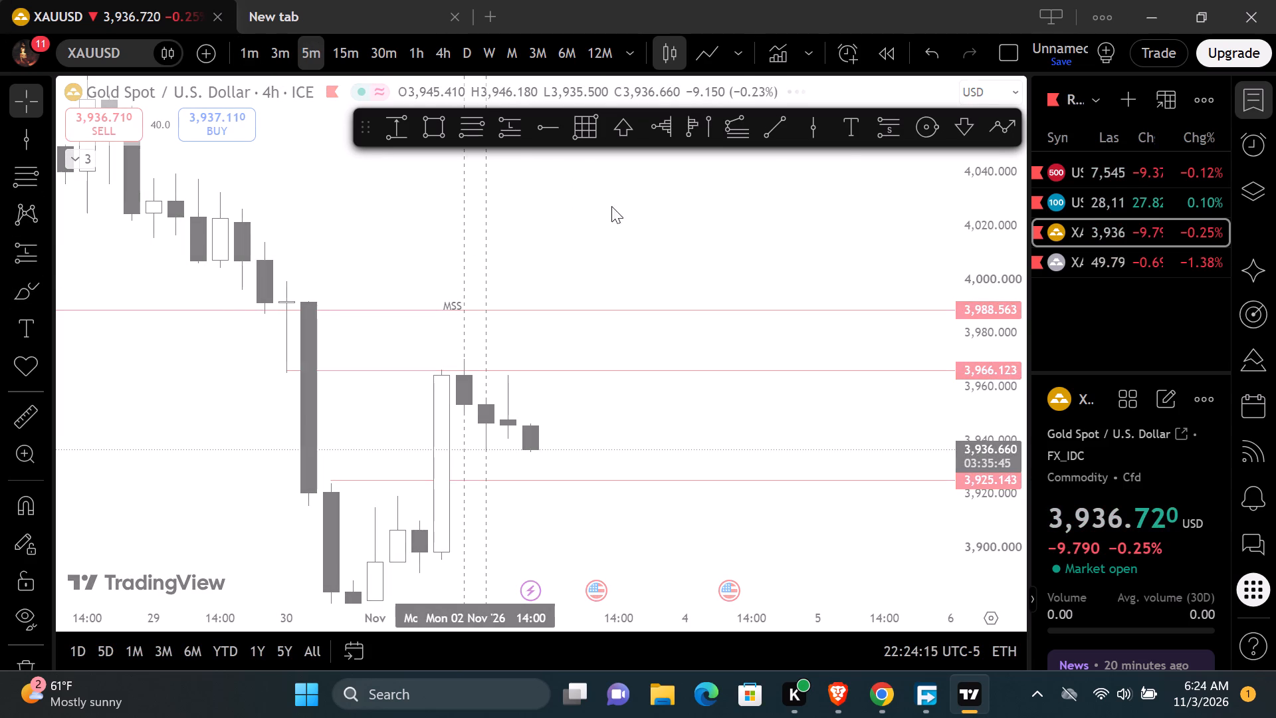
{"action": "scroll", "coordinate": [694, 231], "scroll_direction": "down", "scroll_amount": 11}
{"action": "left_click_drag", "start_coordinate": [857, 415], "coordinate": [643, 469]}
{"action": "scroll", "coordinate": [960, 407], "scroll_direction": "down", "scroll_amount": 6}
{"action": "left_click_drag", "start_coordinate": [869, 406], "coordinate": [278, 479]}
{"action": "scroll", "coordinate": [786, 383], "scroll_direction": "down", "scroll_amount": 12}
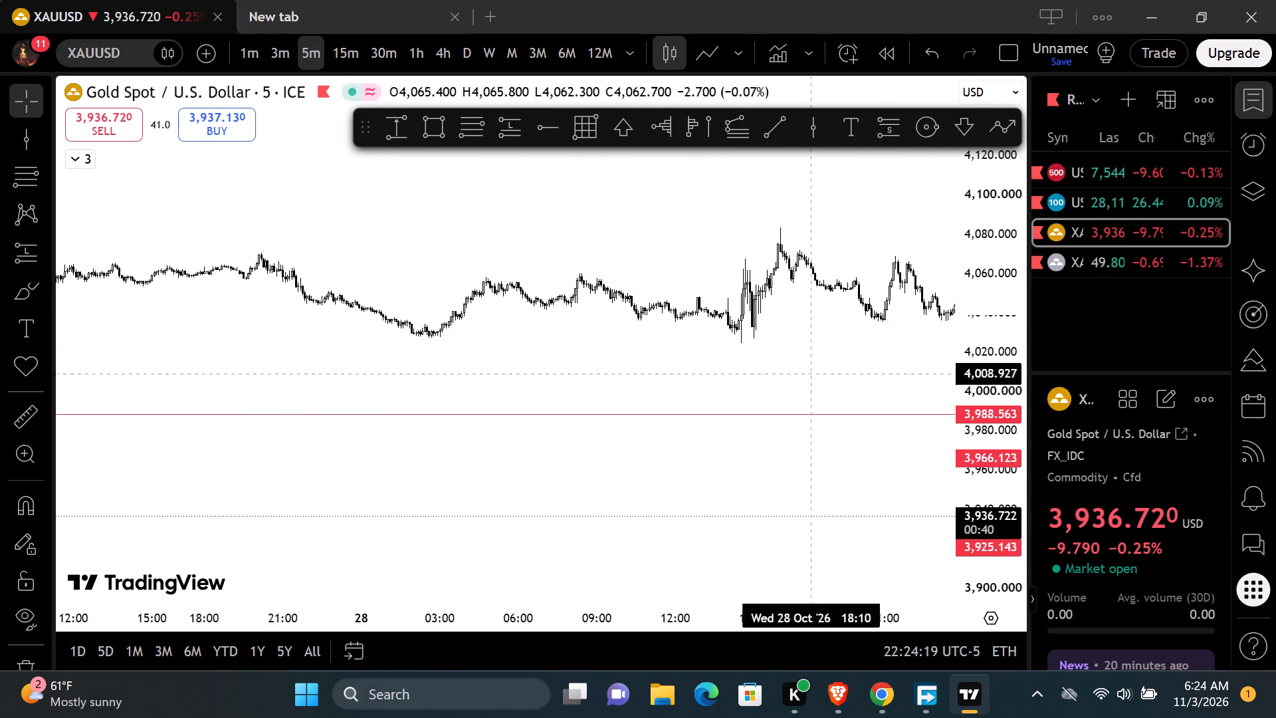
{"action": "left_click_drag", "start_coordinate": [844, 350], "coordinate": [215, 420]}
{"action": "left_click_drag", "start_coordinate": [679, 288], "coordinate": [229, 265]}
{"action": "left_click_drag", "start_coordinate": [644, 277], "coordinate": [368, 201]}
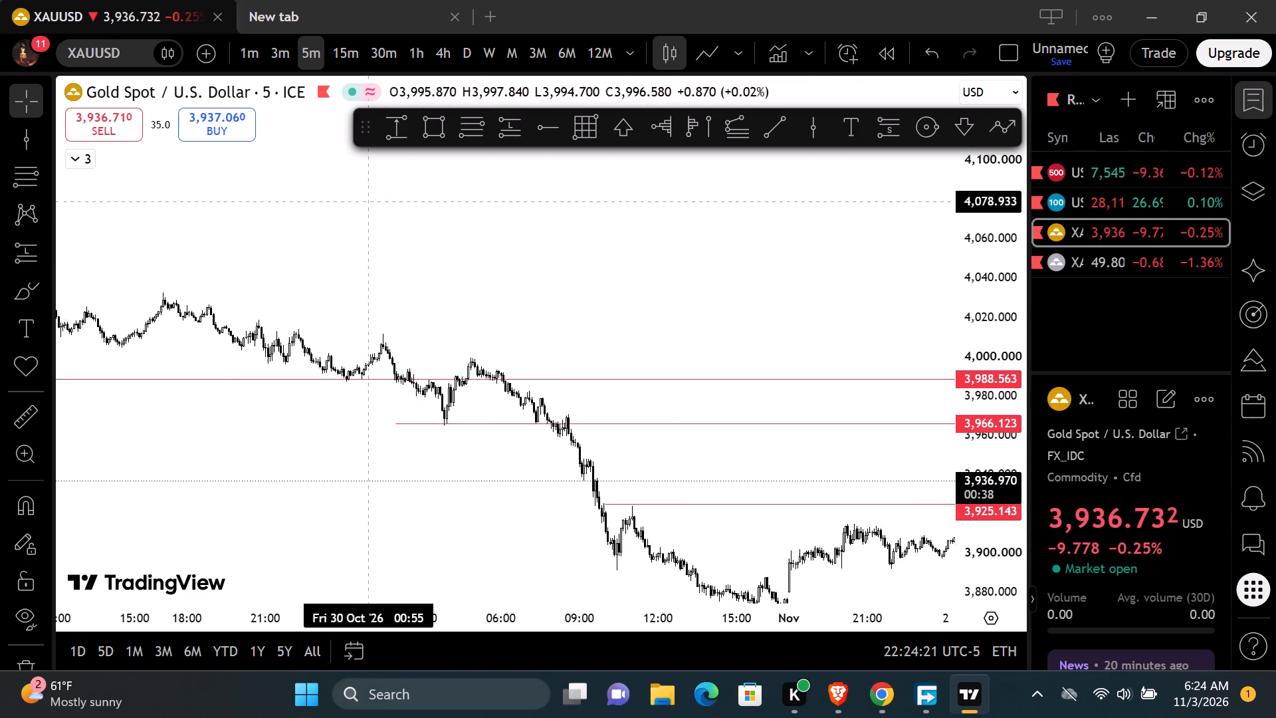
{"action": "left_click_drag", "start_coordinate": [806, 222], "coordinate": [0, 214]}
{"action": "left_click_drag", "start_coordinate": [990, 497], "coordinate": [830, 23]}
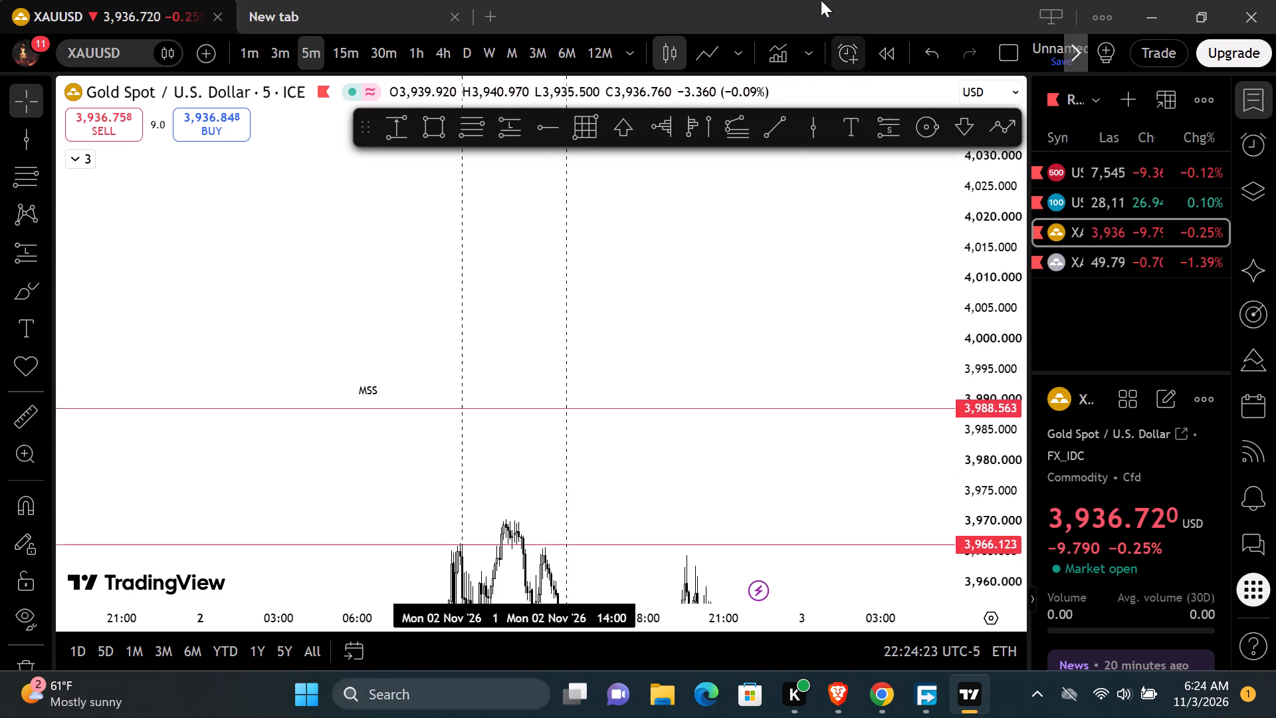
{"action": "left_click_drag", "start_coordinate": [697, 275], "coordinate": [720, 62]}
Draw a vertical line on the 5-minute chart at 2 Nov 09:50.
{"action": "left_click", "coordinate": [813, 118]}
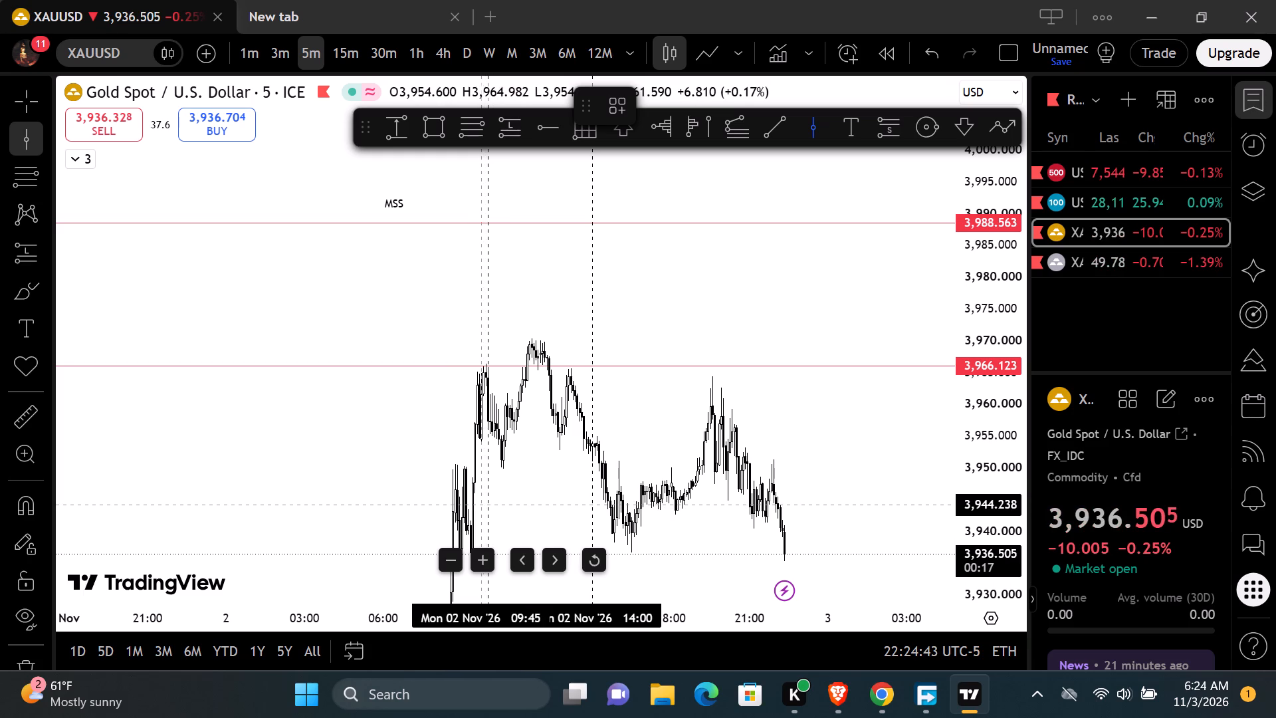
{"action": "left_click", "coordinate": [483, 505]}
{"action": "left_click", "coordinate": [550, 504]}
Shift the vertical line at the start of the 2 Nov 10:00 window to 10:10.
{"action": "scroll", "coordinate": [539, 515], "scroll_direction": "up", "scroll_amount": 4}
{"action": "left_click_drag", "start_coordinate": [526, 518], "coordinate": [1168, 452]}
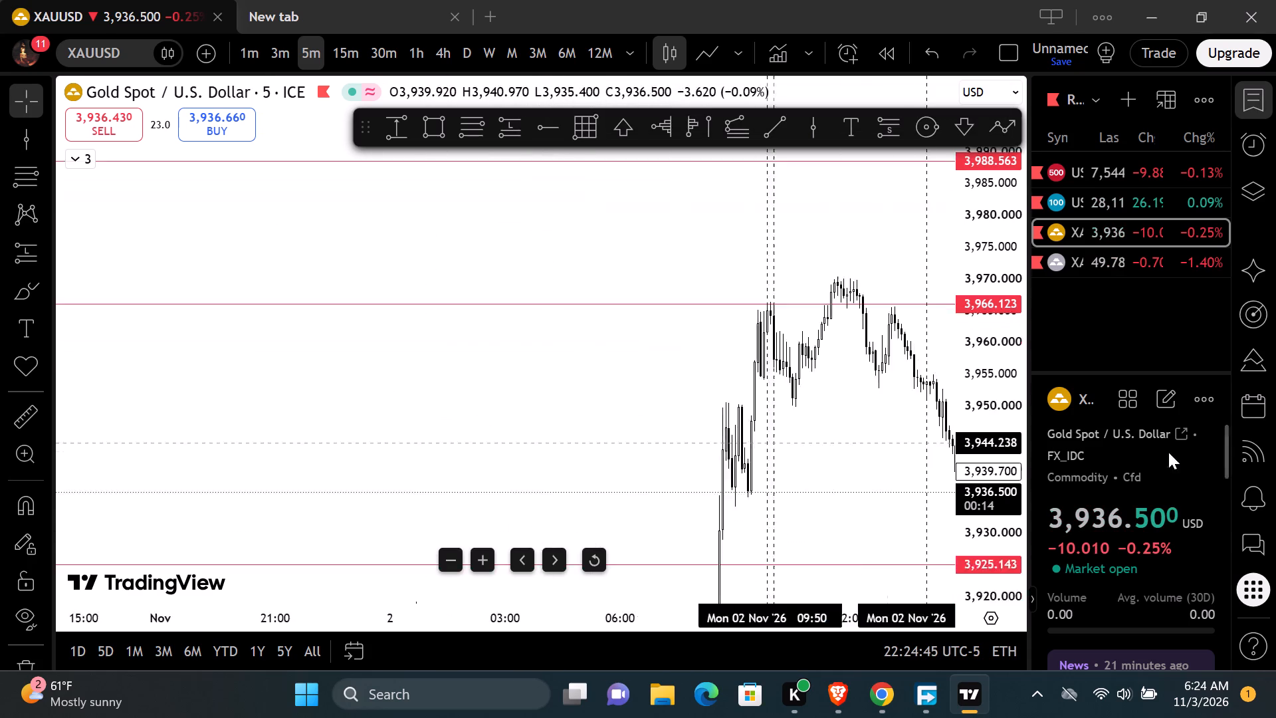
{"action": "left_click_drag", "start_coordinate": [1168, 452], "coordinate": [1275, 414]}
{"action": "scroll", "coordinate": [755, 485], "scroll_direction": "up", "scroll_amount": 6}
{"action": "left_click_drag", "start_coordinate": [687, 426], "coordinate": [0, 392]}
{"action": "scroll", "coordinate": [229, 393], "scroll_direction": "up", "scroll_amount": 2}
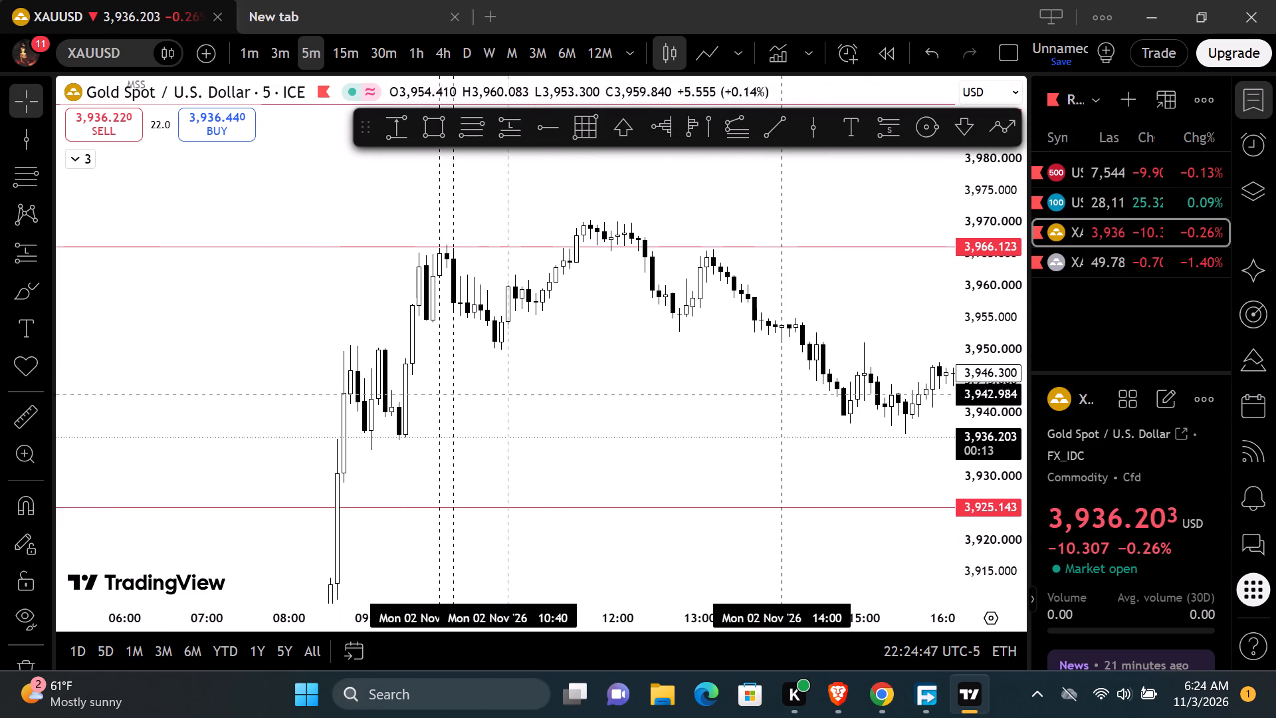
{"action": "left_click_drag", "start_coordinate": [456, 361], "coordinate": [463, 360]}
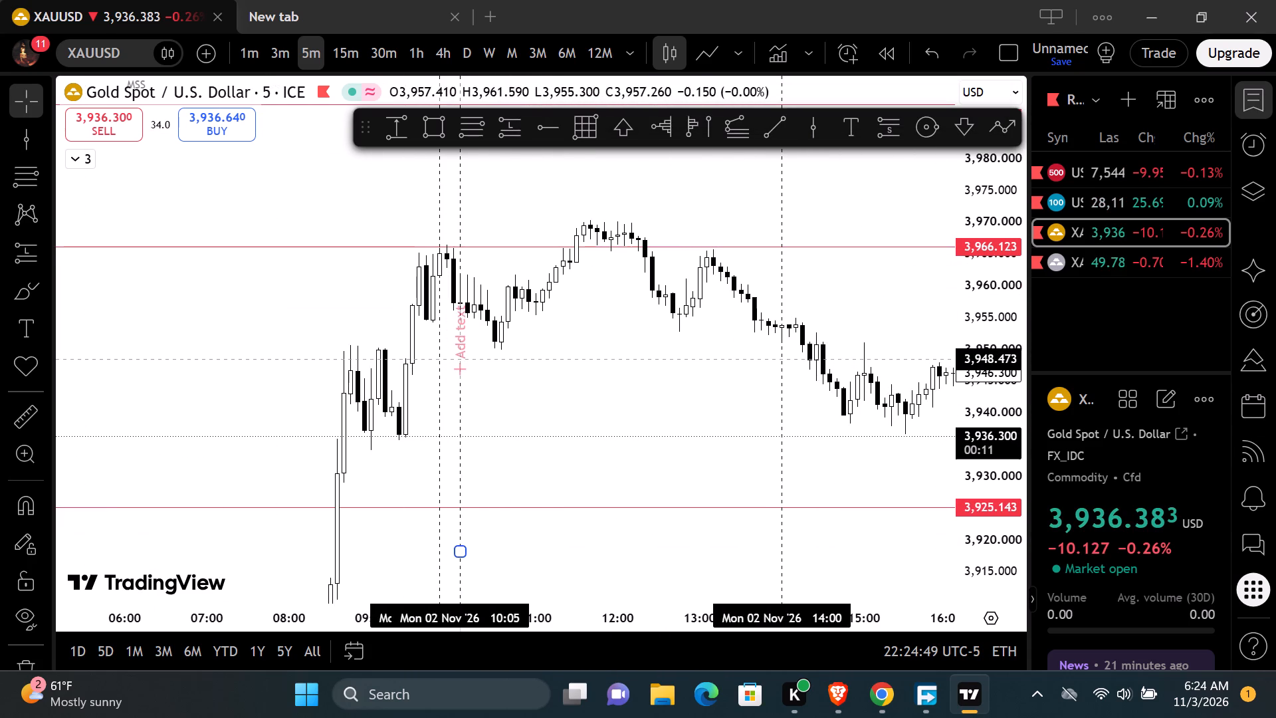
{"action": "left_click_drag", "start_coordinate": [463, 360], "coordinate": [467, 359]}
{"action": "left_click", "coordinate": [550, 396]}
Examine the 5-minute price action between the 2 Nov 09:50 and 14:00 vertical lines.
{"action": "left_click_drag", "start_coordinate": [548, 406], "coordinate": [543, 514]}
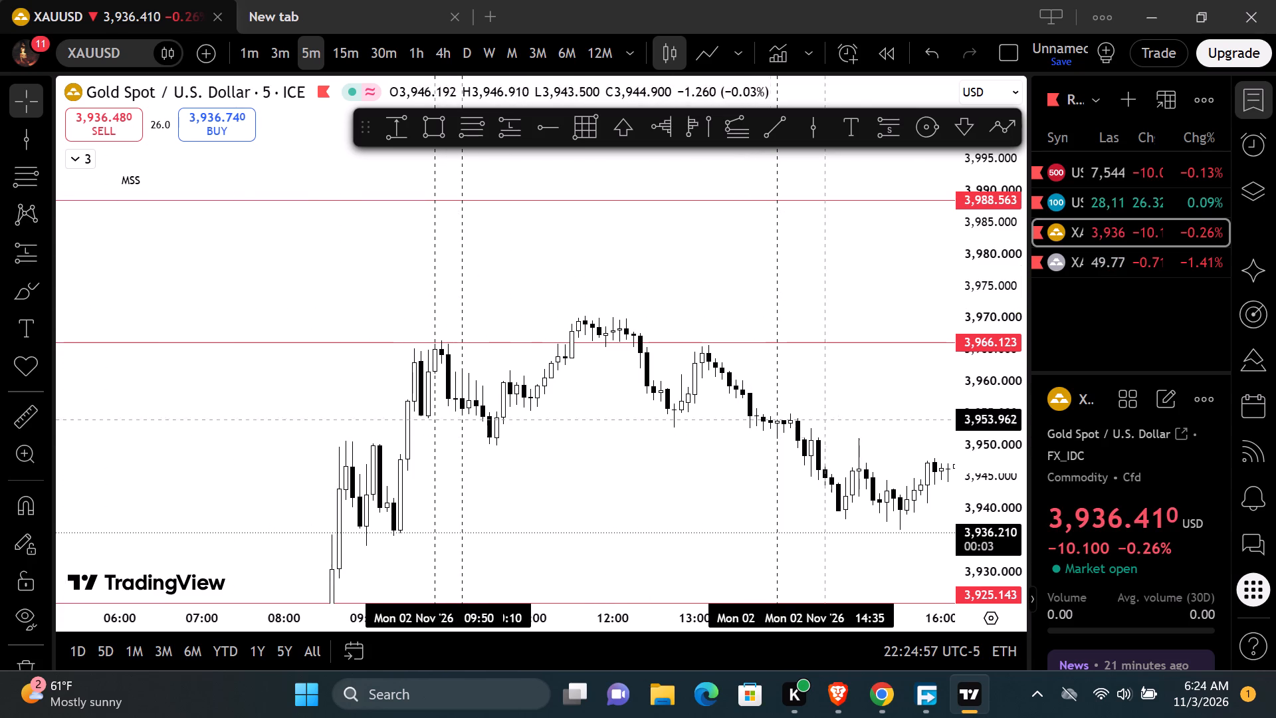
{"action": "scroll", "coordinate": [621, 343], "scroll_direction": "down", "scroll_amount": 5}
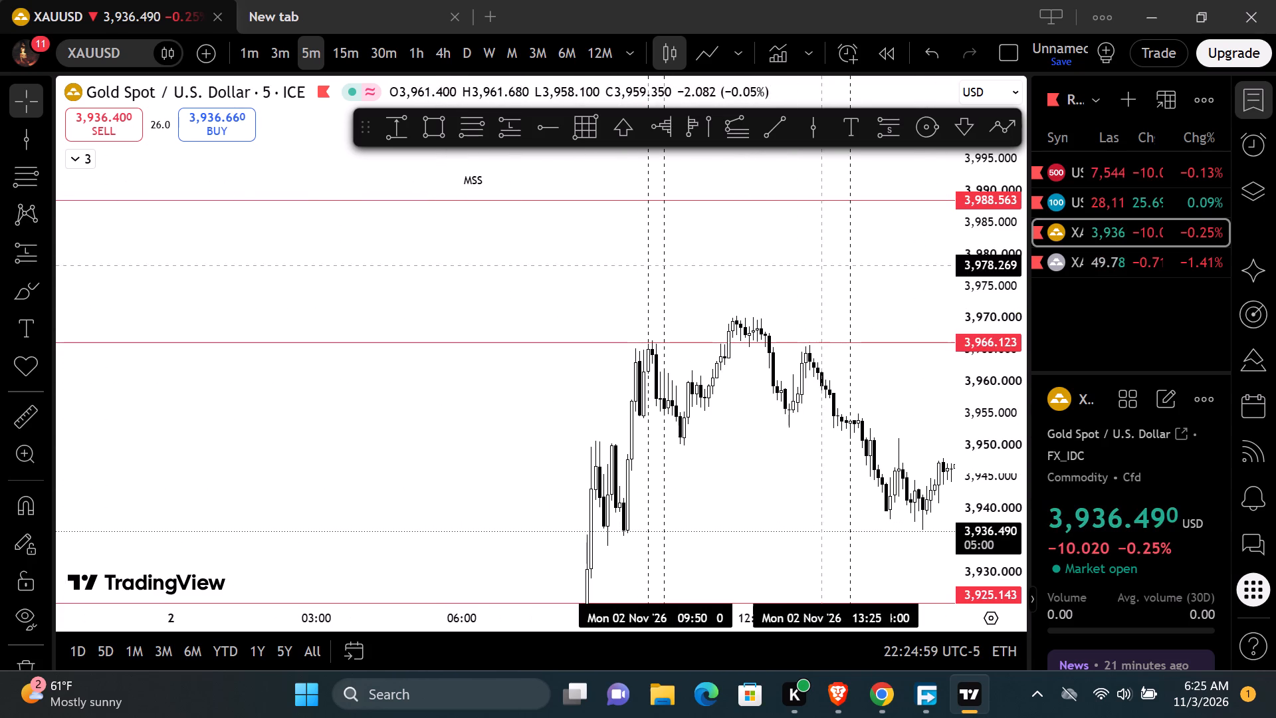
{"action": "left_click_drag", "start_coordinate": [958, 461], "coordinate": [899, 370]}
{"action": "left_click_drag", "start_coordinate": [776, 515], "coordinate": [752, 513]}
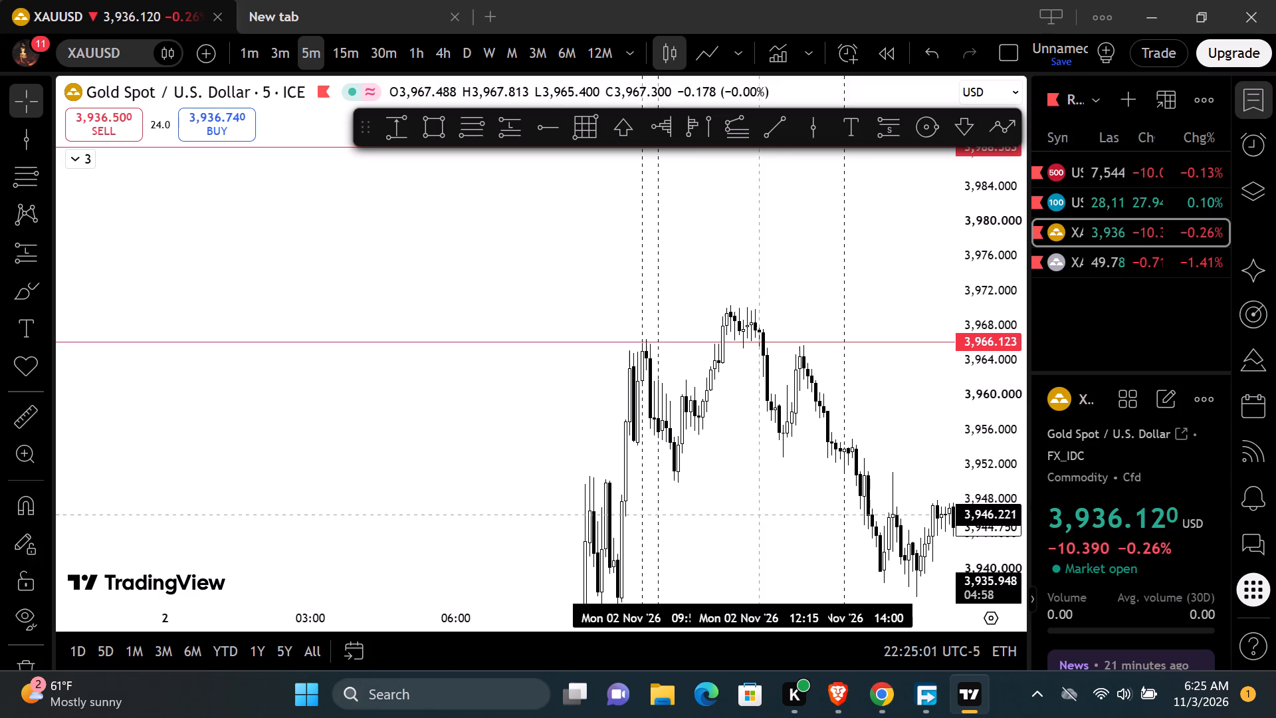
{"action": "left_click_drag", "start_coordinate": [752, 513], "coordinate": [696, 496]}
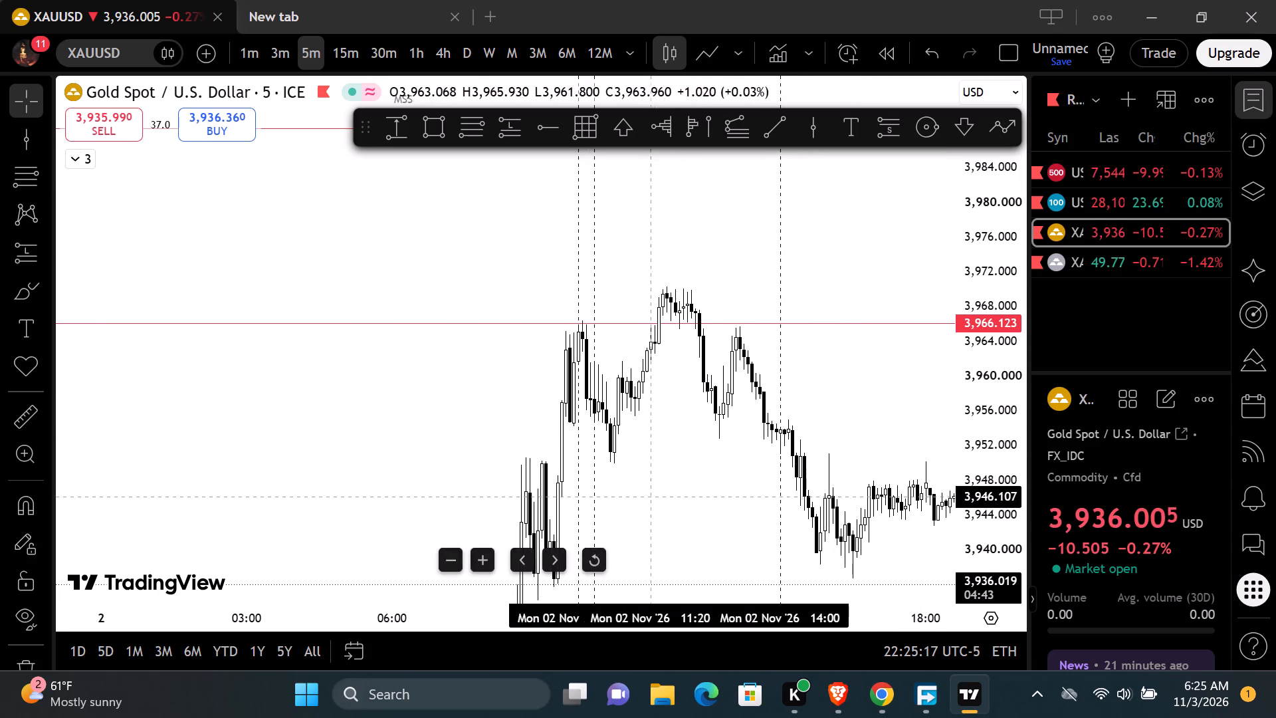
{"action": "left_click_drag", "start_coordinate": [669, 487], "coordinate": [692, 391]}
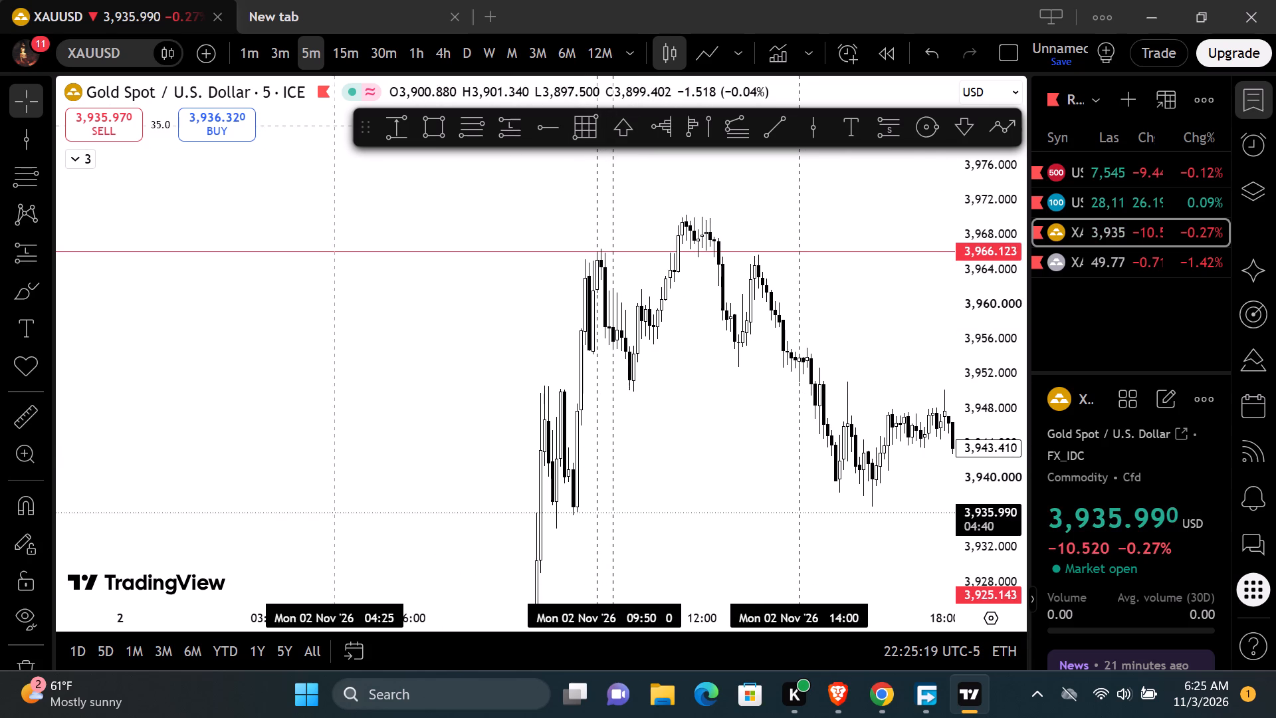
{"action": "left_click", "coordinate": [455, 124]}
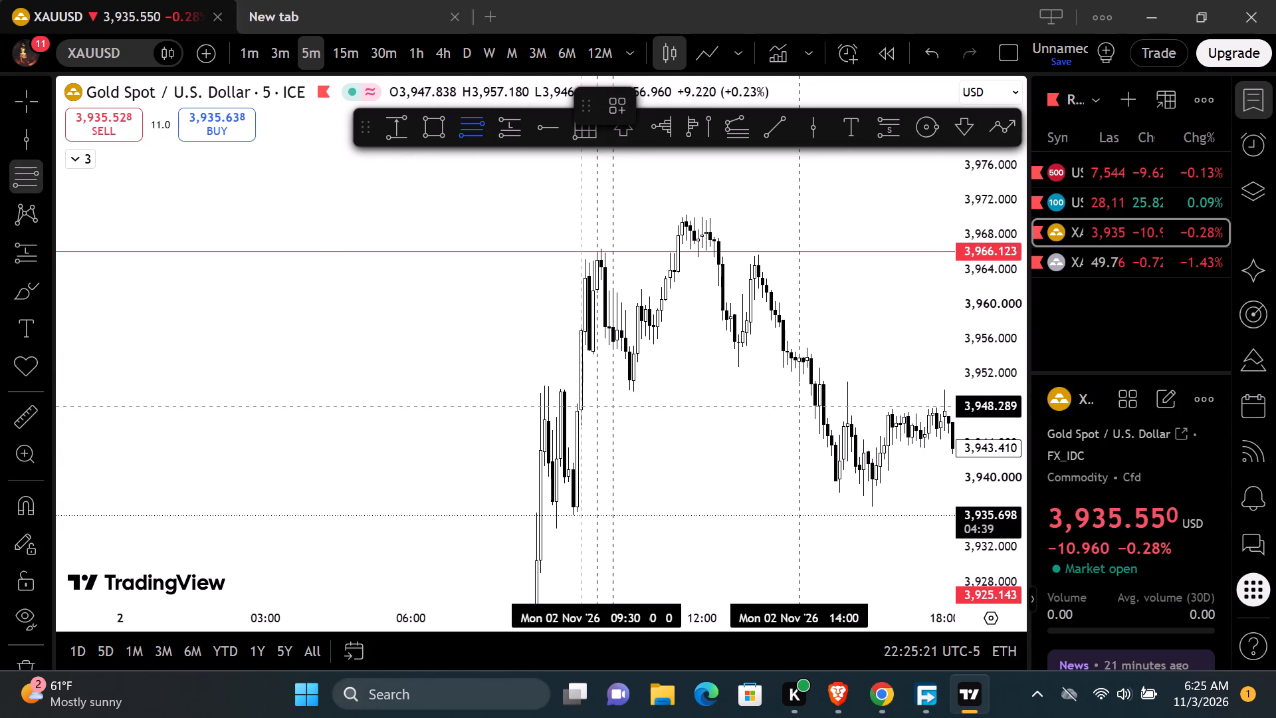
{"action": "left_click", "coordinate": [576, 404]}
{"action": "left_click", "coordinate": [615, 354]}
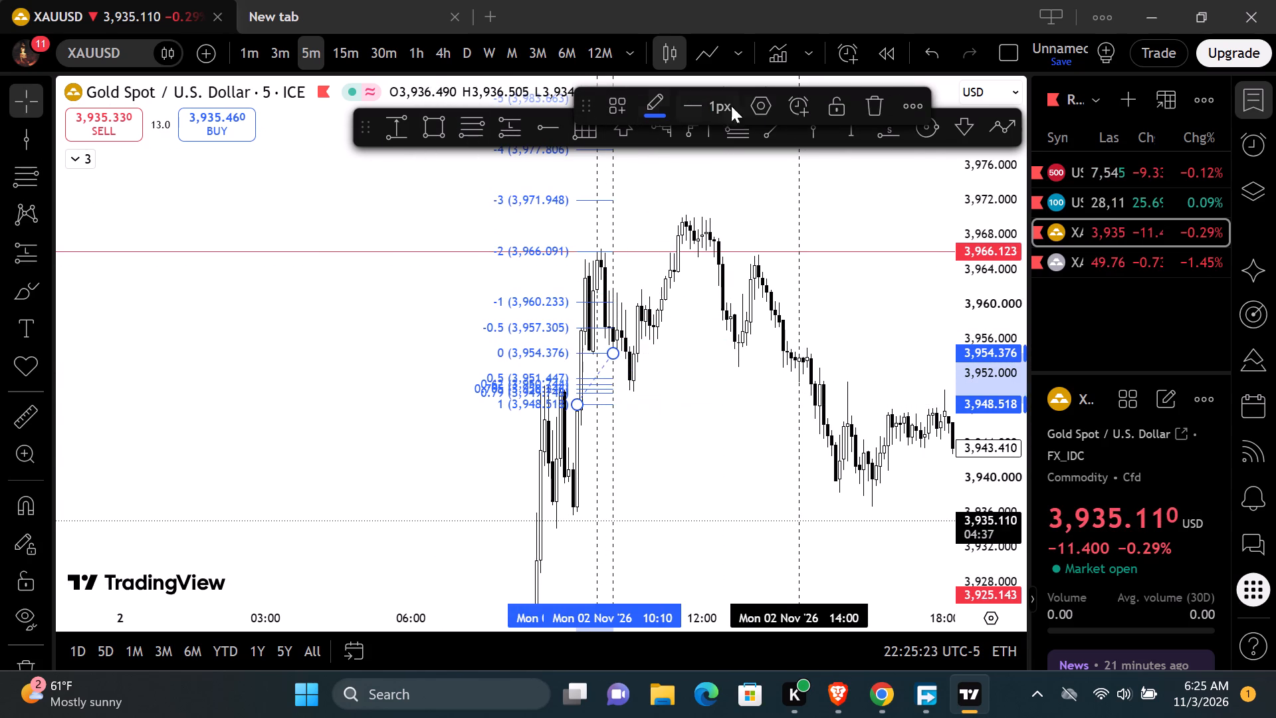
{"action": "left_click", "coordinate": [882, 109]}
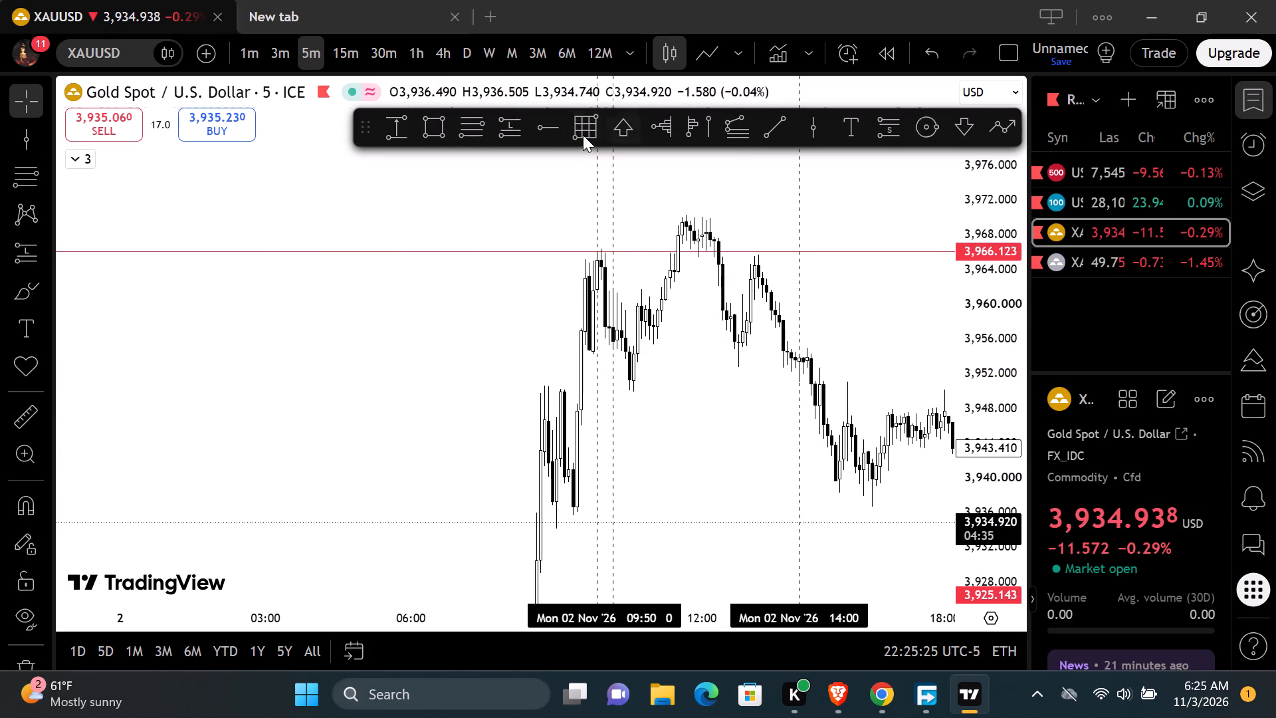
Draw a rectangle zone from the 2 Nov 09:30 rally candle to about 11:30, spanning about 3,949 to 3,955.
{"action": "left_click", "coordinate": [442, 128]}
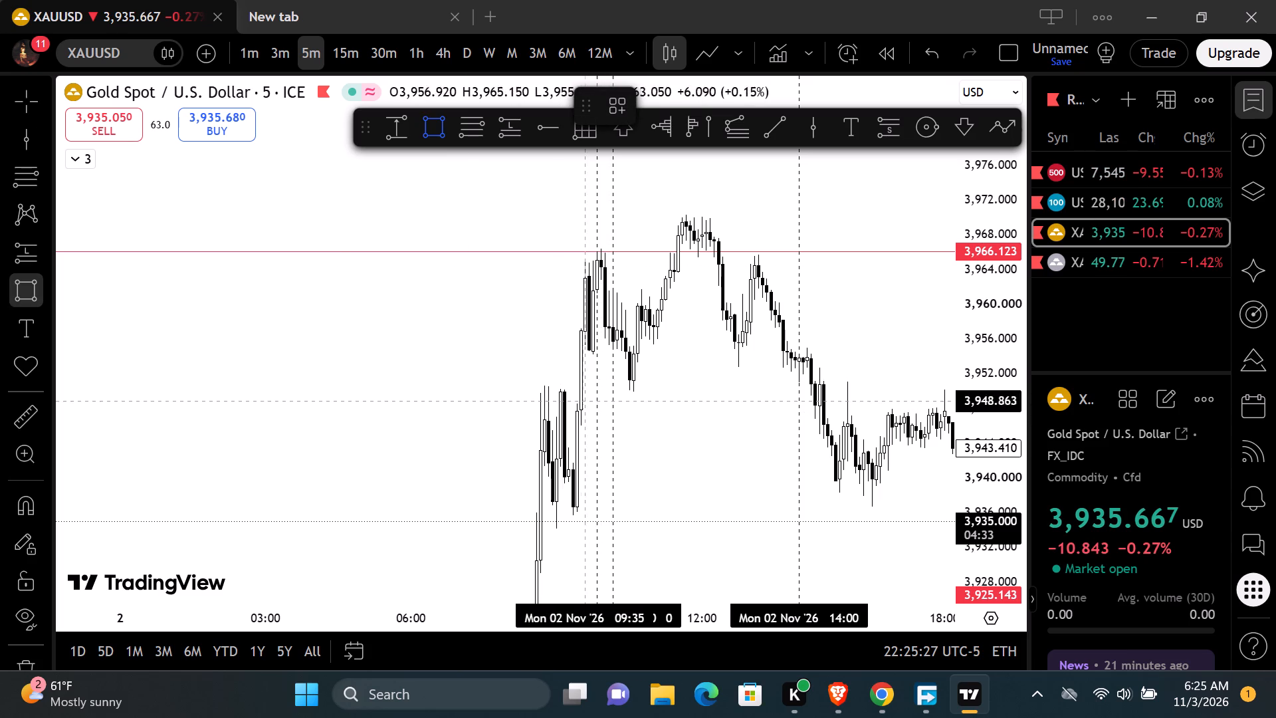
{"action": "left_click", "coordinate": [581, 400]}
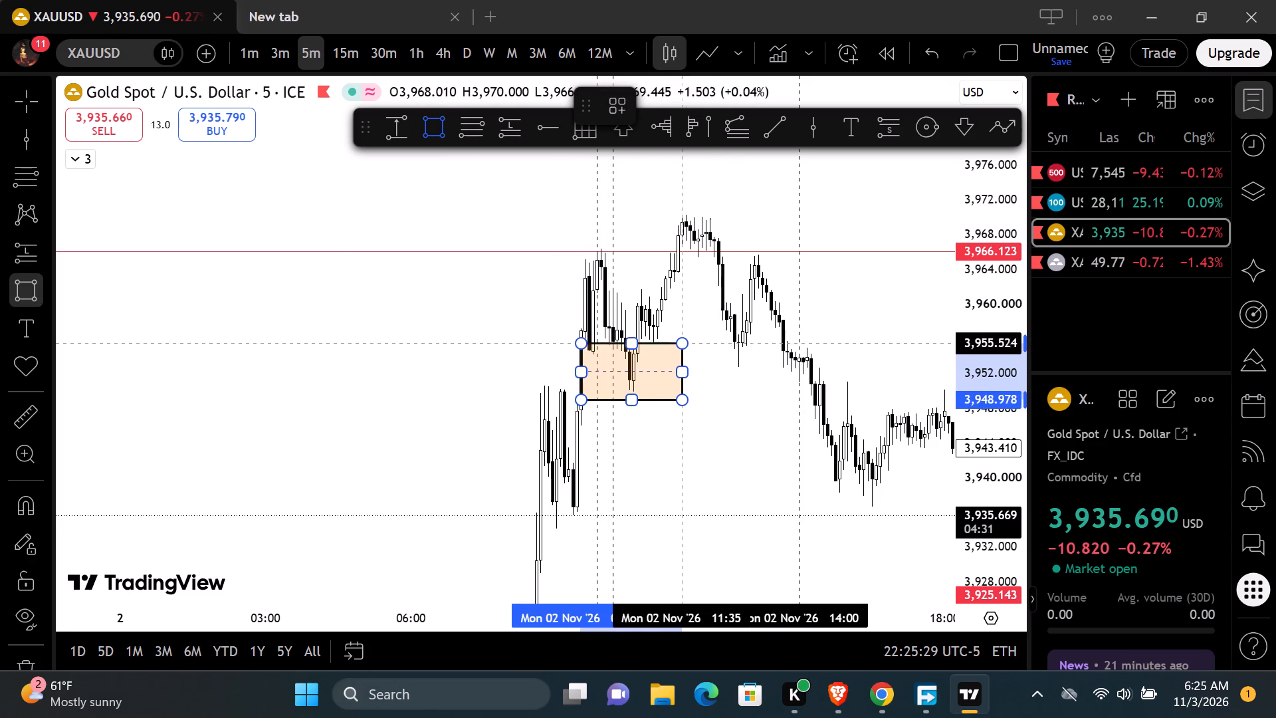
{"action": "left_click", "coordinate": [675, 345]}
{"action": "left_click", "coordinate": [724, 399]}
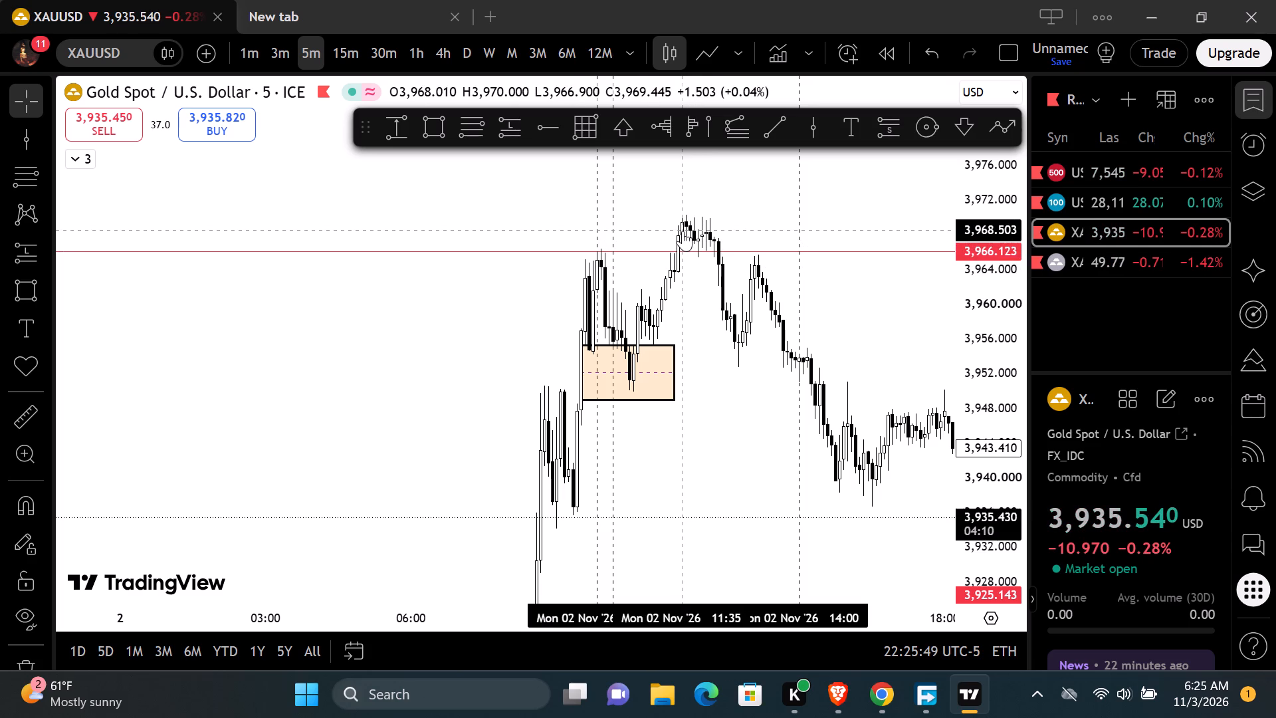
Switch the chart to the 3-minute interval and examine how price reacts at the rectangle zone.
{"action": "left_click_drag", "start_coordinate": [976, 461], "coordinate": [947, 336]}
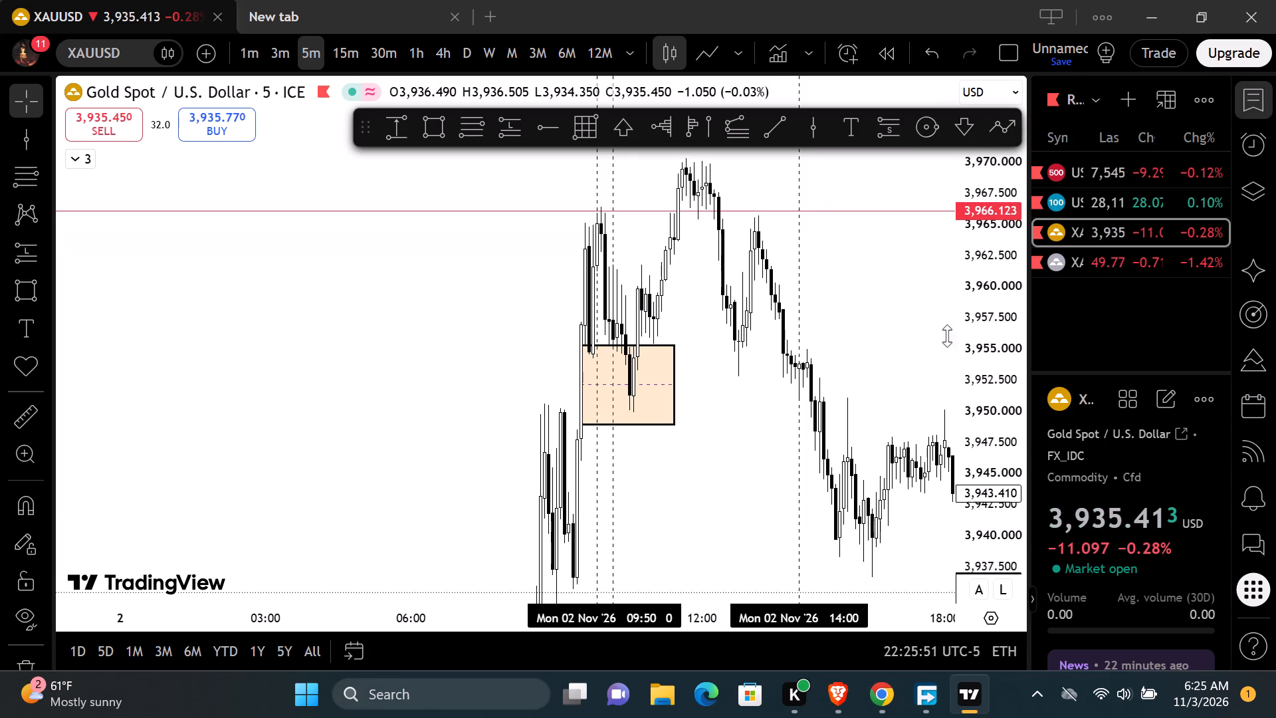
{"action": "left_click_drag", "start_coordinate": [947, 336], "coordinate": [964, 340]}
{"action": "scroll", "coordinate": [643, 378], "scroll_direction": "up", "scroll_amount": 4}
{"action": "left_click_drag", "start_coordinate": [579, 439], "coordinate": [669, 469]}
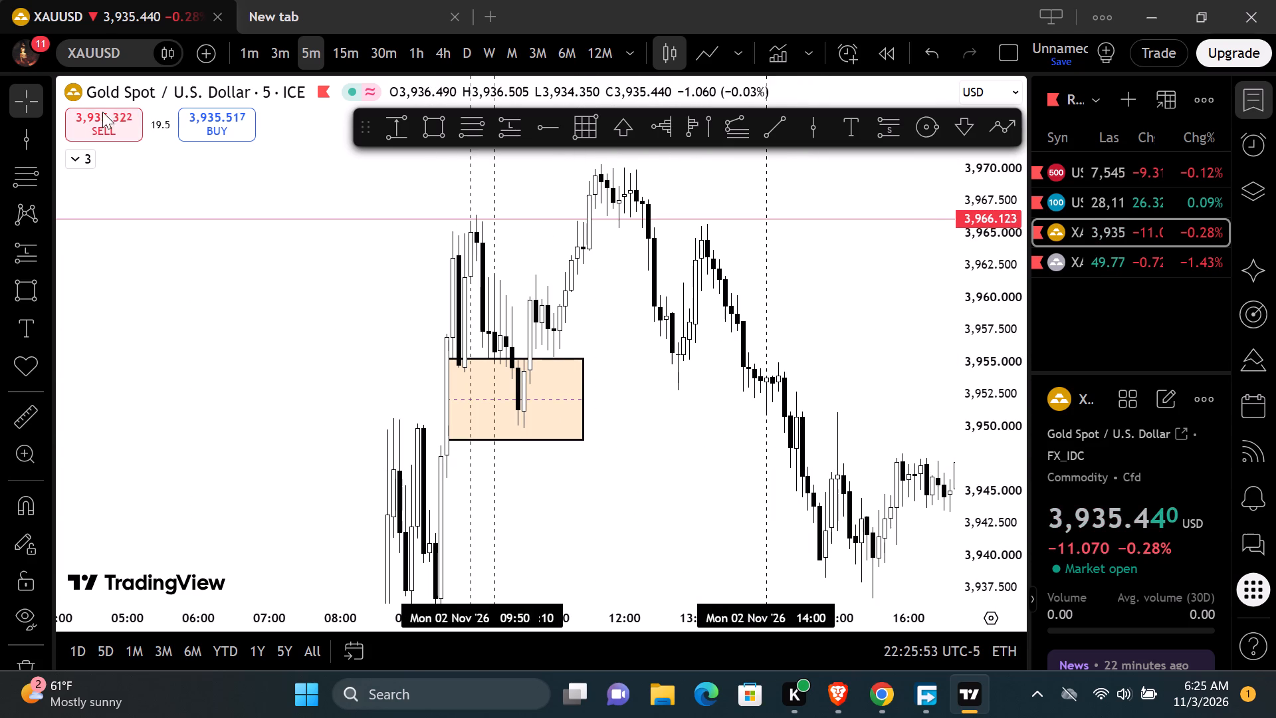
{"action": "left_click", "coordinate": [279, 56]}
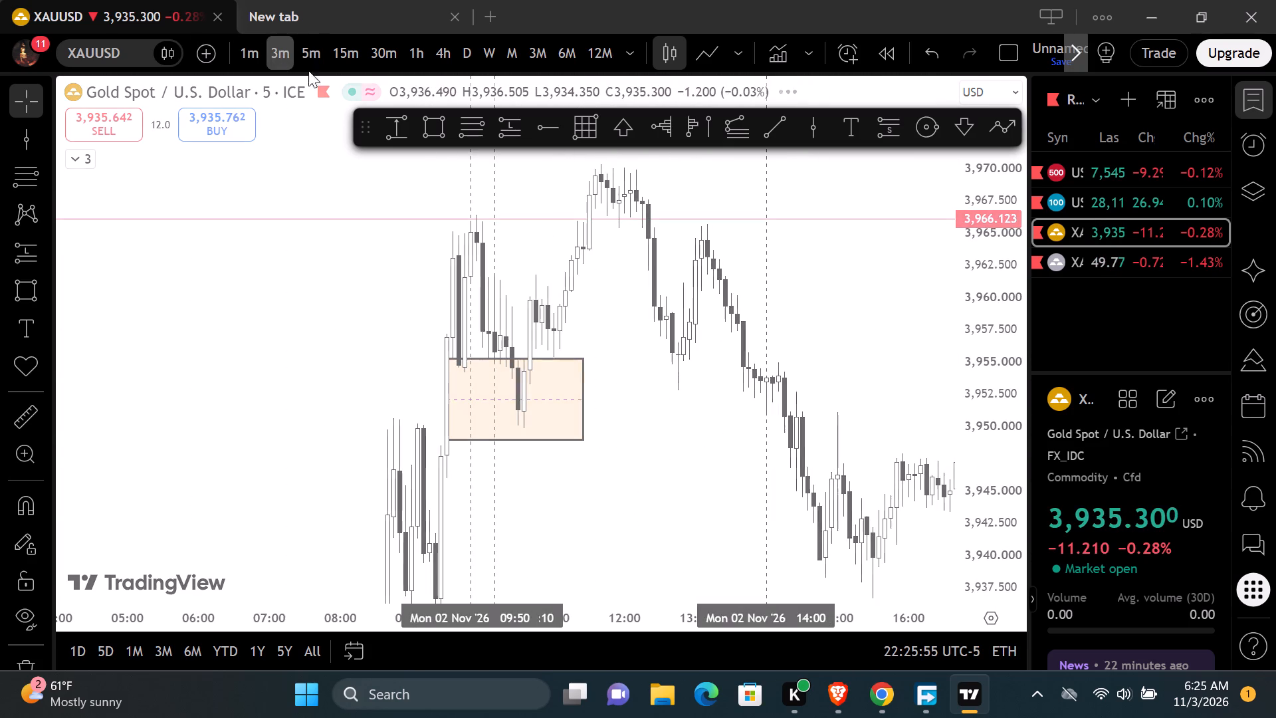
{"action": "left_click_drag", "start_coordinate": [507, 297], "coordinate": [466, 302]}
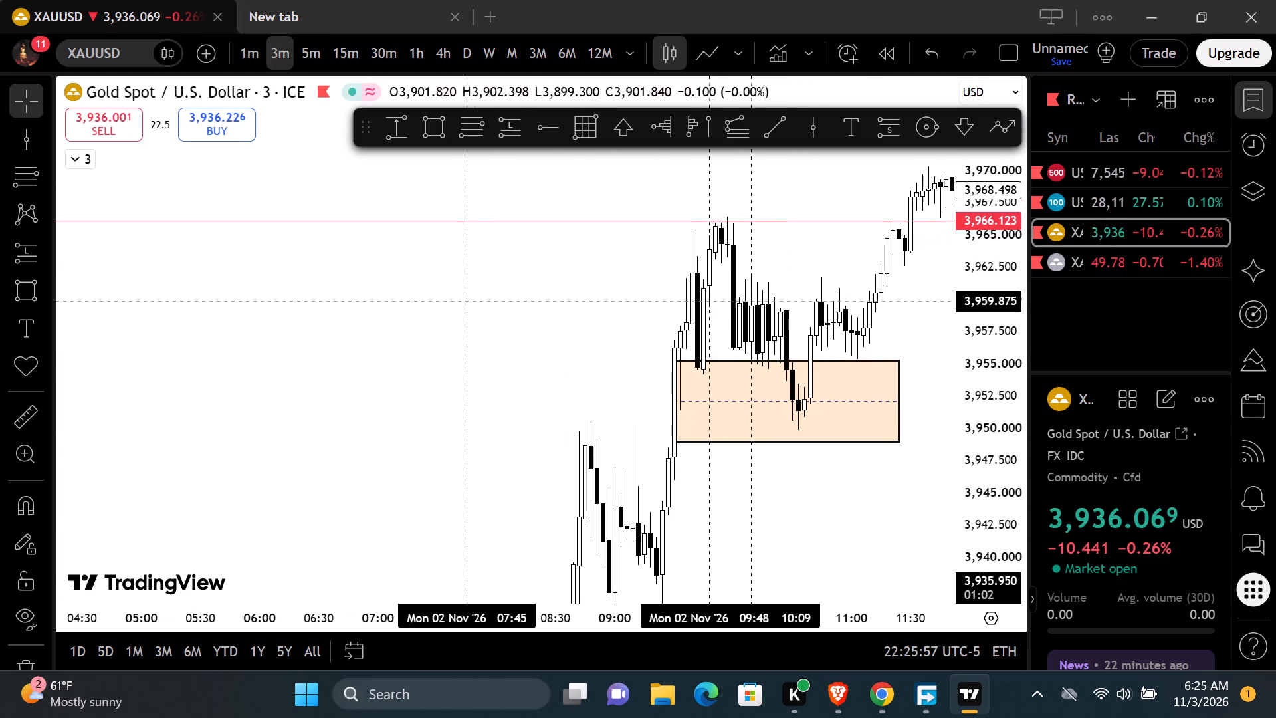
{"action": "left_click_drag", "start_coordinate": [466, 302], "coordinate": [458, 302]}
{"action": "left_click_drag", "start_coordinate": [455, 289], "coordinate": [318, 306]}
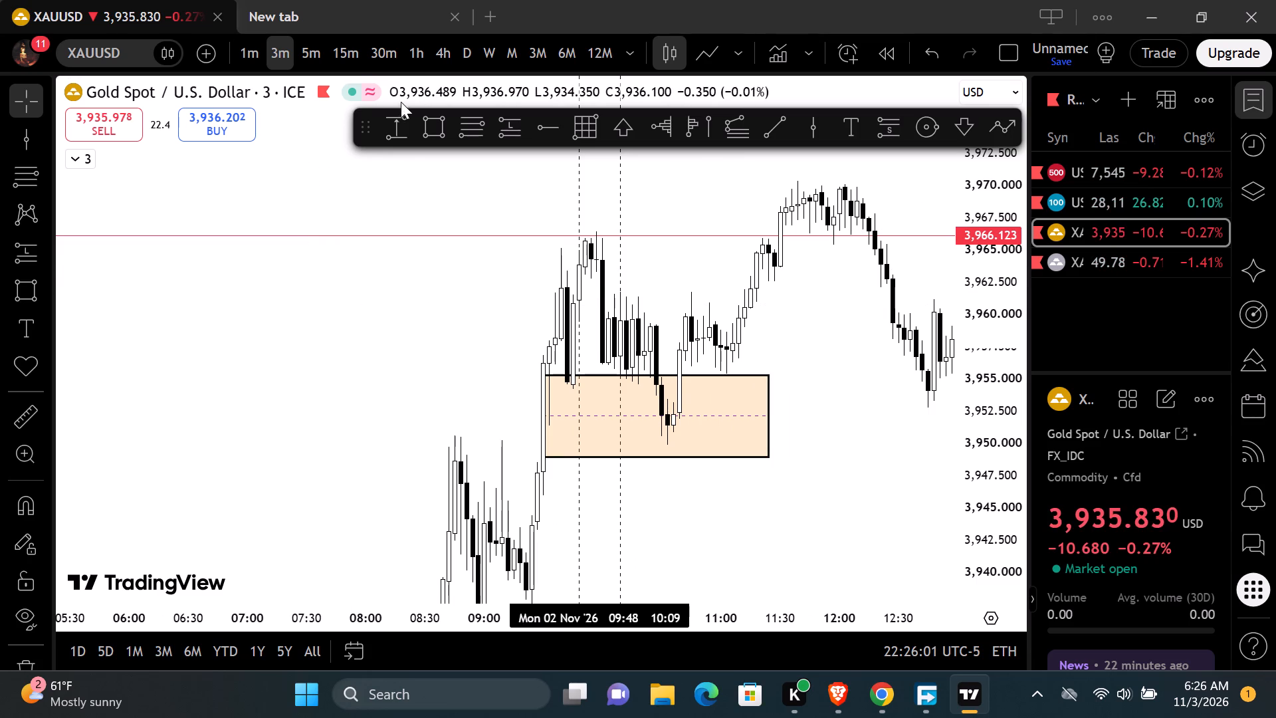
Switch the chart to the 1-minute interval and locate the 2 Nov candles around the rectangle zone.
{"action": "left_click", "coordinate": [248, 48]}
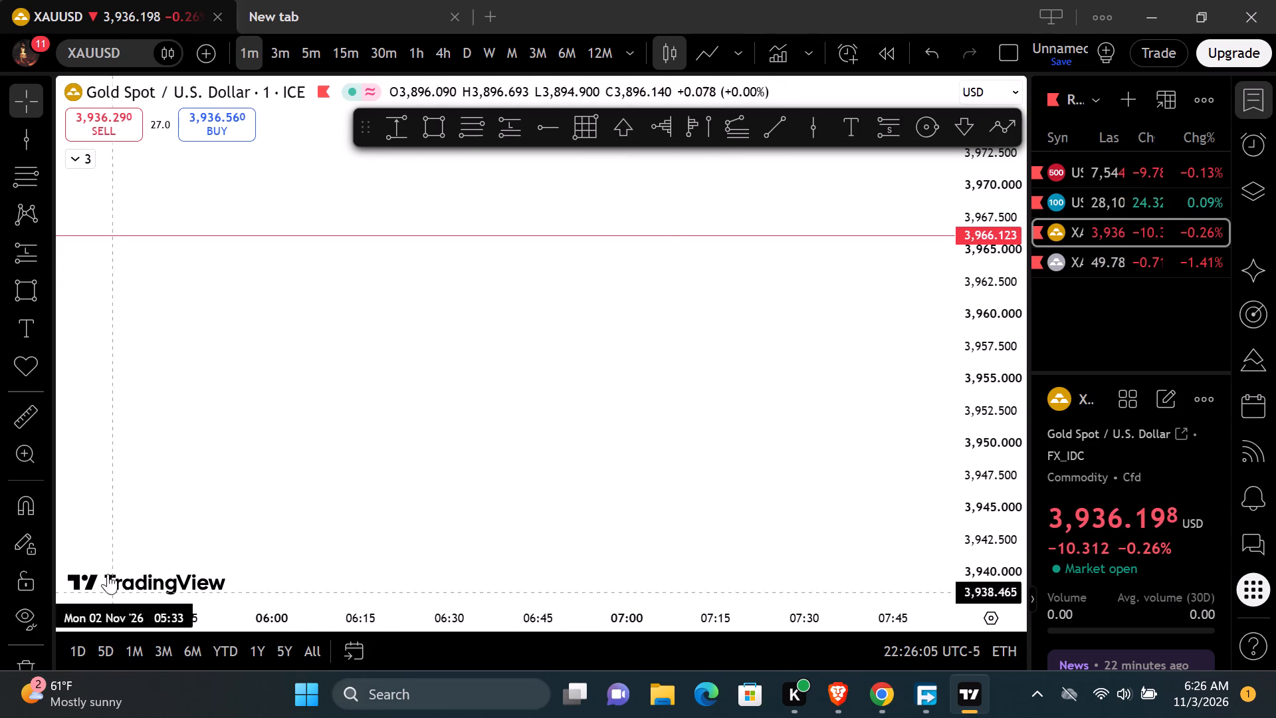
{"action": "left_click", "coordinate": [920, 566]}
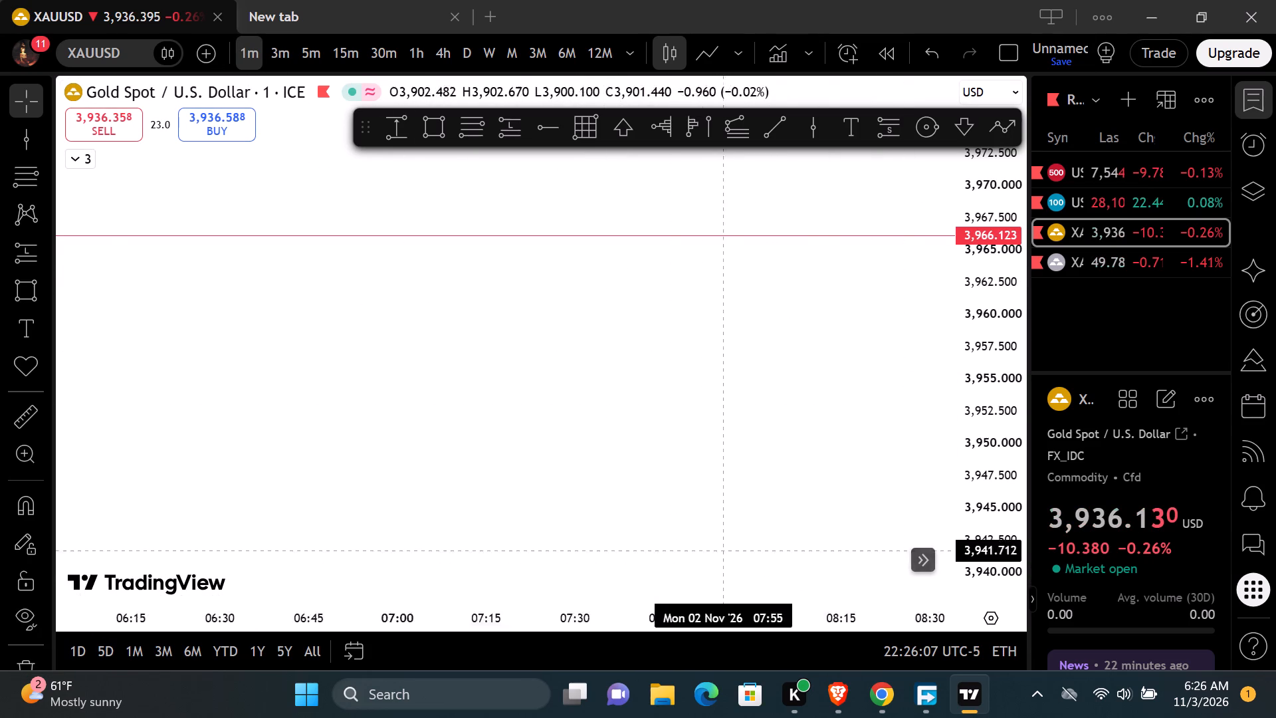
{"action": "scroll", "coordinate": [691, 543], "scroll_direction": "down", "scroll_amount": 20}
{"action": "scroll", "coordinate": [691, 543], "scroll_direction": "down", "scroll_amount": 2}
{"action": "left_click_drag", "start_coordinate": [407, 438], "coordinate": [901, 421]}
{"action": "scroll", "coordinate": [538, 445], "scroll_direction": "up", "scroll_amount": 4}
{"action": "left_click_drag", "start_coordinate": [477, 520], "coordinate": [768, 511]}
{"action": "scroll", "coordinate": [468, 515], "scroll_direction": "up", "scroll_amount": 10}
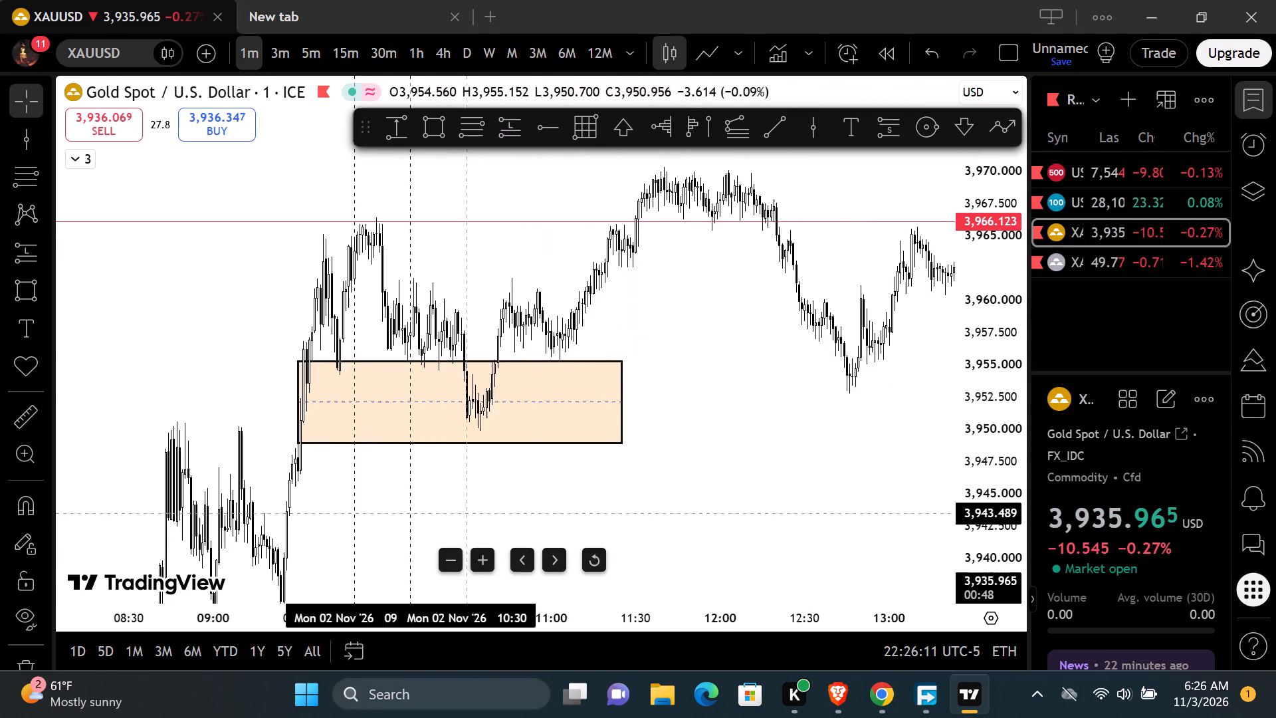
{"action": "scroll", "coordinate": [467, 514], "scroll_direction": "up", "scroll_amount": 1}
{"action": "left_click_drag", "start_coordinate": [457, 509], "coordinate": [669, 507]}
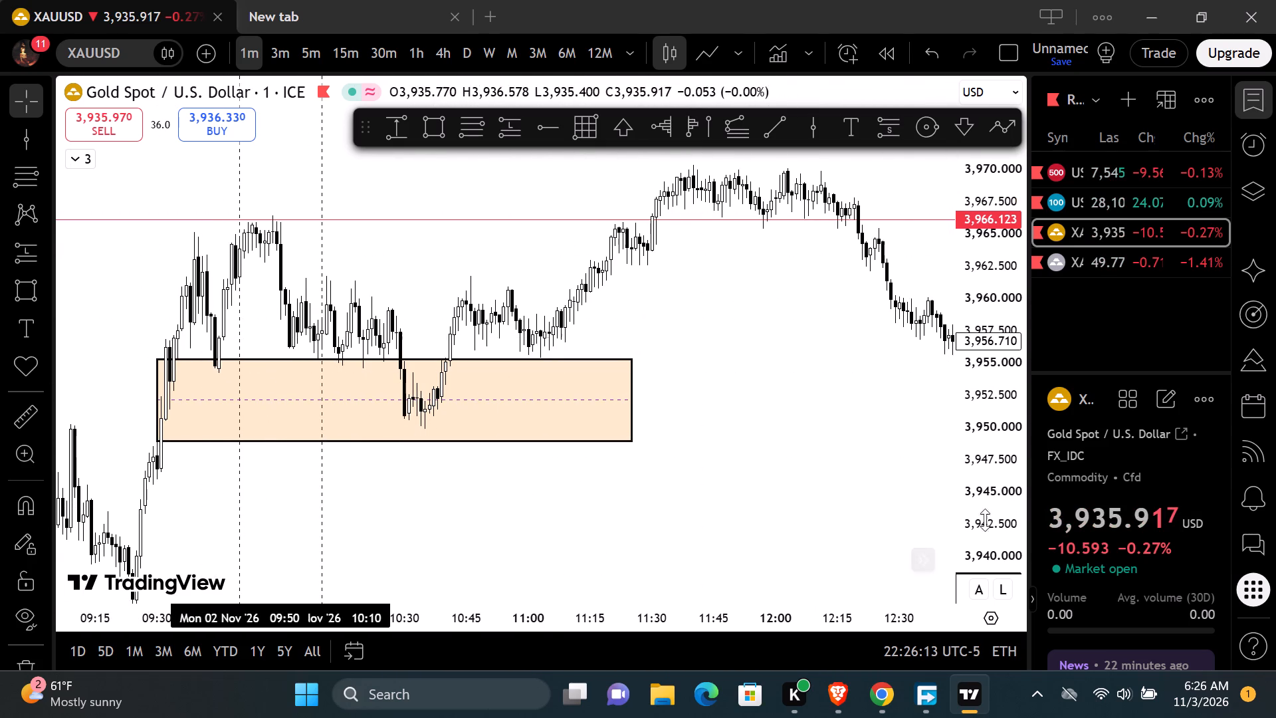
Draw a thin rectangle from 10:29 to 11:27, from 3,956.861 down to about 3,955.160, just above the larger zone.
{"action": "left_click", "coordinate": [427, 132]}
{"action": "left_click", "coordinate": [399, 375]}
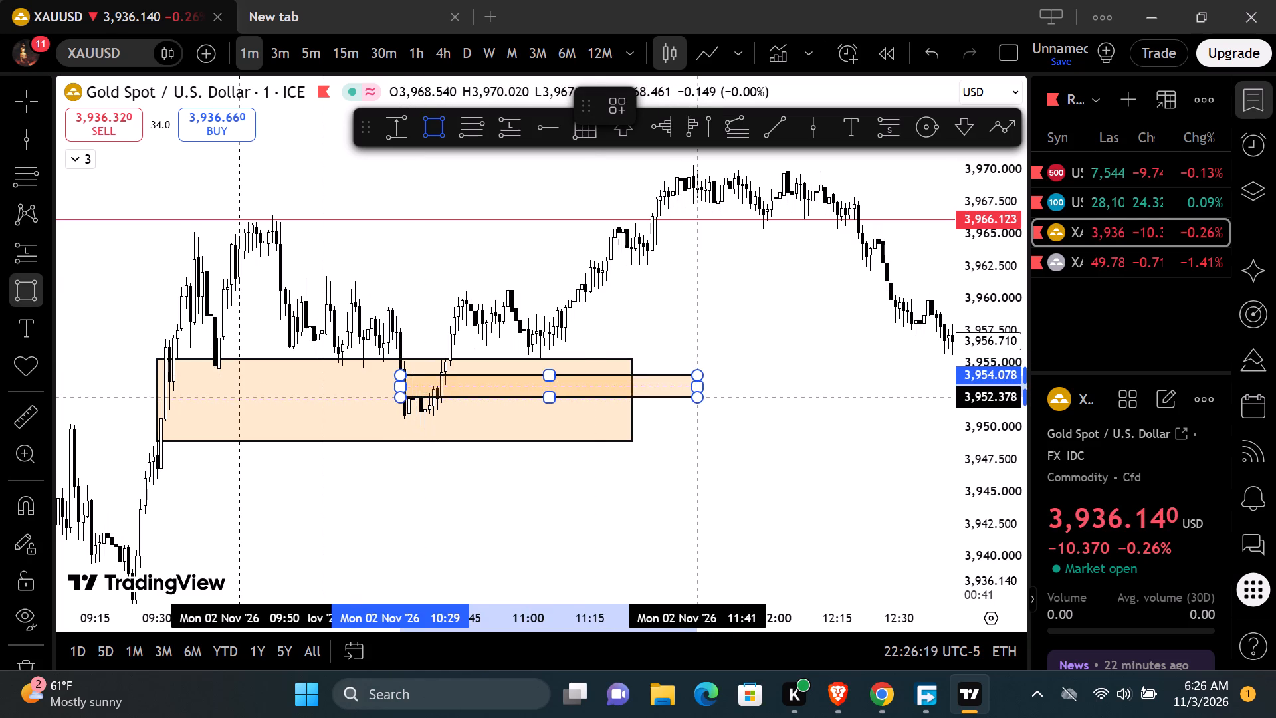
{"action": "left_click", "coordinate": [639, 339]}
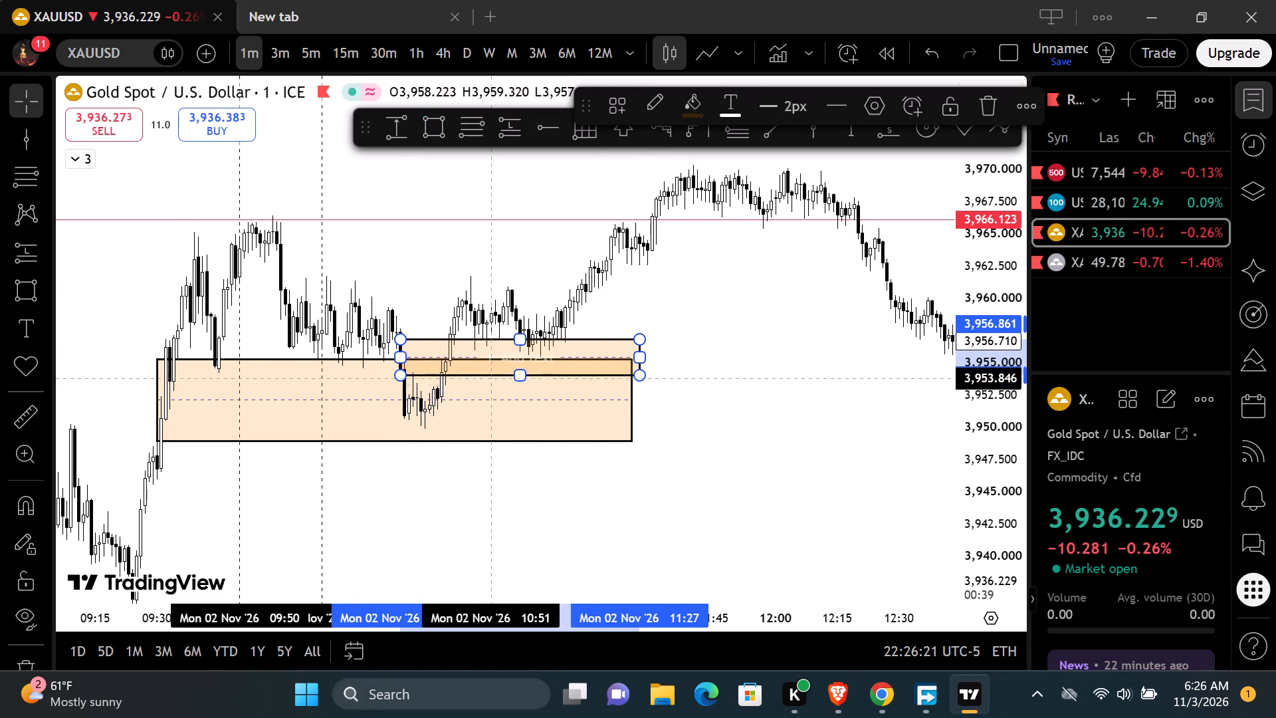
{"action": "left_click_drag", "start_coordinate": [516, 376], "coordinate": [497, 362]}
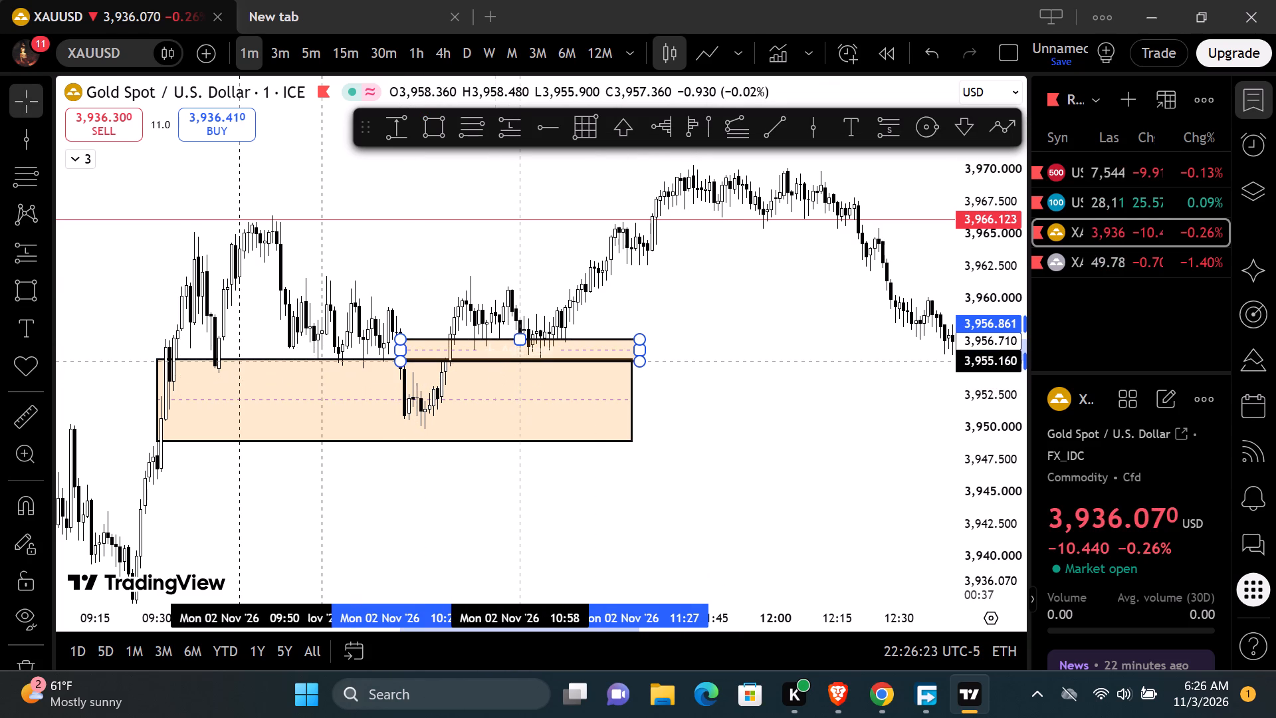
{"action": "left_click", "coordinate": [782, 415]}
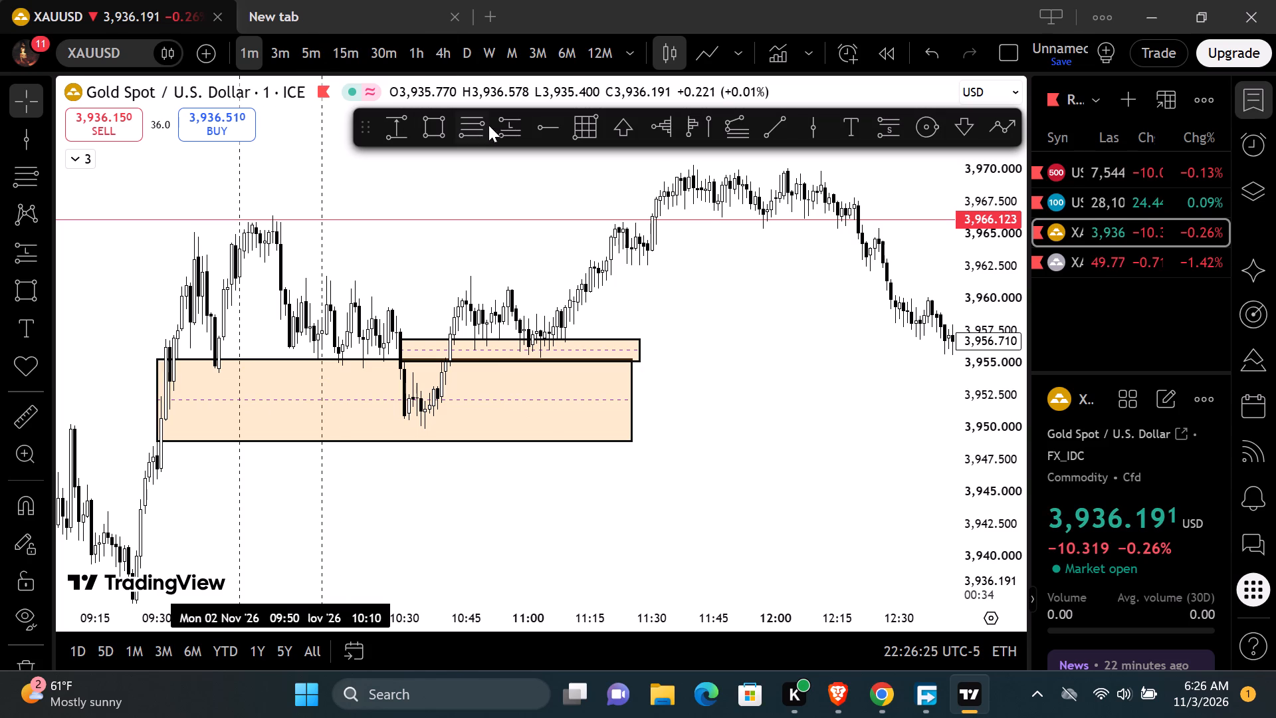
Place a long position at 2 Nov 10:44 with entry 3,956.011 inside the thin rectangle and target 3,962.939.
{"action": "left_click", "coordinate": [496, 126]}
{"action": "left_click", "coordinate": [461, 350]}
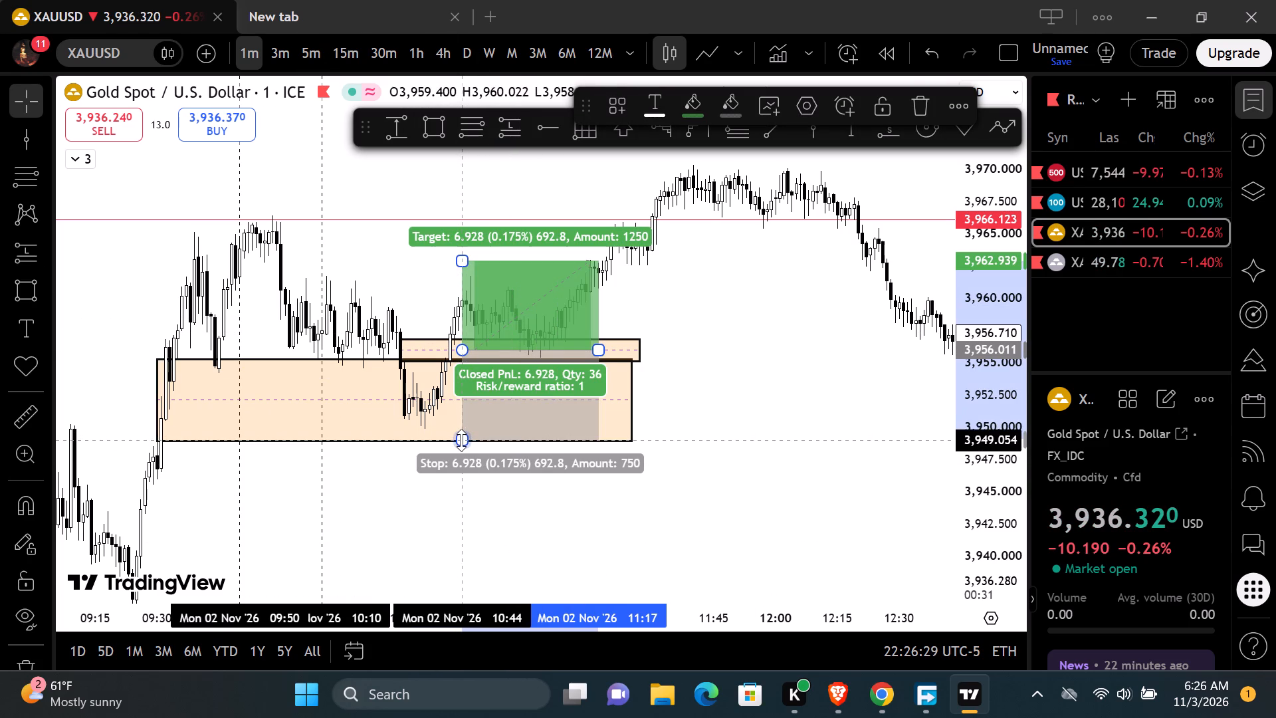
{"action": "left_click", "coordinate": [481, 498]}
Draw a horizontal ray at 3,966.600 from the swing high between the 09:50 and 10:10 vertical lines.
{"action": "scroll", "coordinate": [732, 474], "scroll_direction": "down", "scroll_amount": 6}
{"action": "left_click_drag", "start_coordinate": [825, 449], "coordinate": [482, 672]}
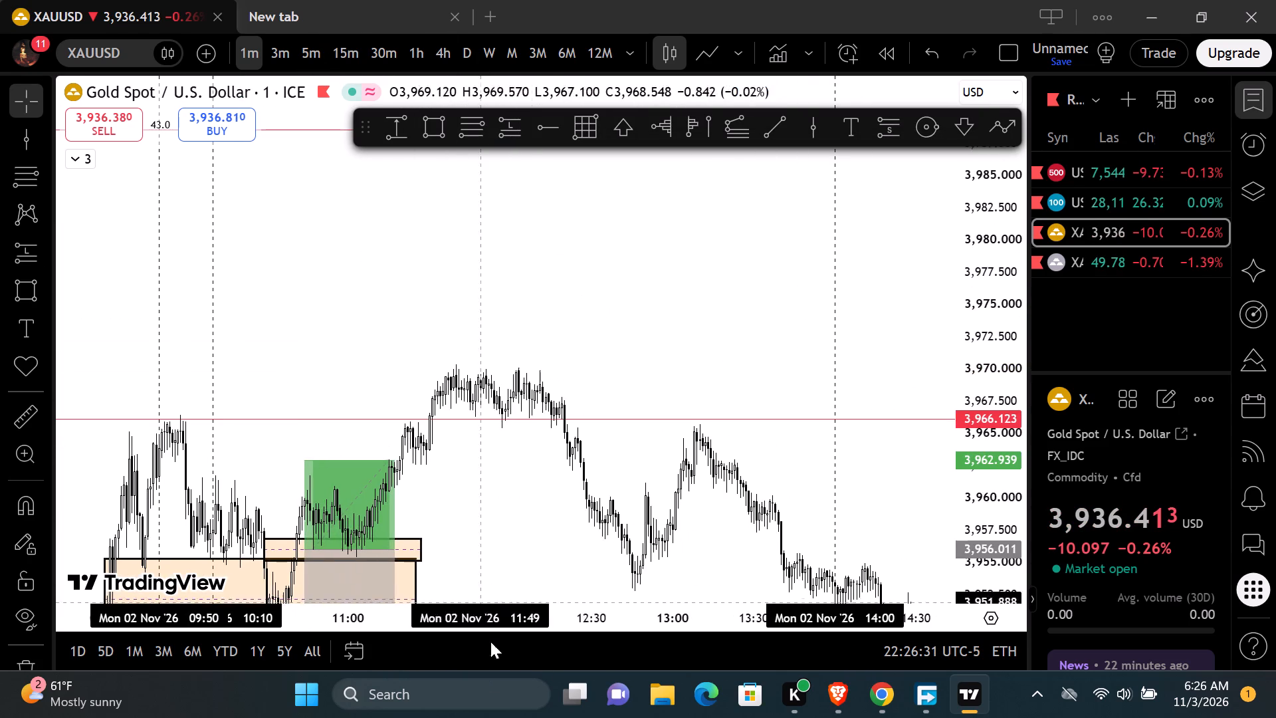
{"action": "left_click", "coordinate": [548, 132]}
{"action": "left_click", "coordinate": [179, 413]}
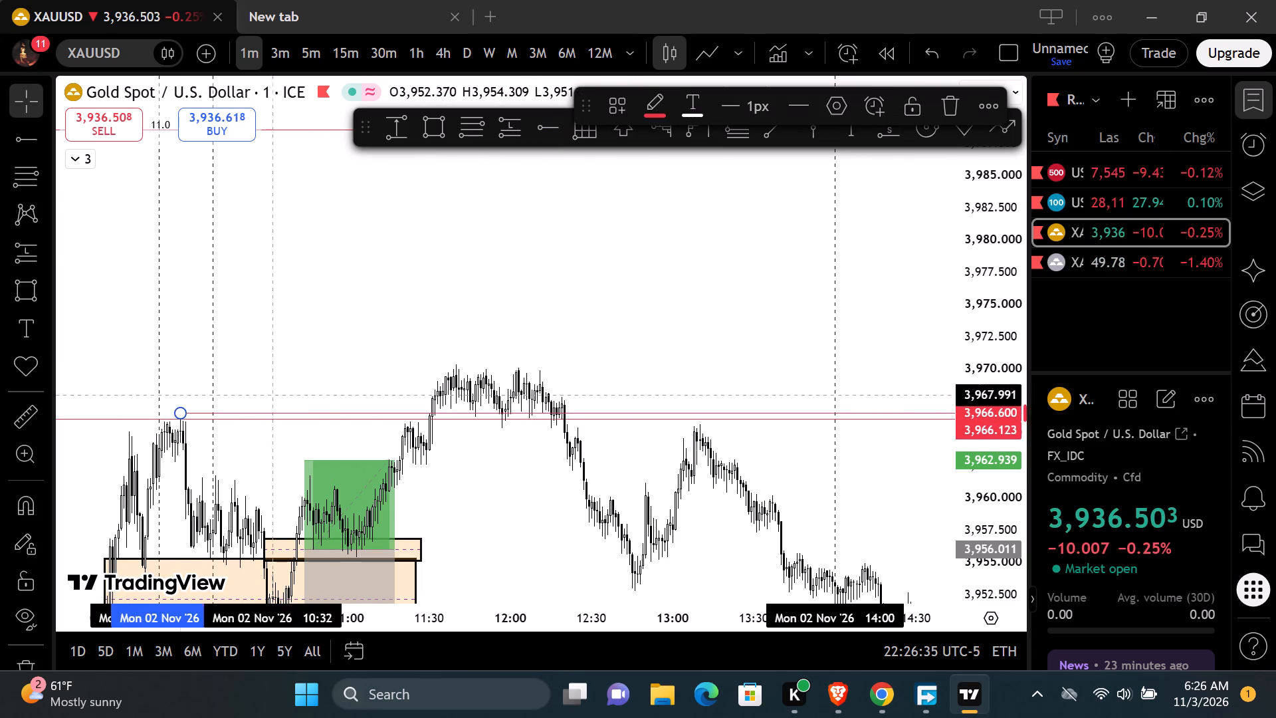
Raise the long position's target to 3,970.155, near the swing high after the 10:44 entry.
{"action": "left_click", "coordinate": [346, 350]}
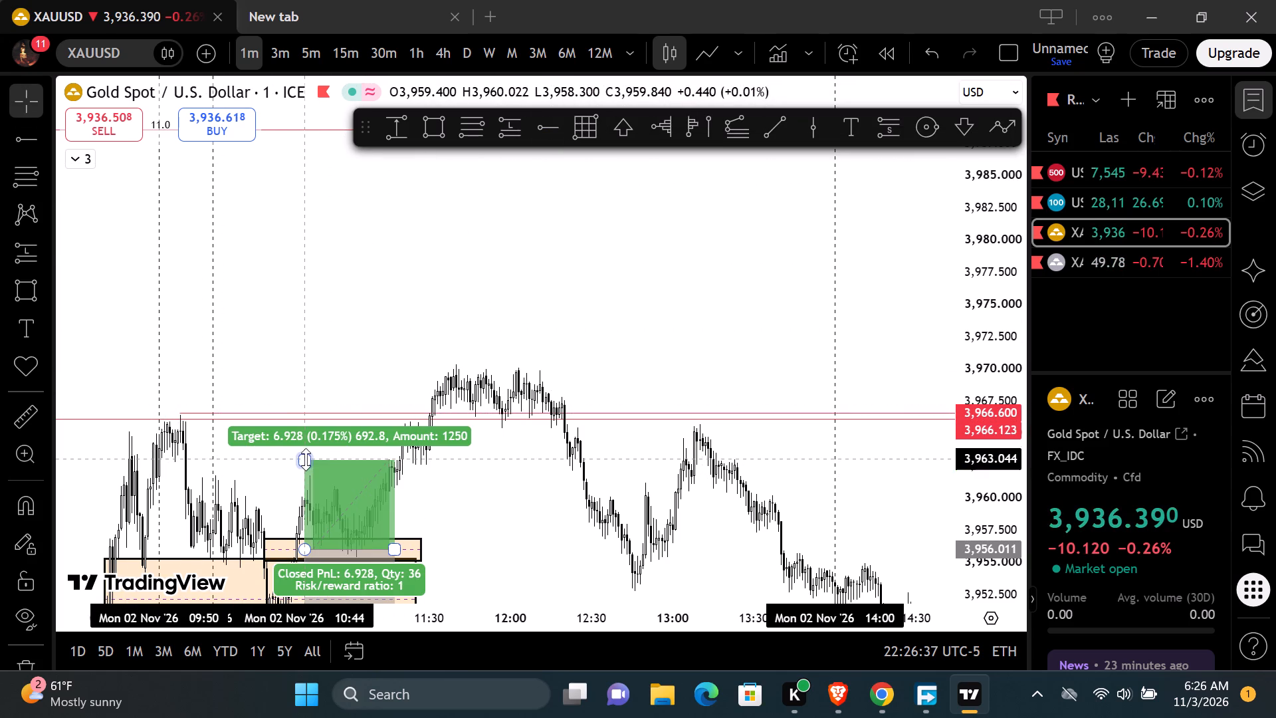
{"action": "left_click_drag", "start_coordinate": [306, 459], "coordinate": [326, 413]}
{"action": "left_click", "coordinate": [493, 491]}
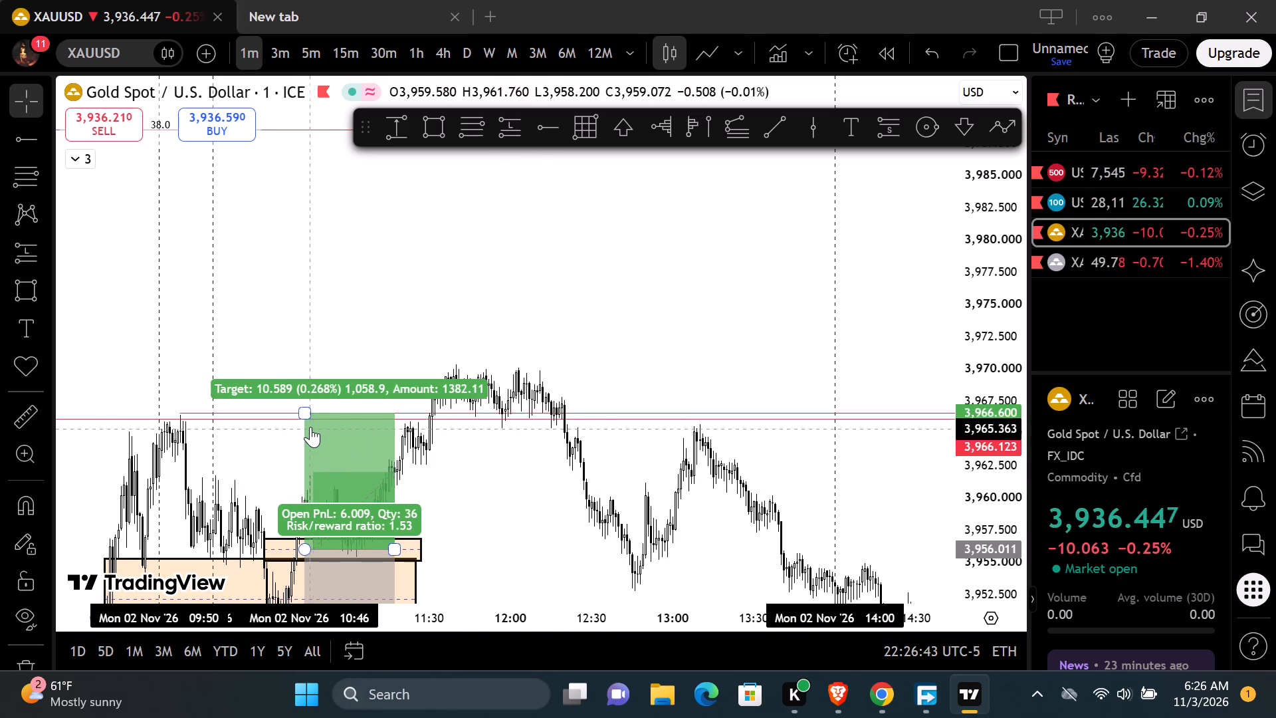
{"action": "left_click_drag", "start_coordinate": [308, 414], "coordinate": [281, 384]}
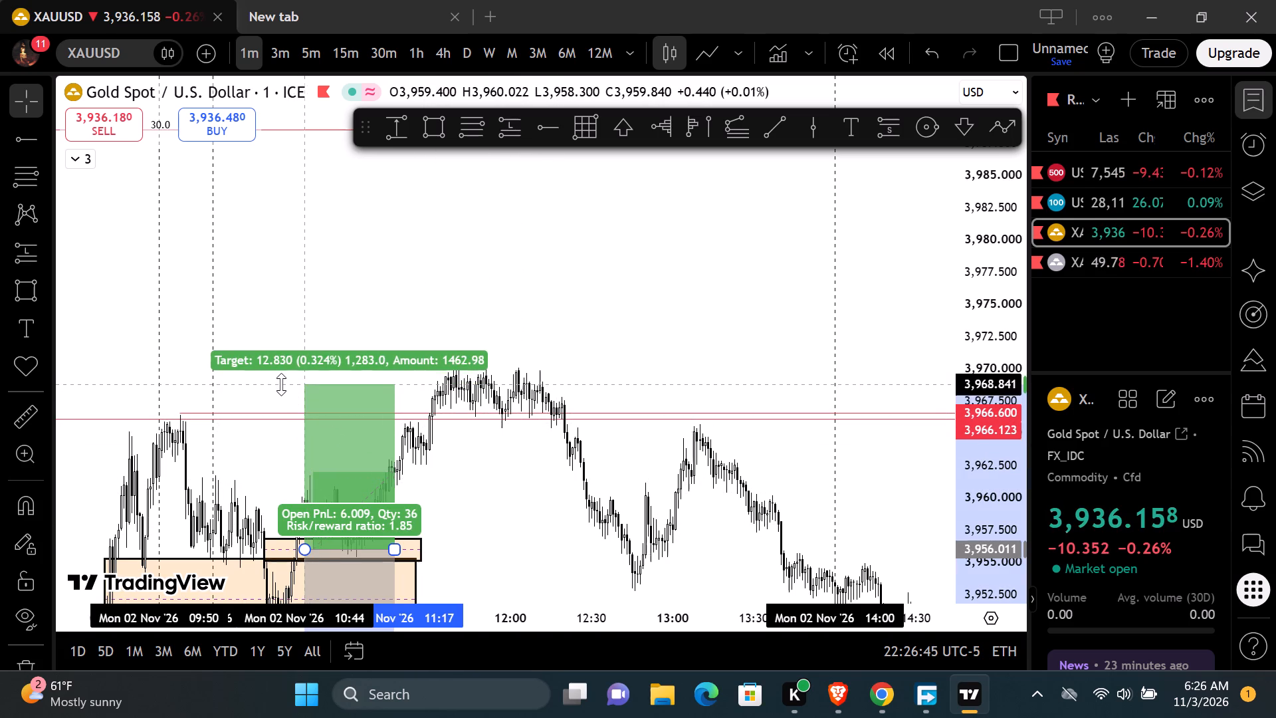
{"action": "left_click_drag", "start_coordinate": [281, 384], "coordinate": [278, 366]}
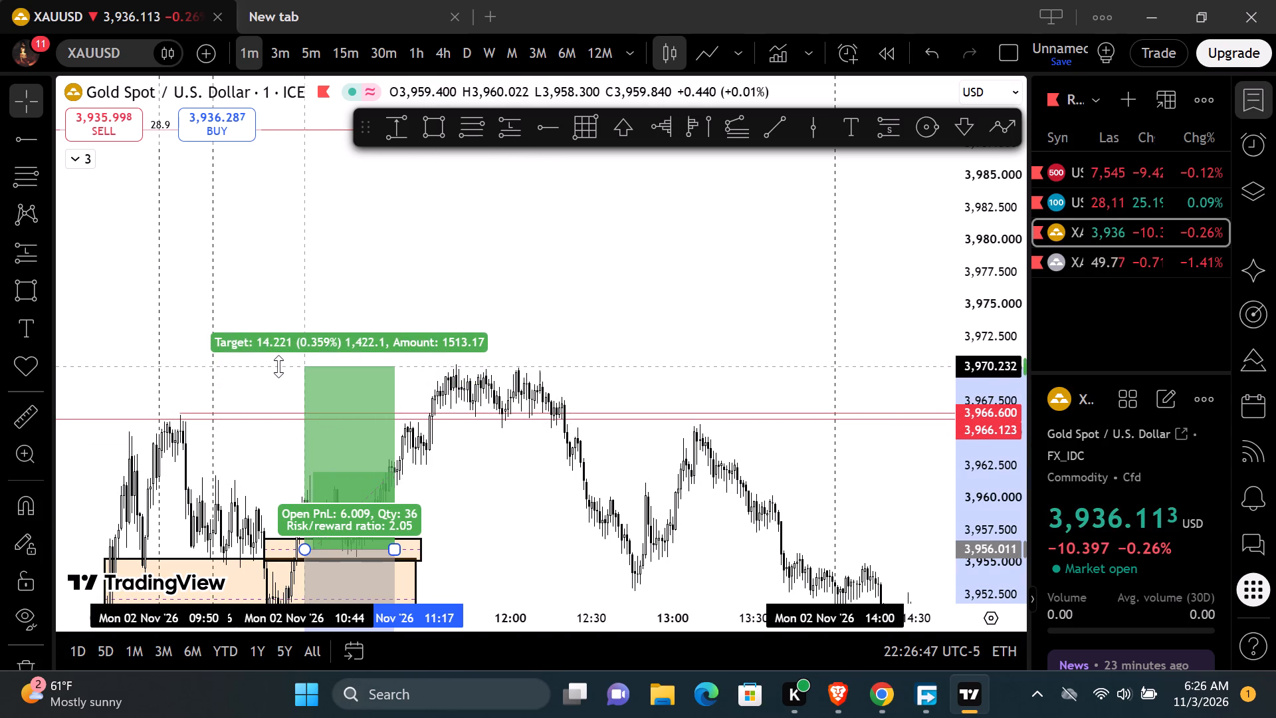
{"action": "left_click_drag", "start_coordinate": [278, 366], "coordinate": [279, 367]}
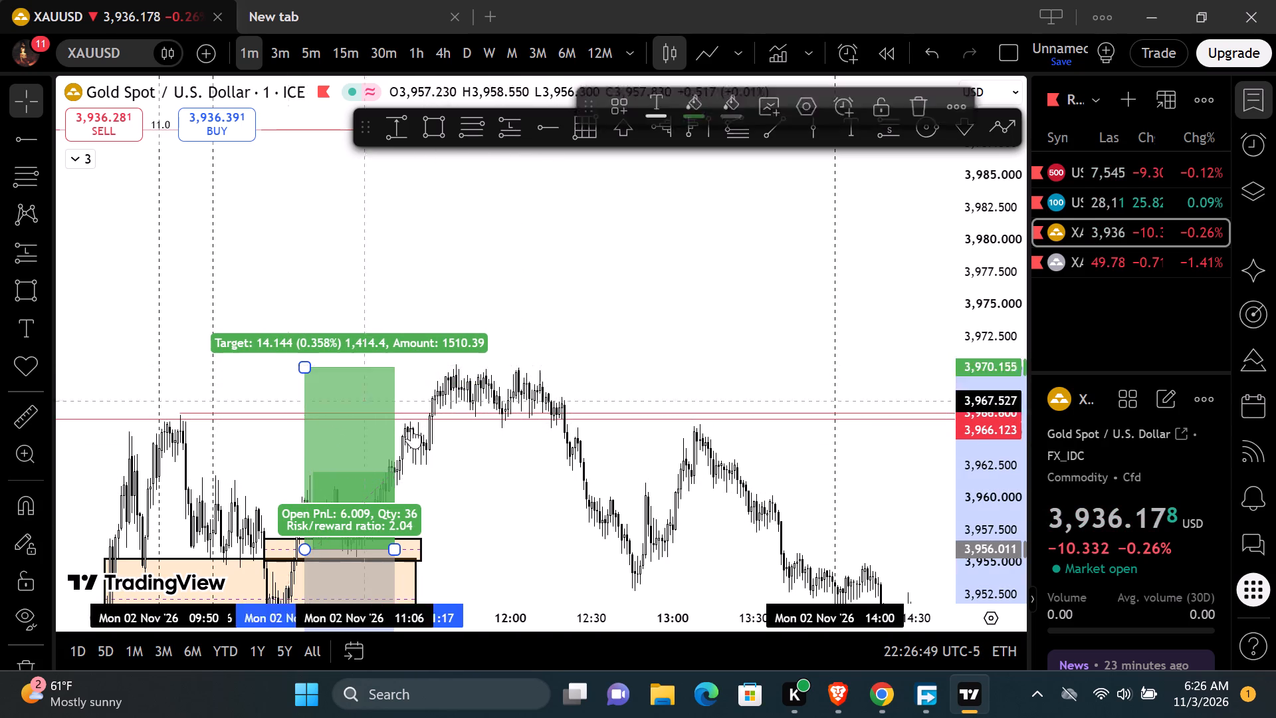
{"action": "left_click", "coordinate": [527, 472]}
Extend the long position's time span to about 11:51 on 2 Nov, keeping the entry at 3,956.011.
{"action": "left_click_drag", "start_coordinate": [520, 490], "coordinate": [633, 342]}
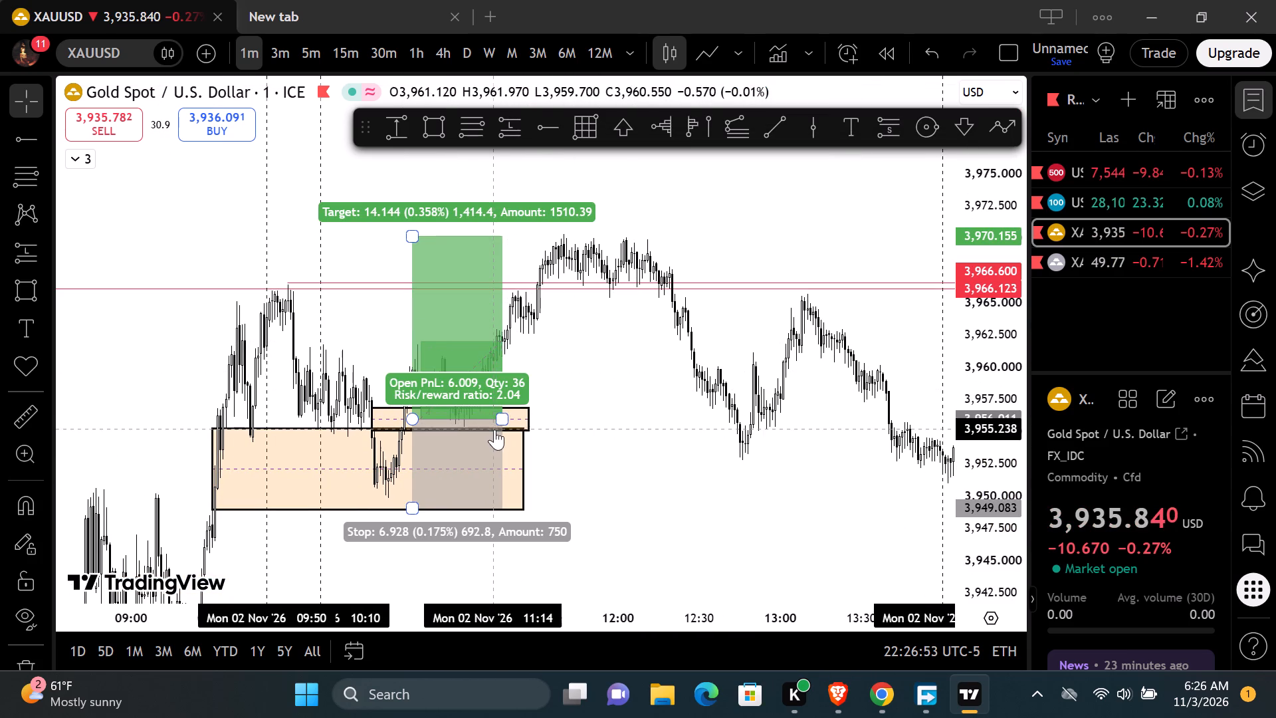
{"action": "left_click_drag", "start_coordinate": [503, 420], "coordinate": [519, 414]}
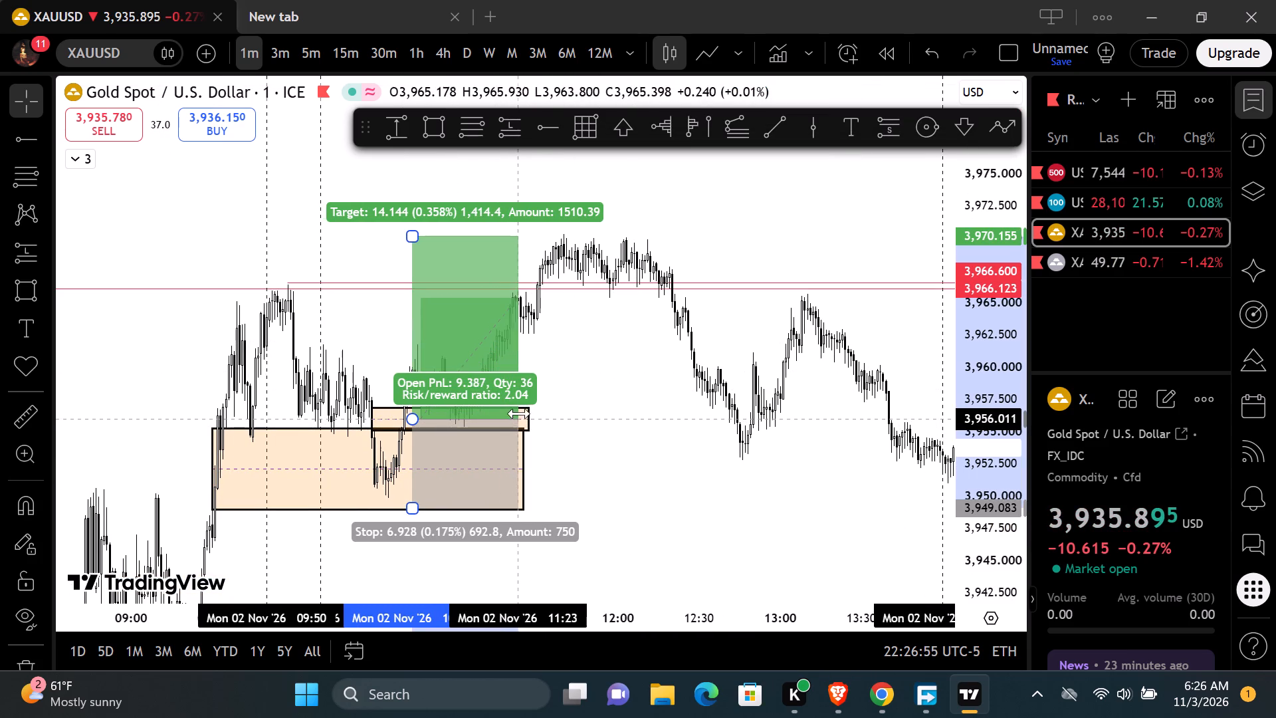
{"action": "left_click_drag", "start_coordinate": [519, 414], "coordinate": [595, 427]}
{"action": "left_click", "coordinate": [619, 427]}
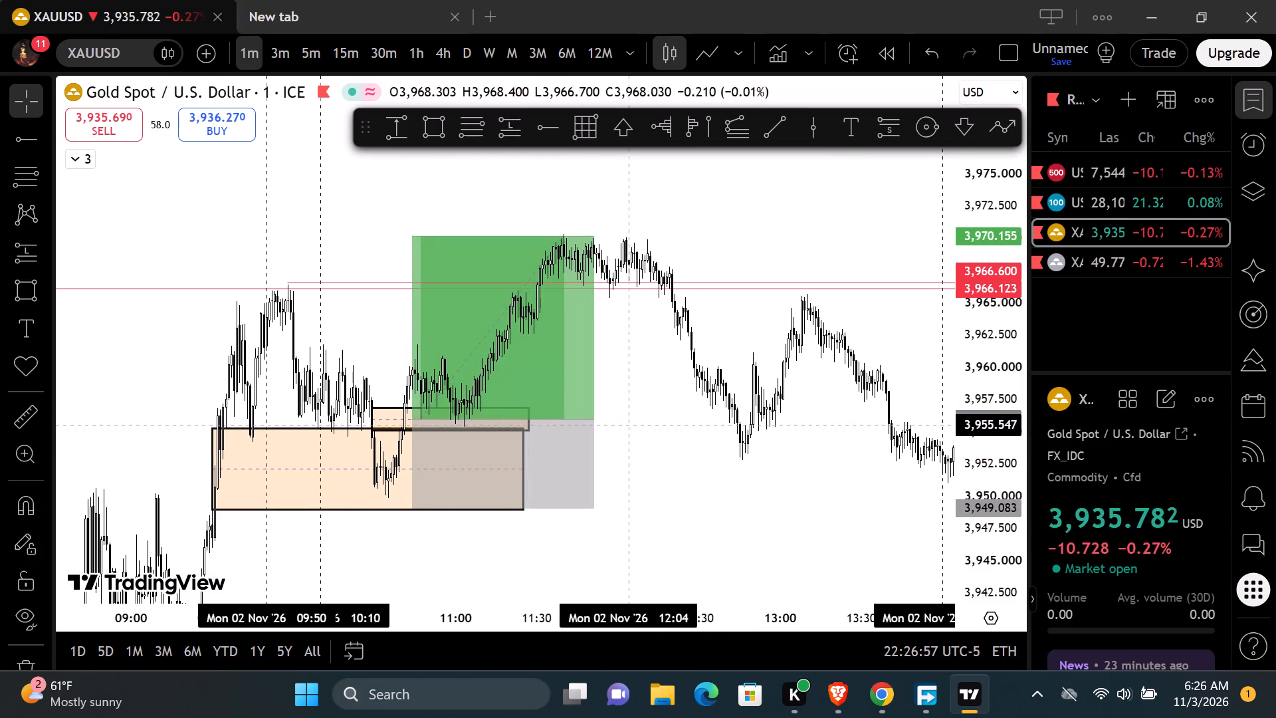
Review the price action after the trade, then switch to the 4-hour interval and examine the 2 Nov candles around the marked levels.
{"action": "left_click_drag", "start_coordinate": [645, 423], "coordinate": [395, 470]}
{"action": "scroll", "coordinate": [540, 400], "scroll_direction": "down", "scroll_amount": 5}
{"action": "left_click_drag", "start_coordinate": [879, 383], "coordinate": [574, 370]}
{"action": "scroll", "coordinate": [577, 380], "scroll_direction": "up", "scroll_amount": 3}
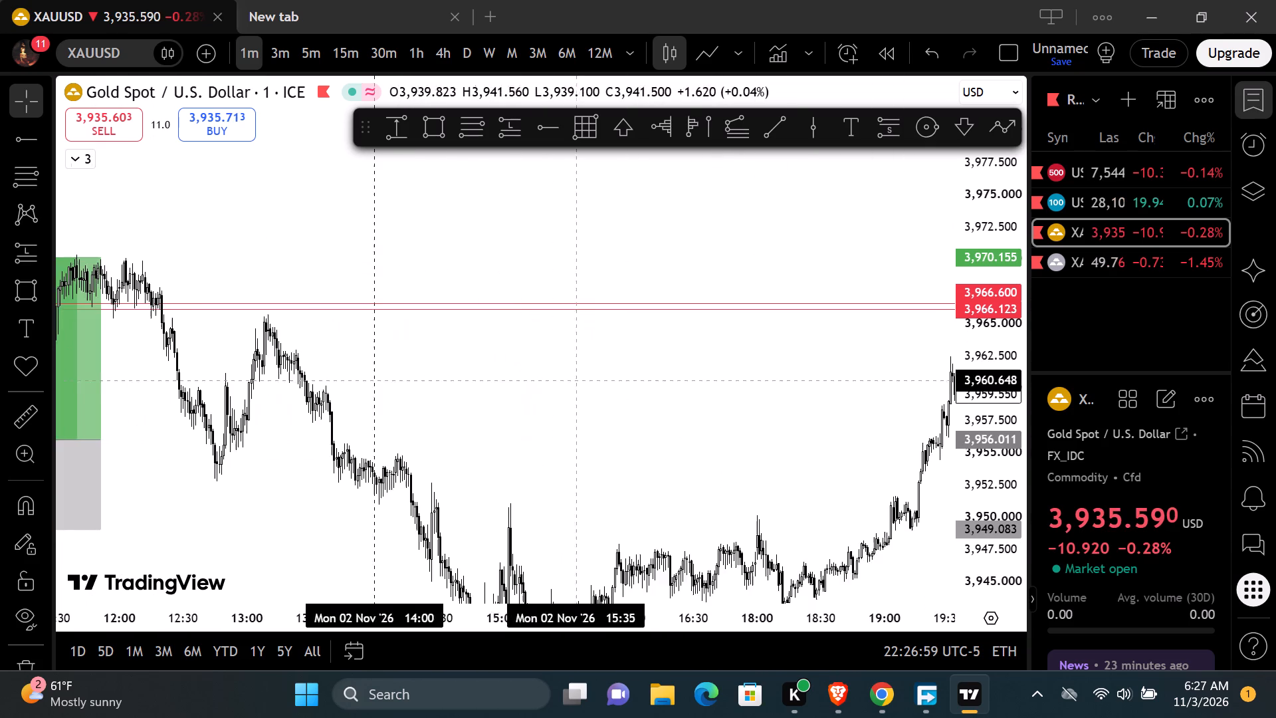
{"action": "left_click_drag", "start_coordinate": [464, 402], "coordinate": [679, 283]}
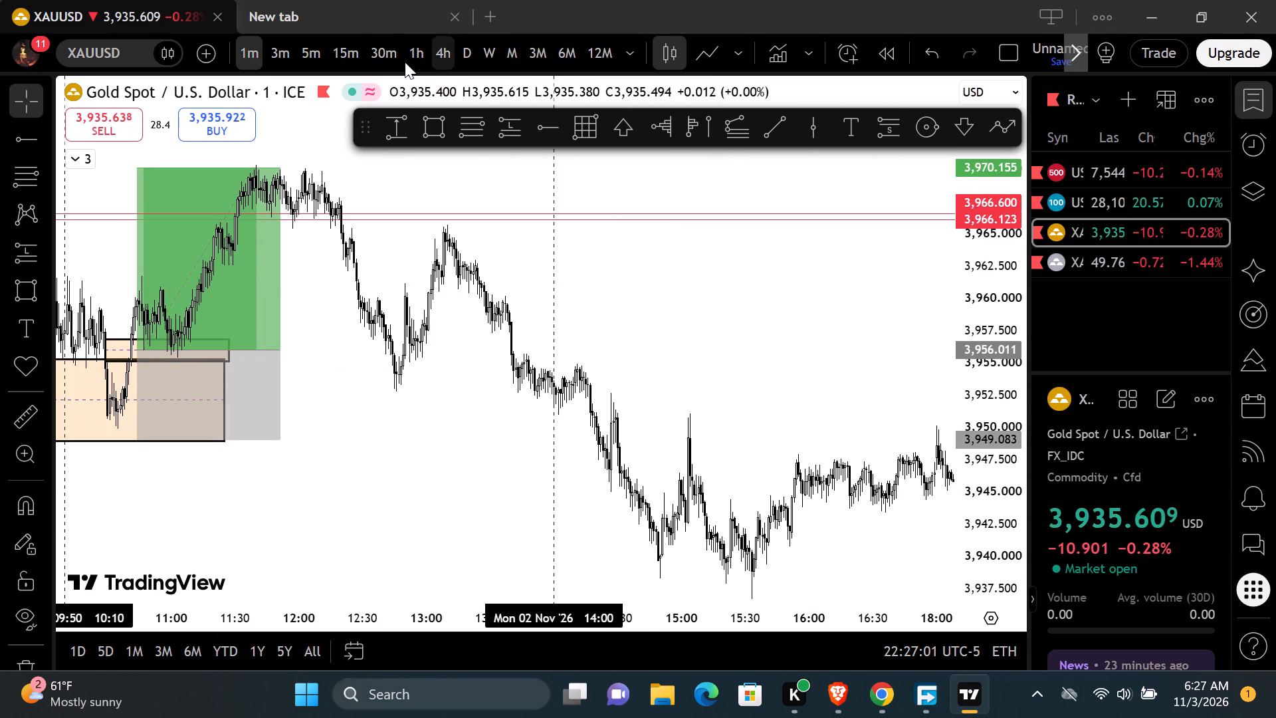
{"action": "left_click", "coordinate": [445, 53]}
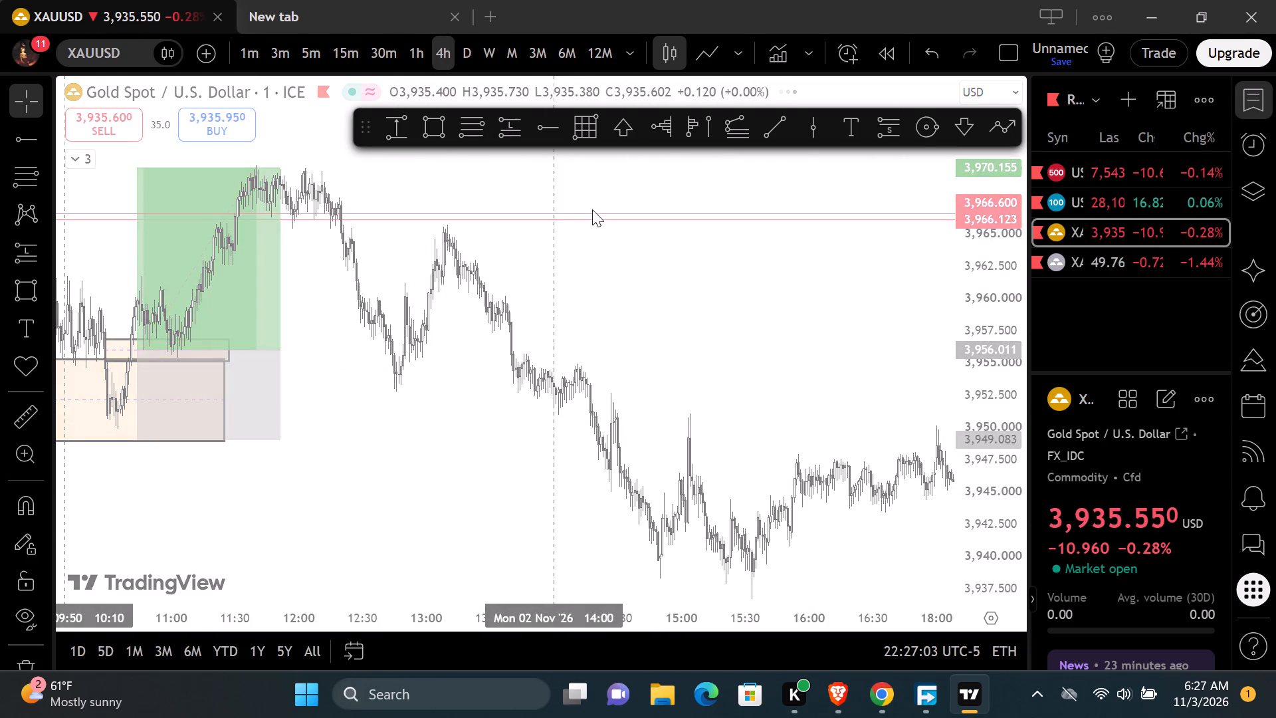
{"action": "left_click_drag", "start_coordinate": [562, 465], "coordinate": [1055, 380]}
{"action": "scroll", "coordinate": [596, 411], "scroll_direction": "up", "scroll_amount": 5}
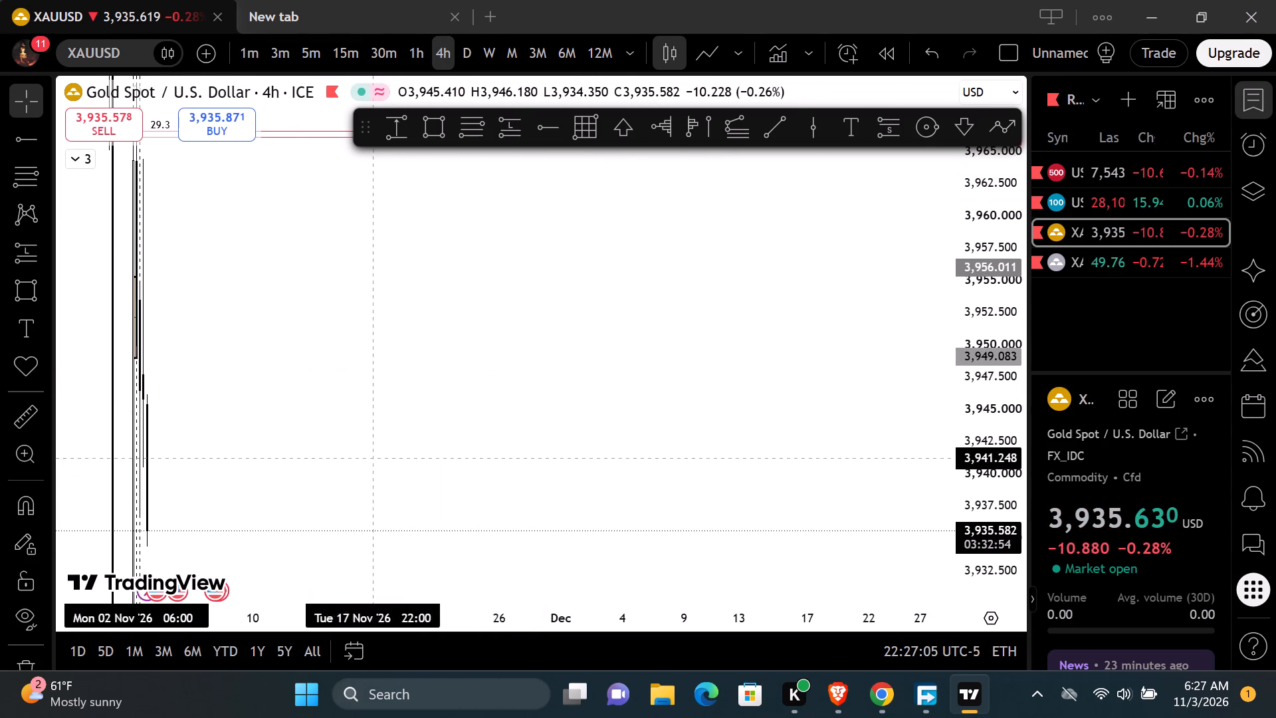
{"action": "left_click_drag", "start_coordinate": [373, 458], "coordinate": [1275, 358]}
{"action": "scroll", "coordinate": [310, 392], "scroll_direction": "up", "scroll_amount": 16}
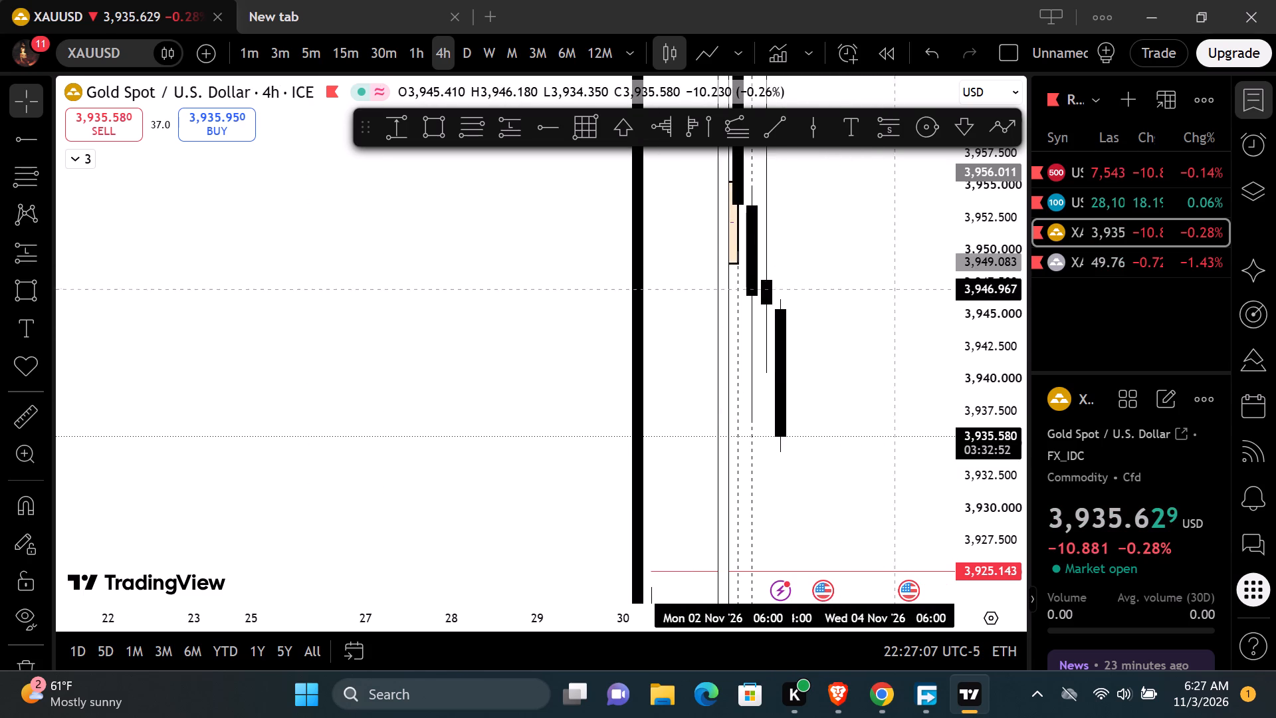
{"action": "left_click_drag", "start_coordinate": [978, 223], "coordinate": [899, 598]}
{"action": "scroll", "coordinate": [808, 558], "scroll_direction": "up", "scroll_amount": 5}
{"action": "left_click_drag", "start_coordinate": [666, 490], "coordinate": [662, 581]}
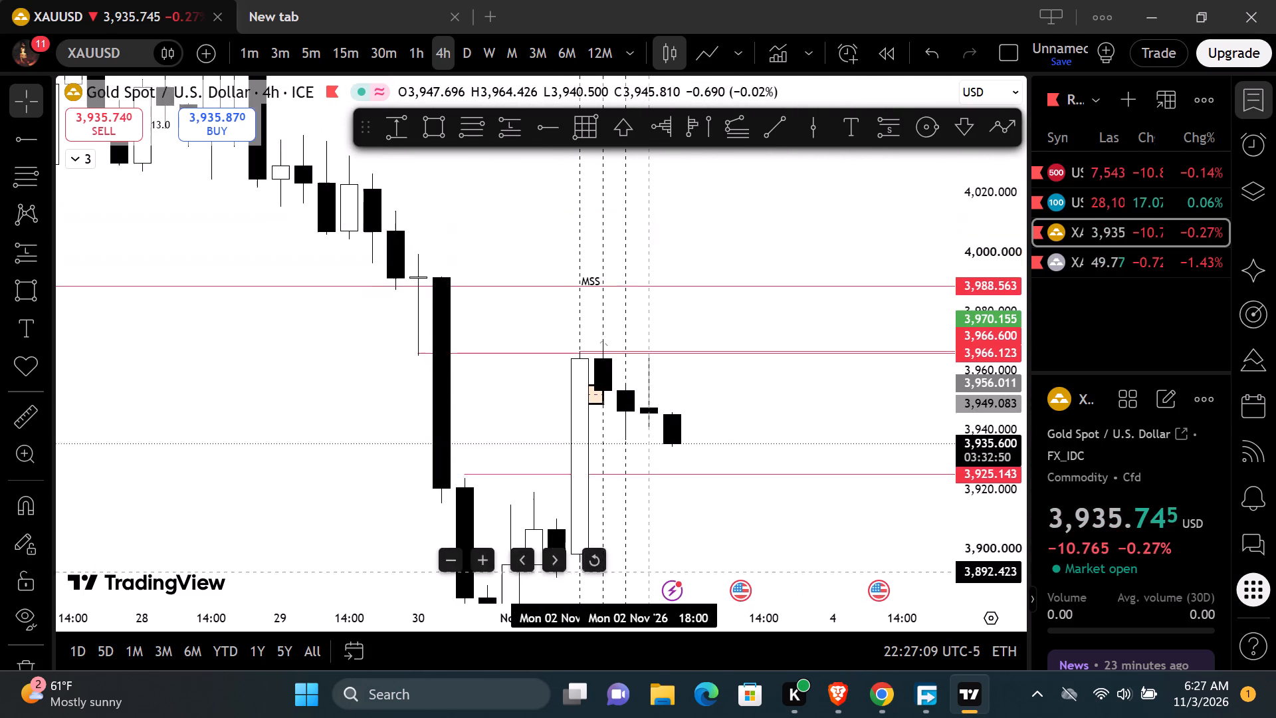
{"action": "left_click_drag", "start_coordinate": [662, 581], "coordinate": [660, 602]}
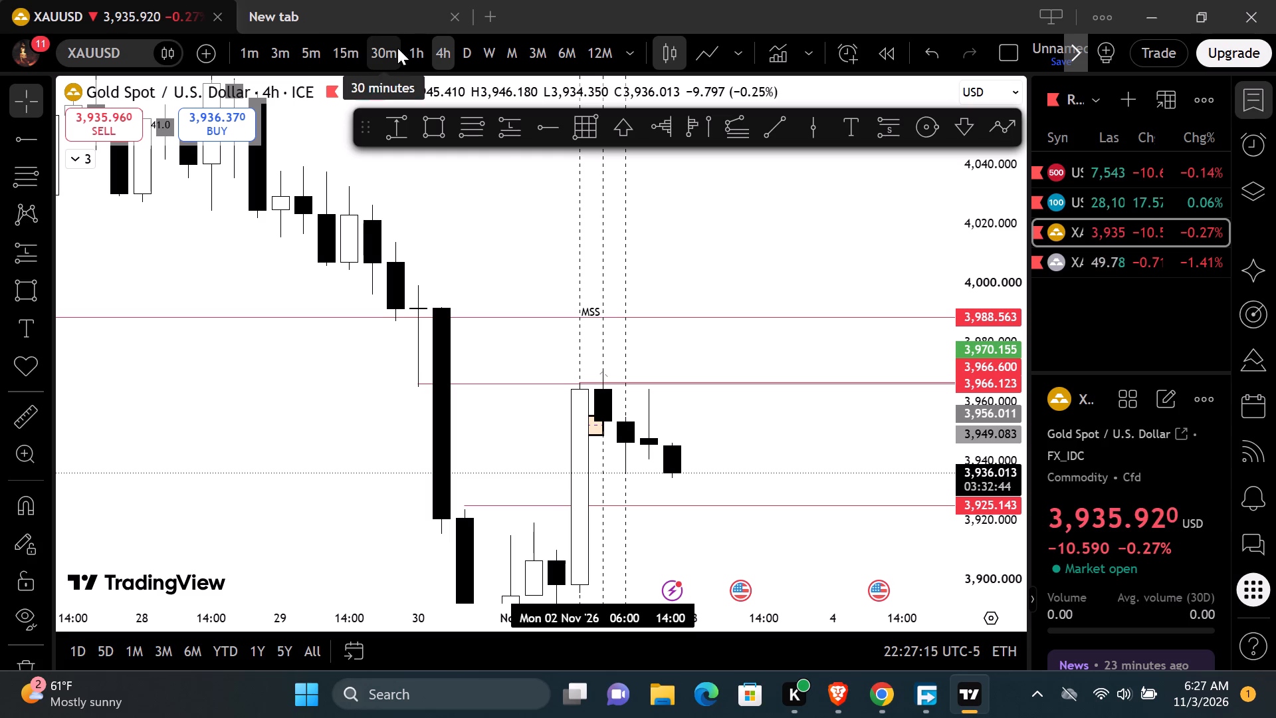
Switch the chart to the 15-minute interval and locate the 2 Nov candles around the long position and the drop that follows.
{"action": "left_click", "coordinate": [350, 51]}
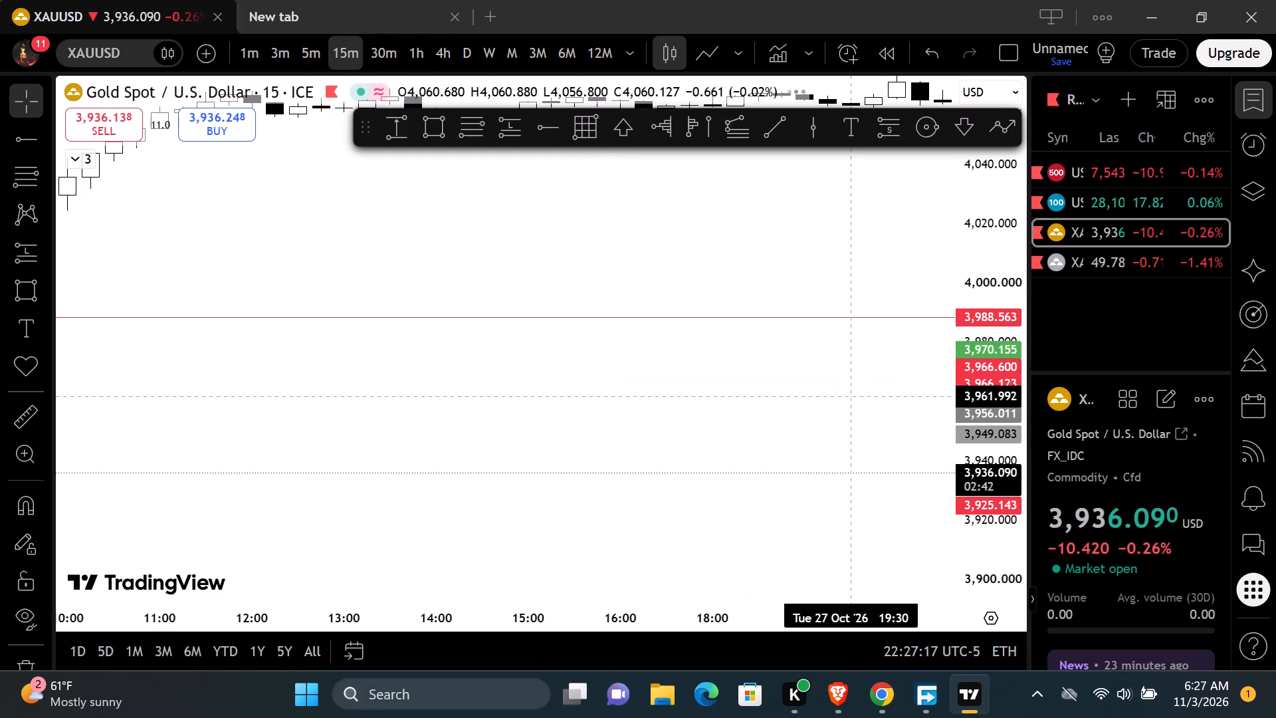
{"action": "scroll", "coordinate": [831, 467], "scroll_direction": "down", "scroll_amount": 11}
{"action": "left_click_drag", "start_coordinate": [774, 417], "coordinate": [0, 564]}
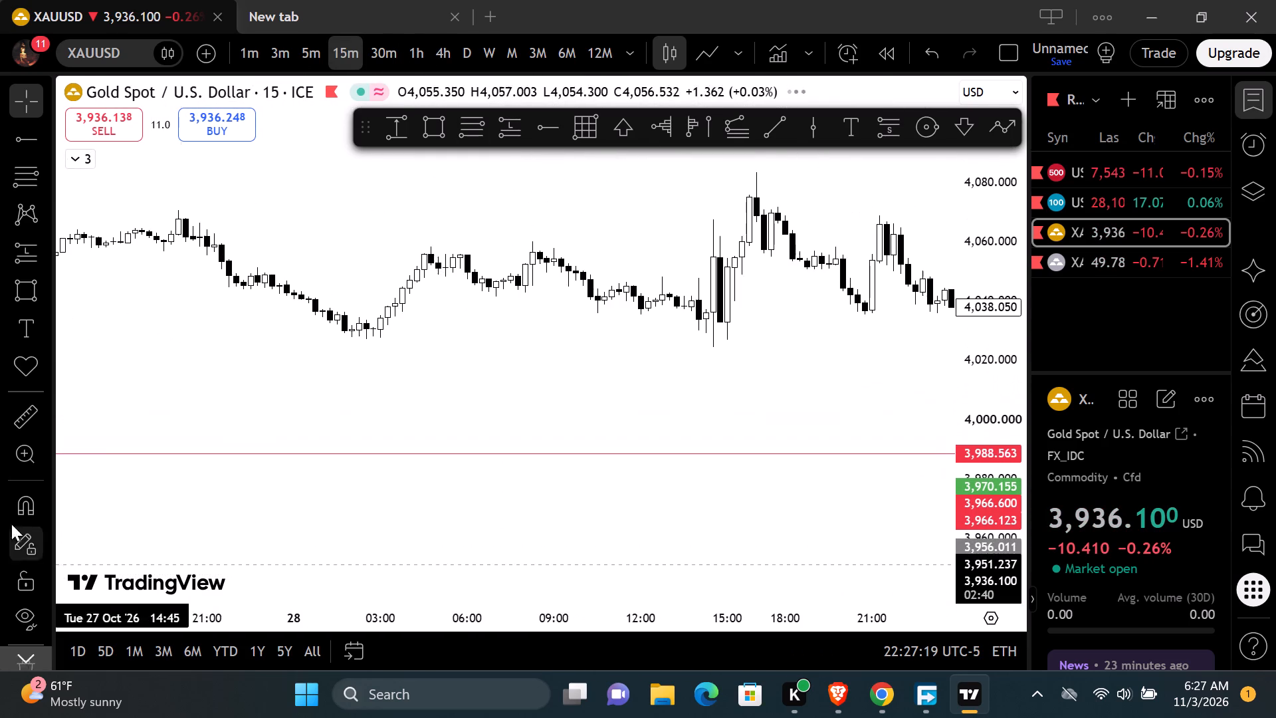
{"action": "left_click_drag", "start_coordinate": [882, 330], "coordinate": [0, 314]}
{"action": "scroll", "coordinate": [602, 198], "scroll_direction": "down", "scroll_amount": 5}
{"action": "left_click_drag", "start_coordinate": [895, 217], "coordinate": [57, 197]}
{"action": "left_click_drag", "start_coordinate": [812, 314], "coordinate": [692, 233]}
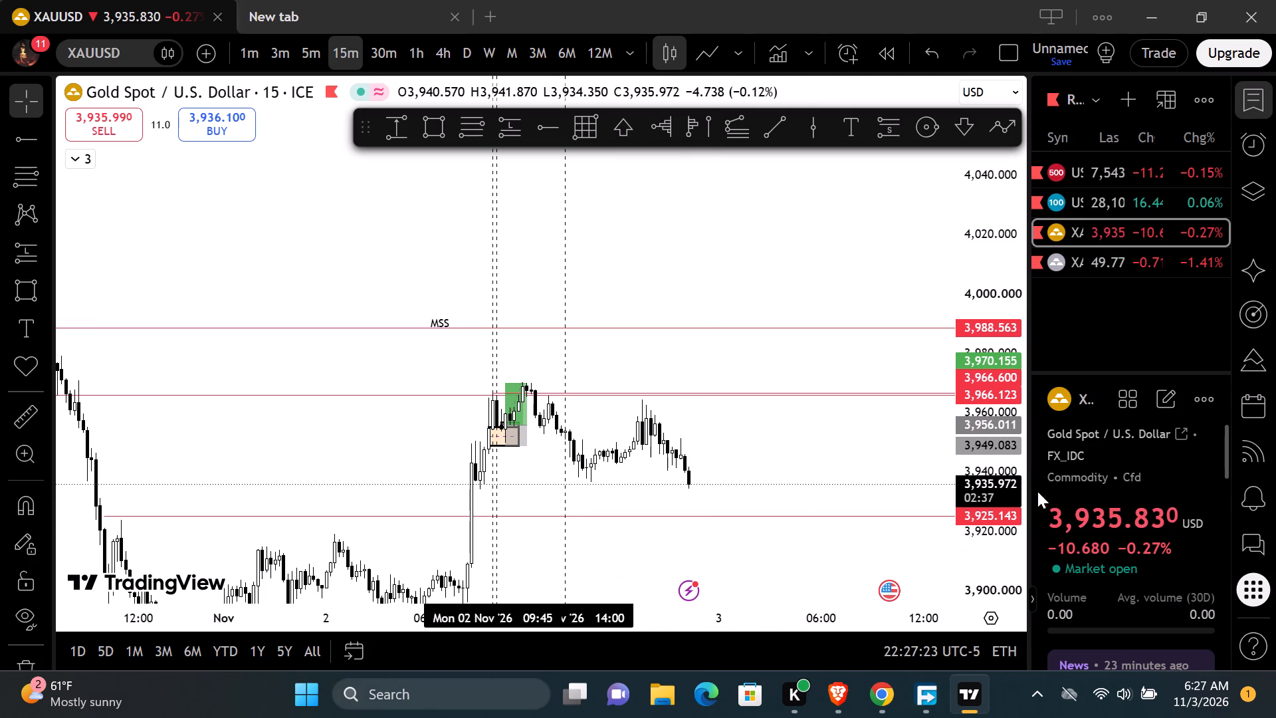
{"action": "left_click_drag", "start_coordinate": [988, 403], "coordinate": [937, 196]}
{"action": "left_click_drag", "start_coordinate": [976, 477], "coordinate": [960, 409]}
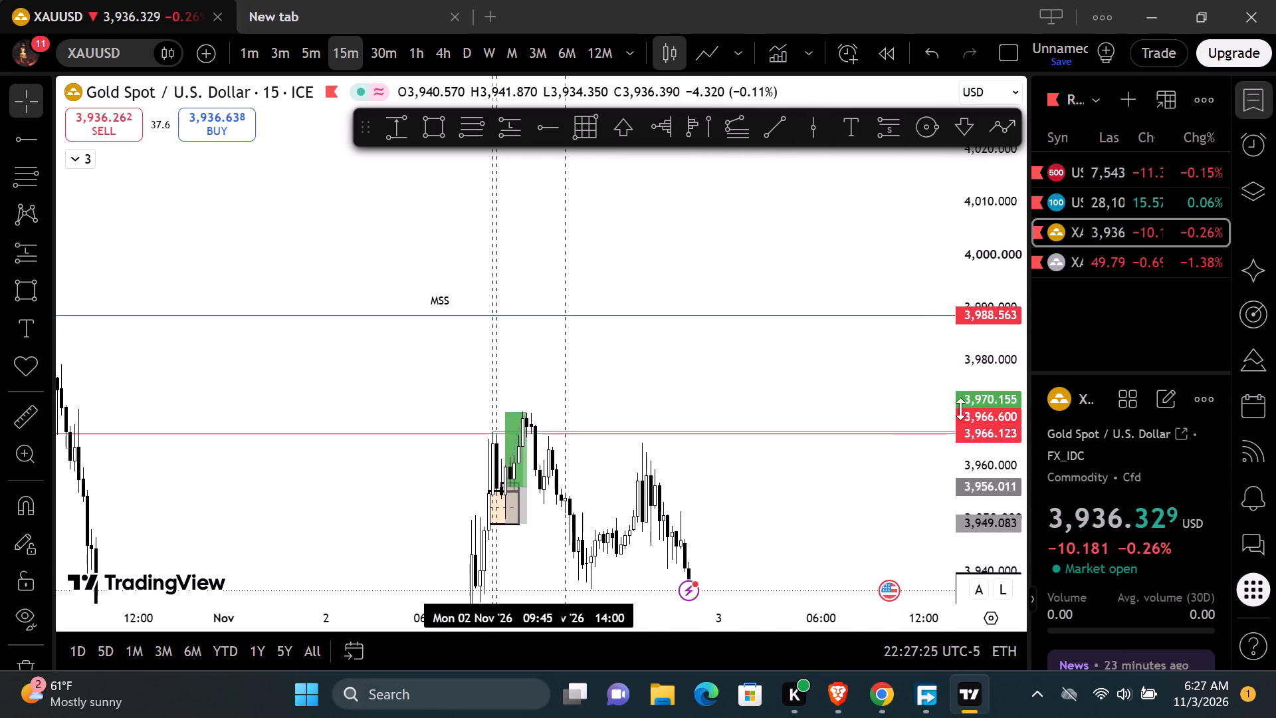
{"action": "left_click_drag", "start_coordinate": [960, 409], "coordinate": [925, 323]}
{"action": "left_click_drag", "start_coordinate": [684, 382], "coordinate": [728, 165]}
{"action": "scroll", "coordinate": [607, 218], "scroll_direction": "up", "scroll_amount": 6}
{"action": "left_click_drag", "start_coordinate": [619, 368], "coordinate": [1005, 392]}
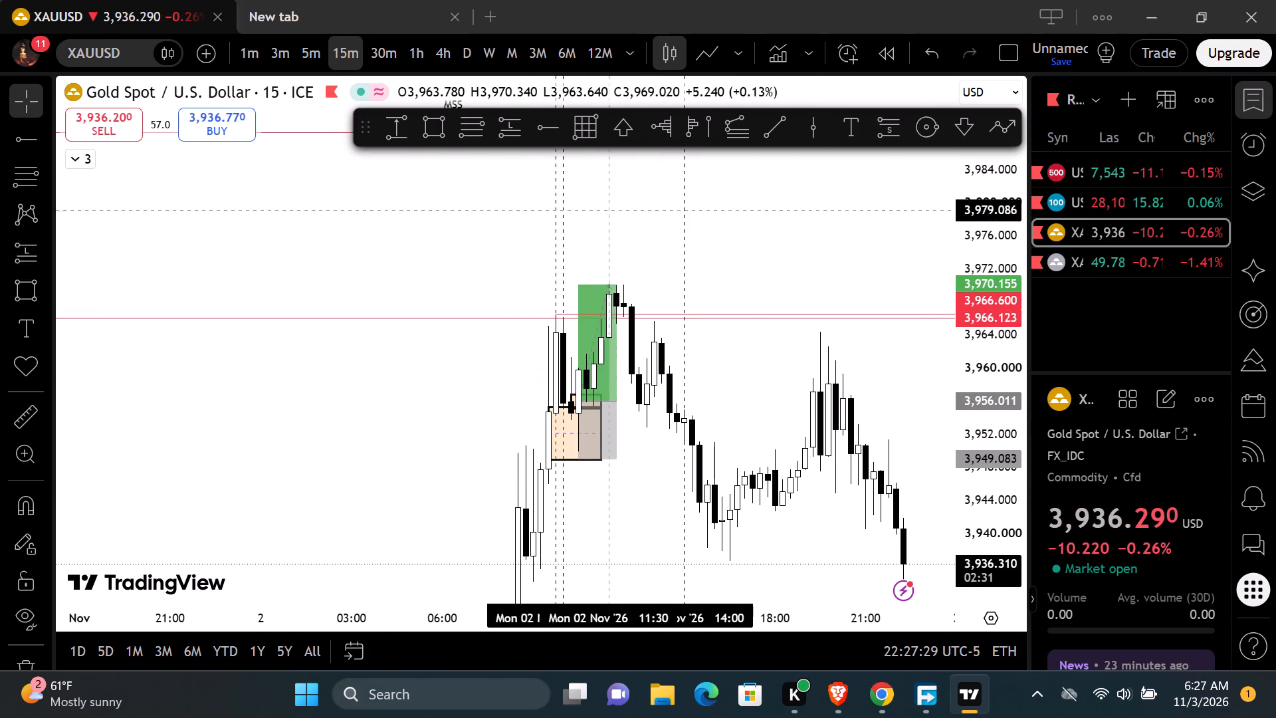
Draw a horizontal ray at 3,960.028 from the 12:30 candle on 2 Nov, just after the sharp bearish candle.
{"action": "left_click", "coordinate": [549, 126]}
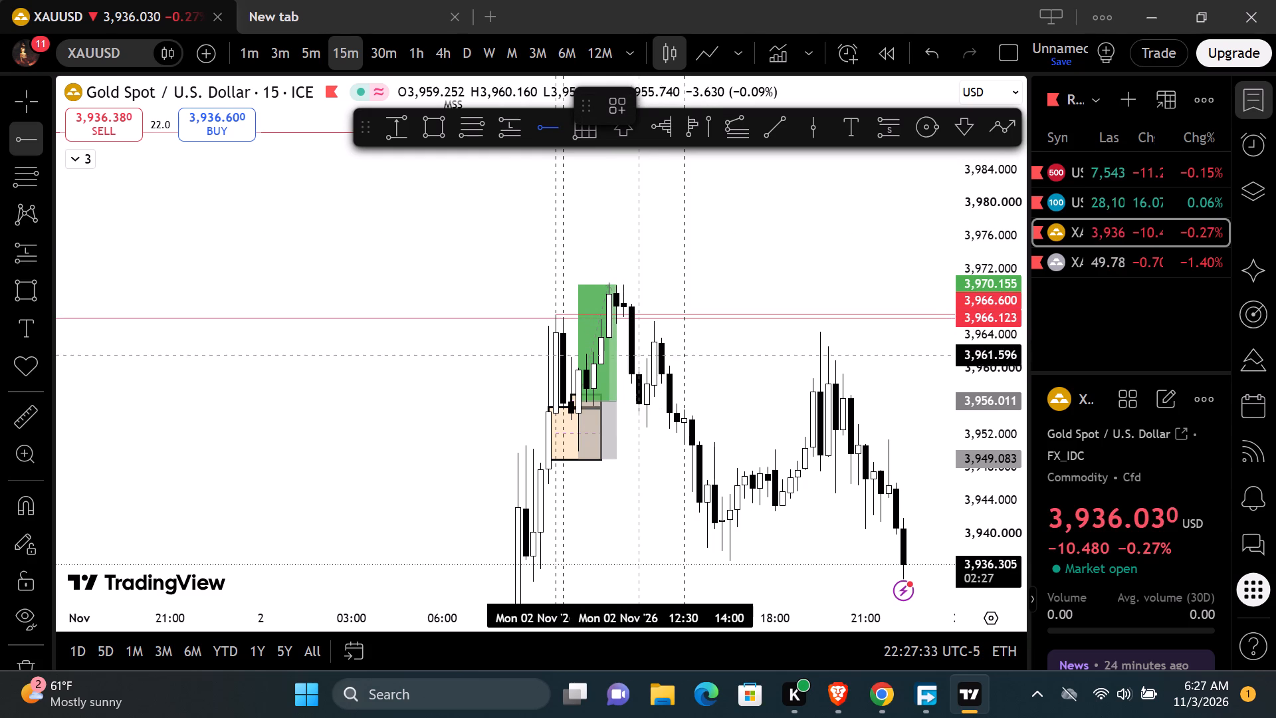
{"action": "left_click", "coordinate": [637, 368]}
{"action": "left_click", "coordinate": [766, 337]}
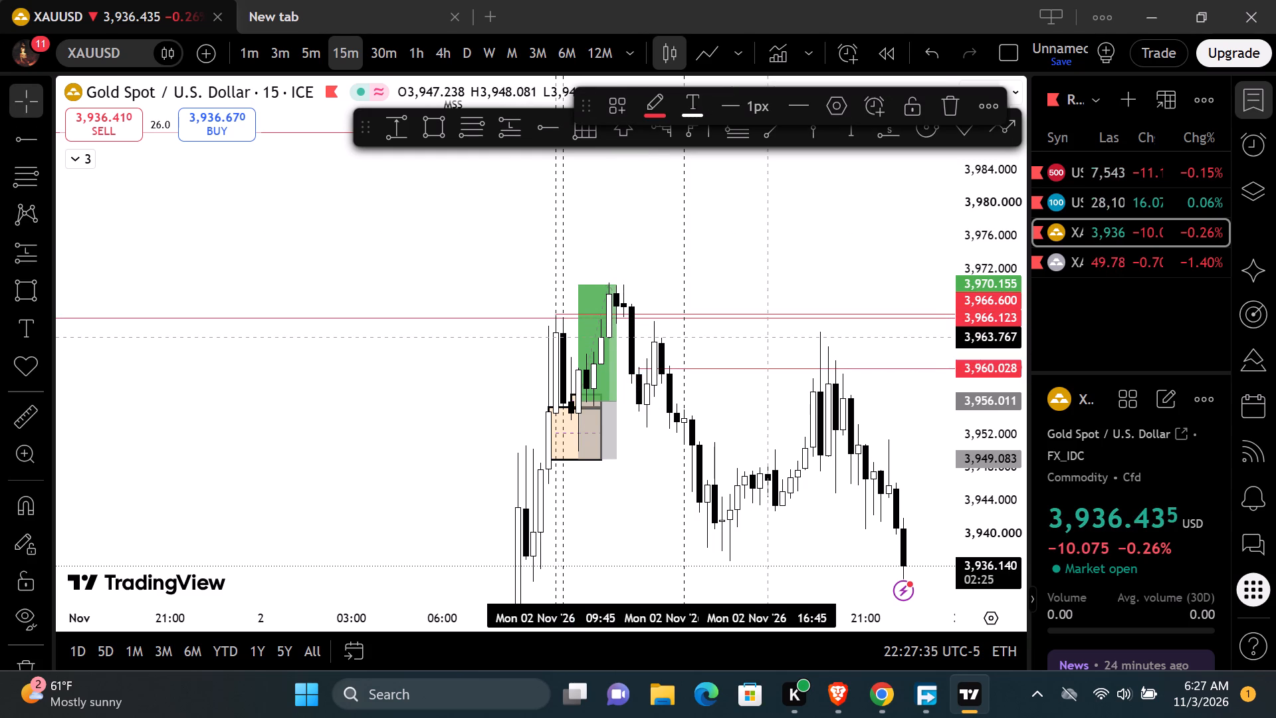
Draw a horizontal ray at 3,965.697 from the 12:15 bearish candle on 2 Nov.
{"action": "left_click_drag", "start_coordinate": [758, 346], "coordinate": [654, 390]}
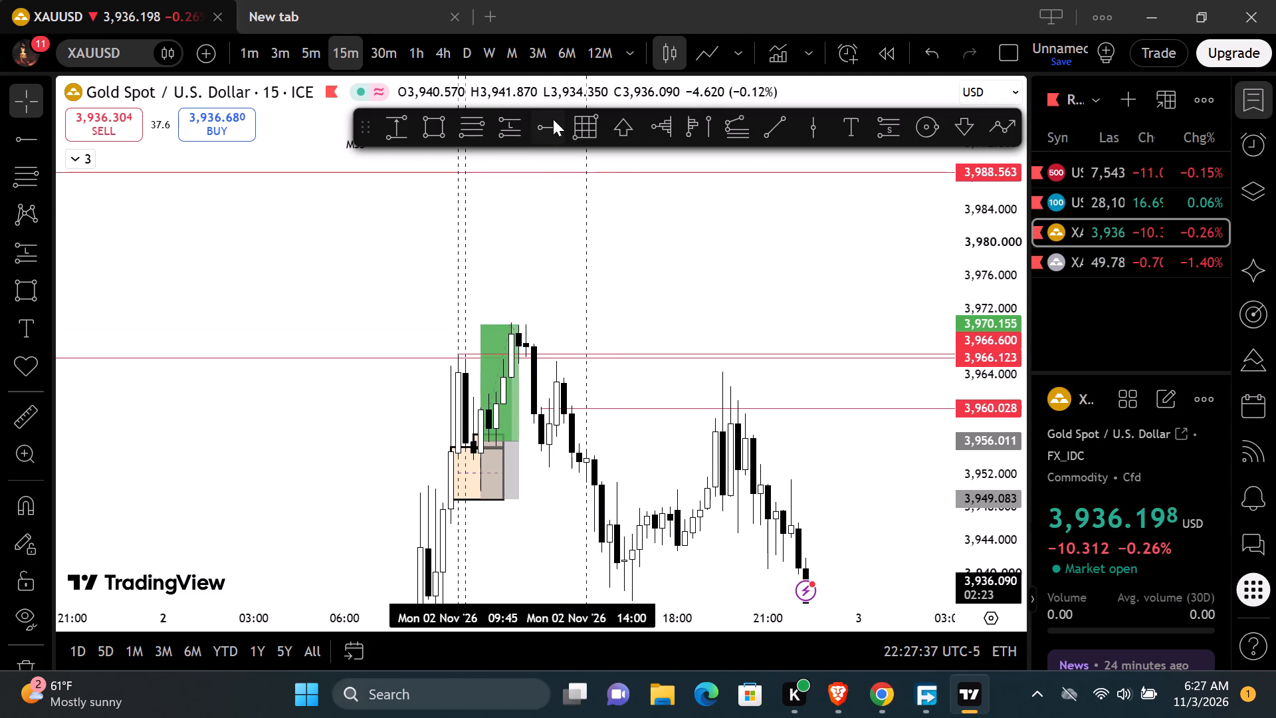
{"action": "left_click", "coordinate": [553, 120]}
{"action": "left_click", "coordinate": [534, 361]}
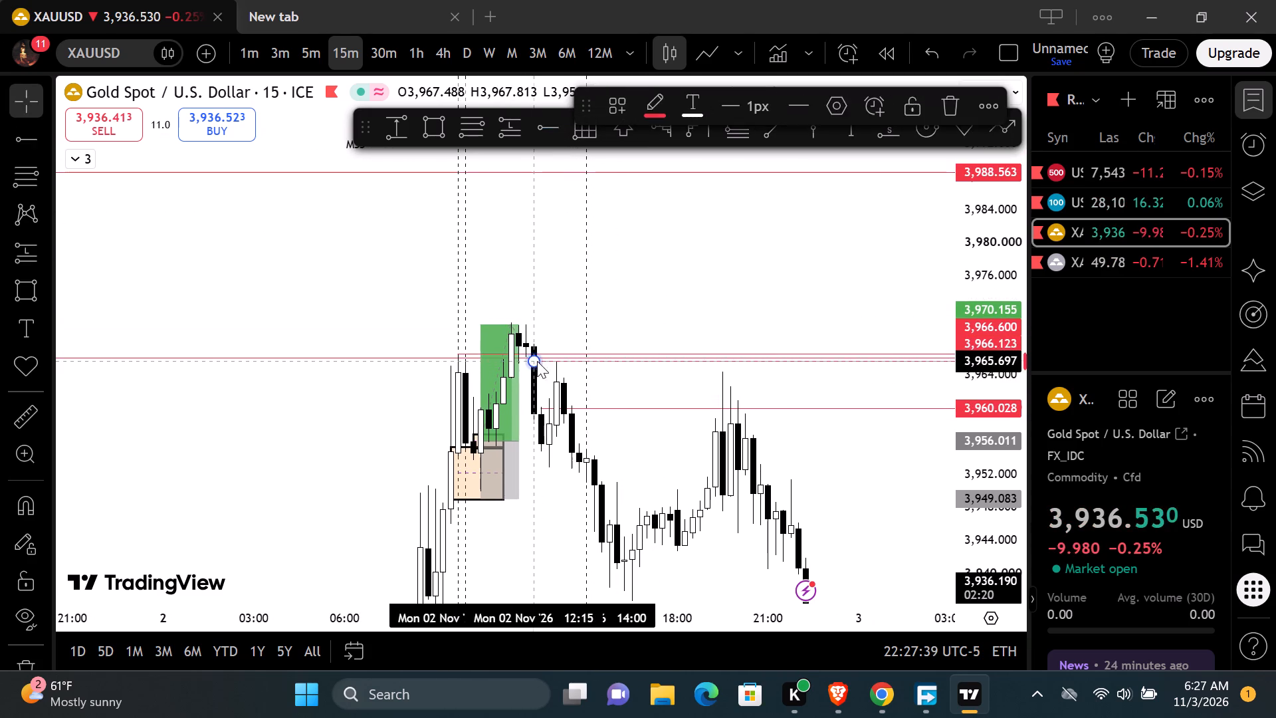
{"action": "left_click", "coordinate": [732, 285]}
Switch the chart to the 5-minute interval and locate the 2 Nov candles around the 3,965.697 and 3,960.028 rays.
{"action": "left_click_drag", "start_coordinate": [973, 429], "coordinate": [947, 338]}
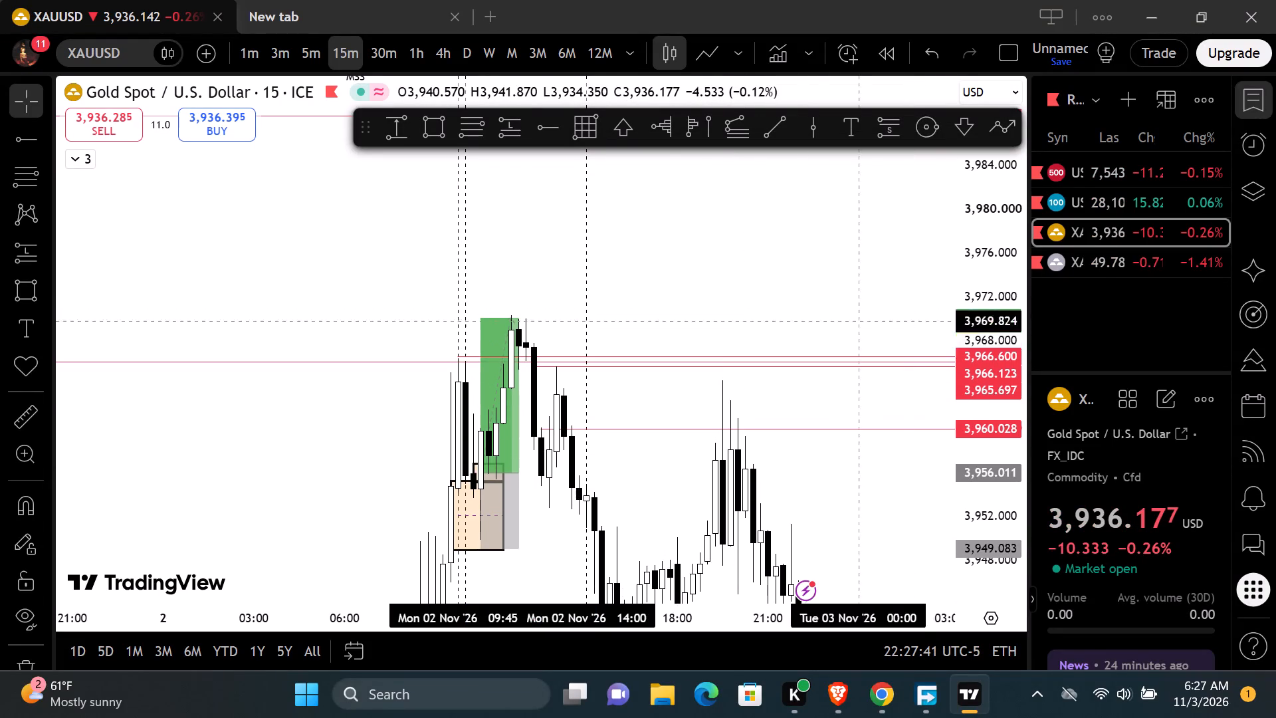
{"action": "left_click", "coordinate": [303, 57]}
{"action": "scroll", "coordinate": [779, 330], "scroll_direction": "down", "scroll_amount": 2}
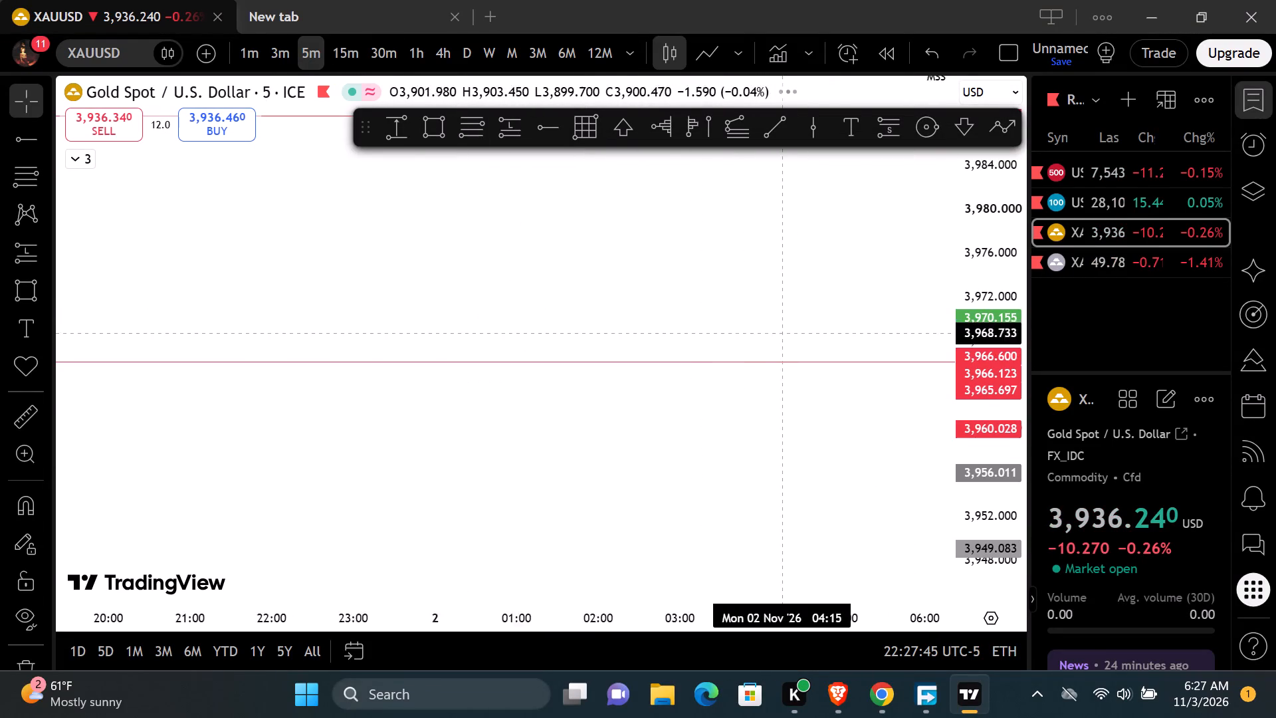
{"action": "scroll", "coordinate": [779, 335], "scroll_direction": "down", "scroll_amount": 11}
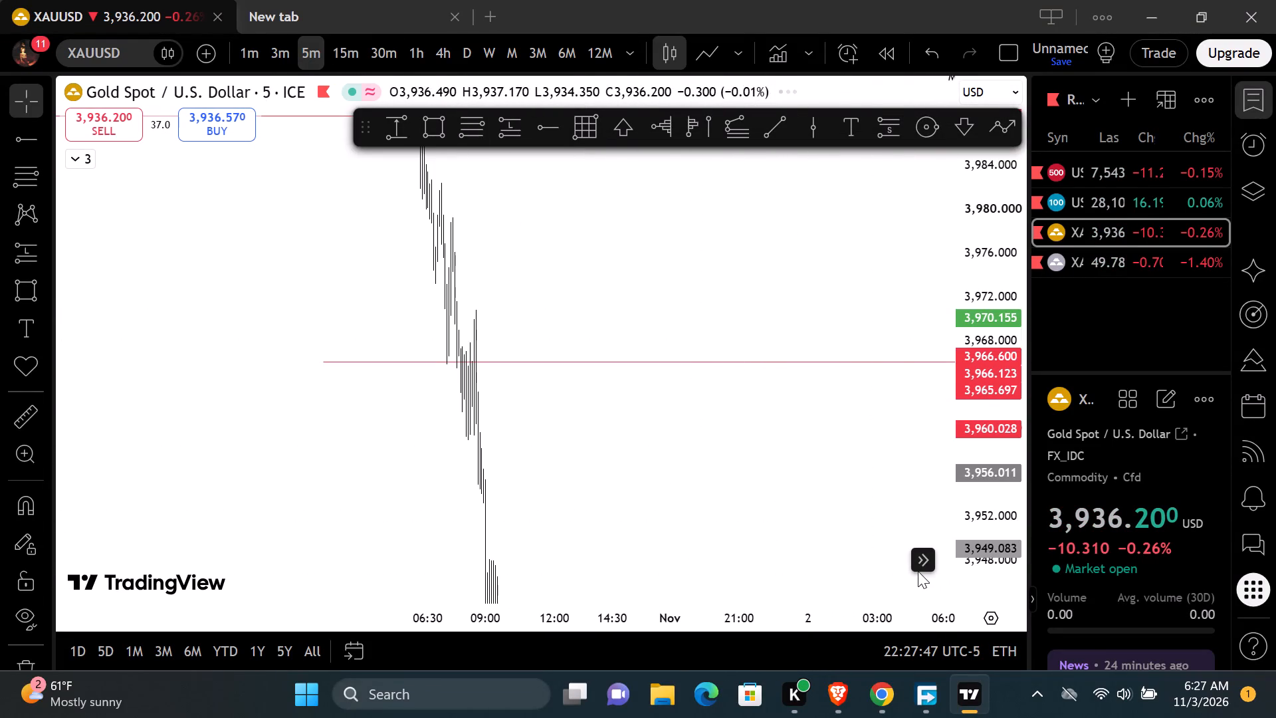
{"action": "left_click", "coordinate": [918, 571]}
{"action": "scroll", "coordinate": [732, 441], "scroll_direction": "up", "scroll_amount": 5}
{"action": "scroll", "coordinate": [657, 475], "scroll_direction": "up", "scroll_amount": 5}
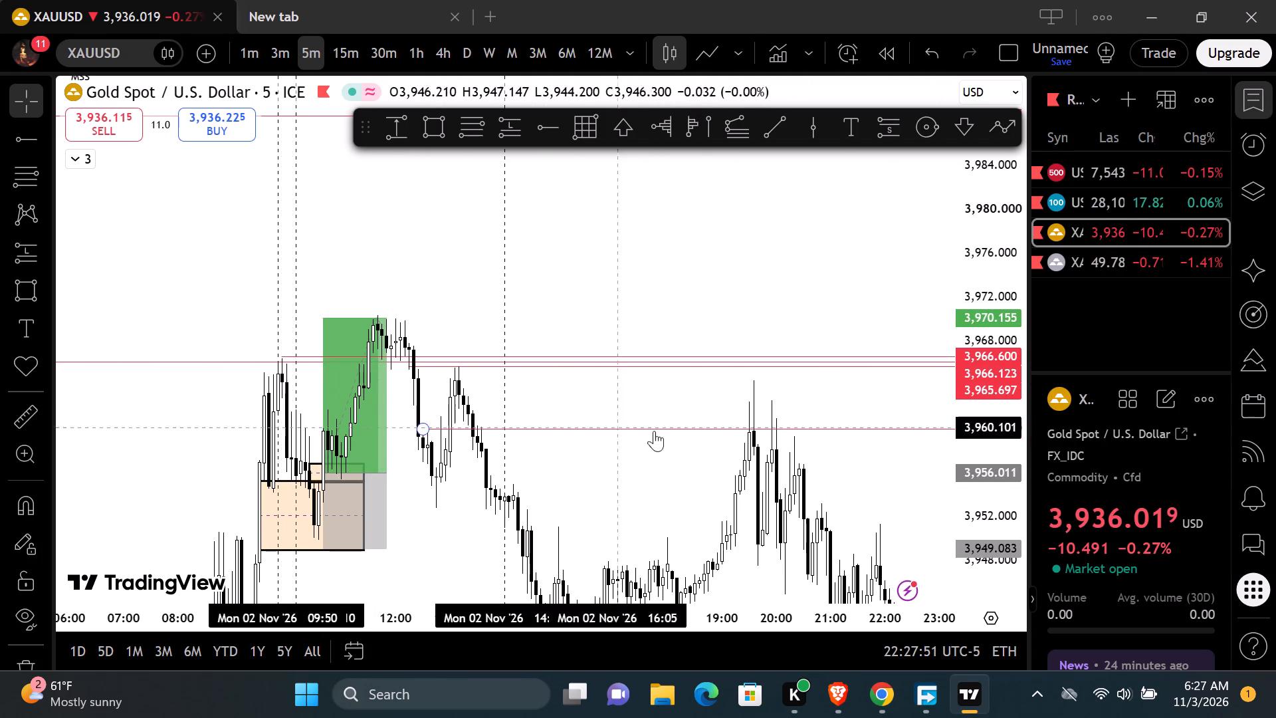
{"action": "left_click_drag", "start_coordinate": [974, 498], "coordinate": [952, 392]}
{"action": "scroll", "coordinate": [691, 364], "scroll_direction": "up", "scroll_amount": 1}
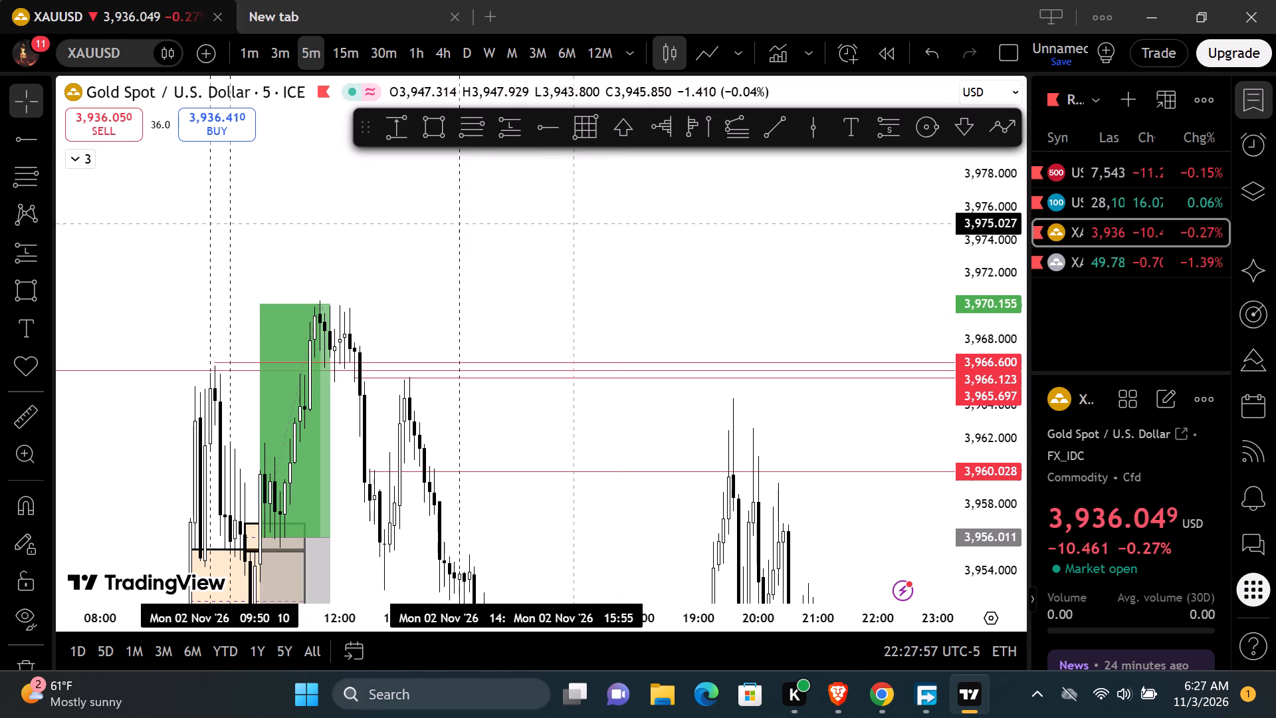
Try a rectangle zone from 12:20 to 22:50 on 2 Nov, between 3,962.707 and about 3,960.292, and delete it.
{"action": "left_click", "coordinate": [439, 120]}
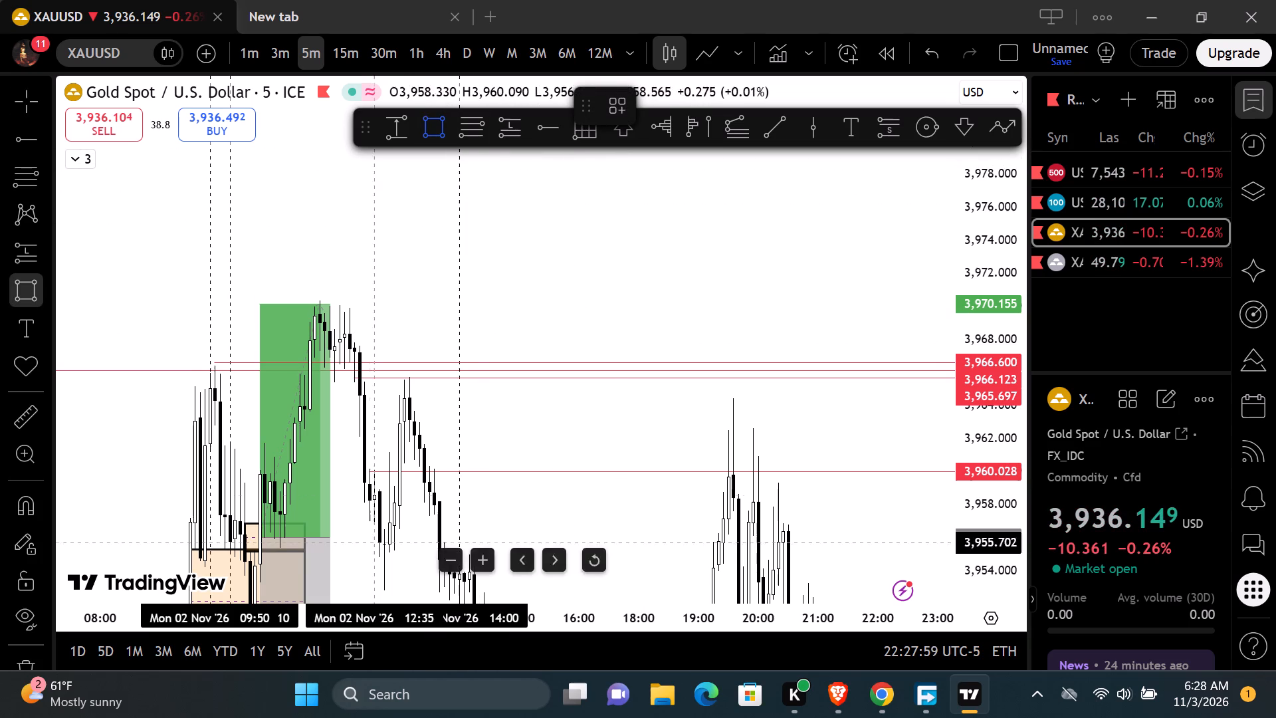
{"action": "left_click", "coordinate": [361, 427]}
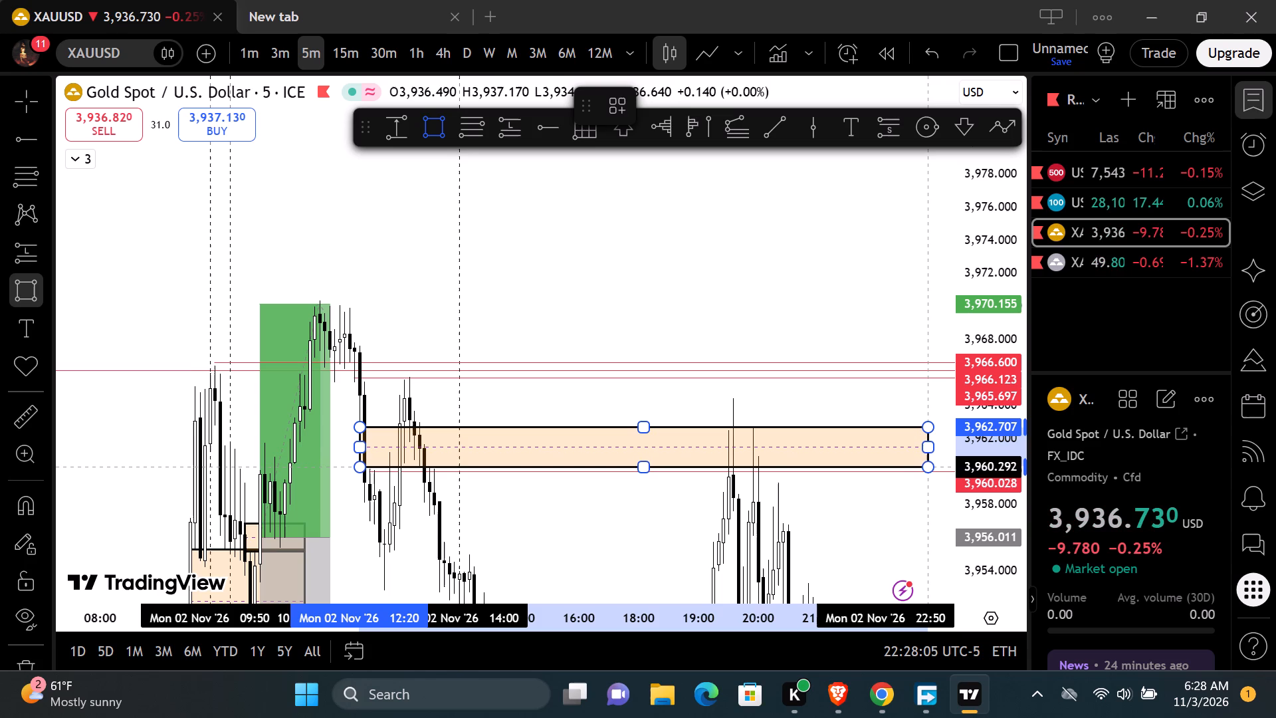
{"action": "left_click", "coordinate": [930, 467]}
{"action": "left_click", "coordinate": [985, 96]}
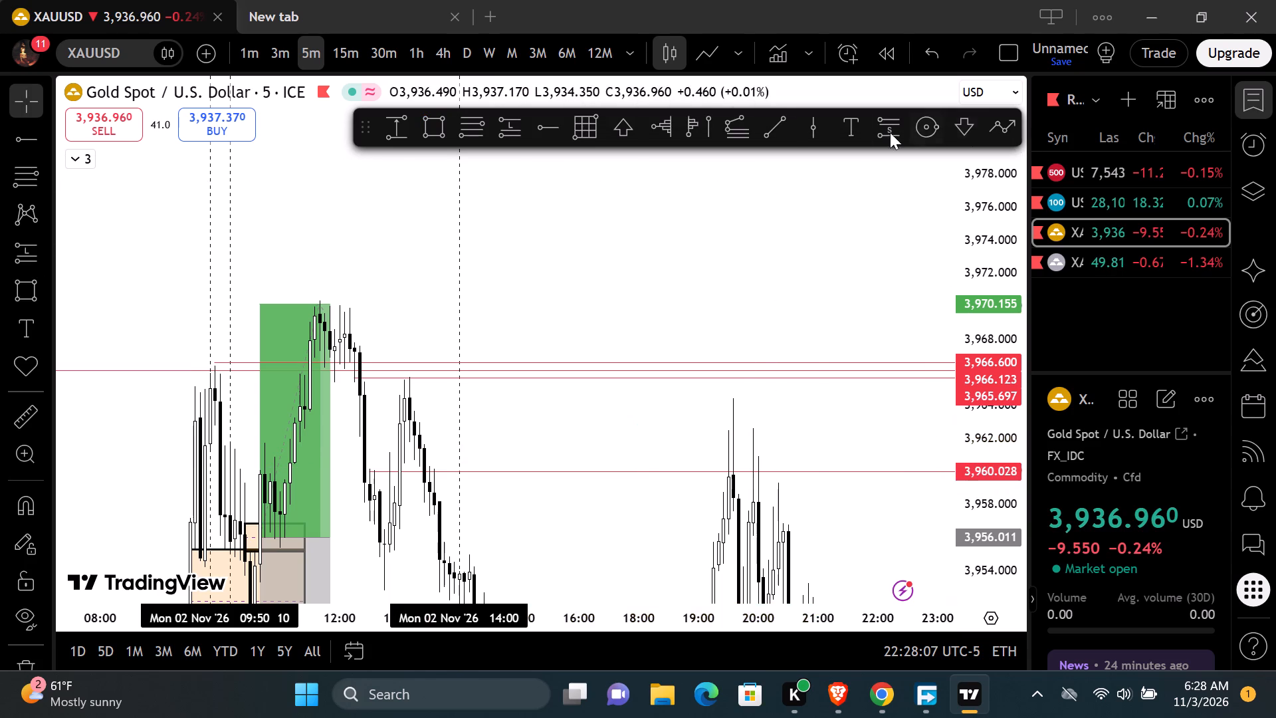
Examine the 5-minute price action on 2 Nov from the midday high through the evening swing highs.
{"action": "scroll", "coordinate": [697, 197], "scroll_direction": "up", "scroll_amount": 1}
{"action": "left_click_drag", "start_coordinate": [635, 277], "coordinate": [718, 168]}
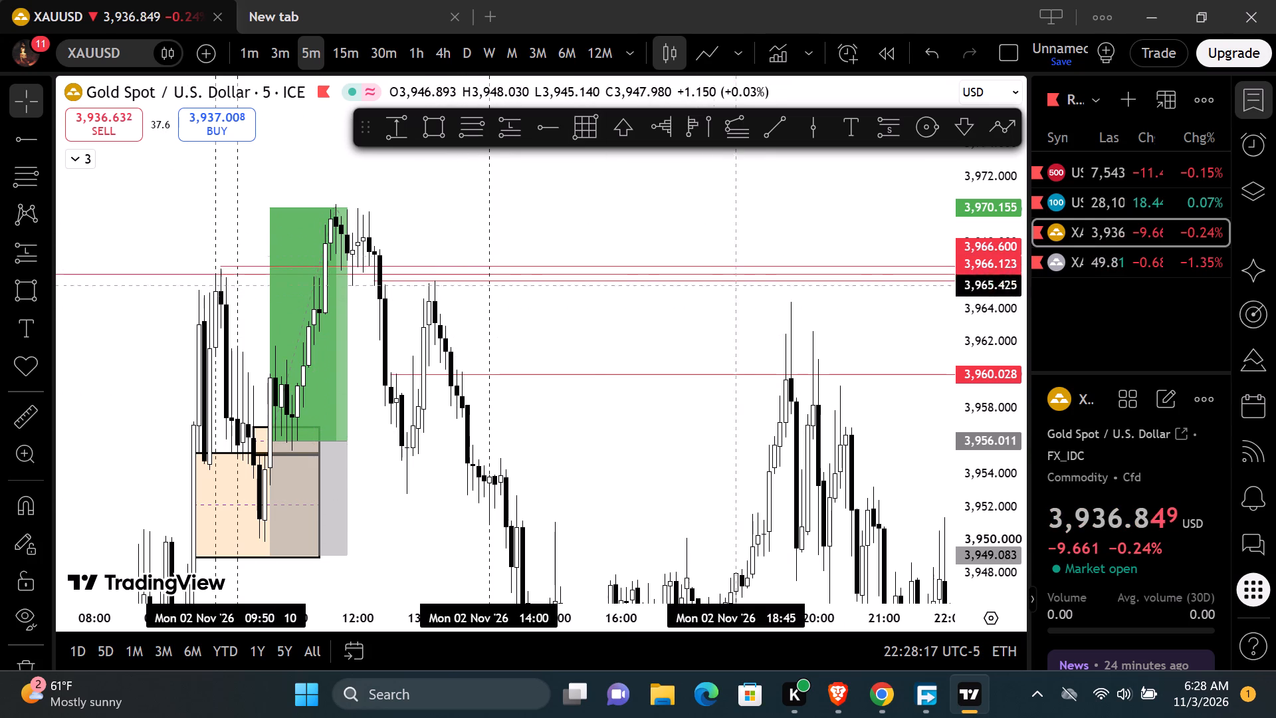
{"action": "left_click_drag", "start_coordinate": [961, 411], "coordinate": [960, 399]}
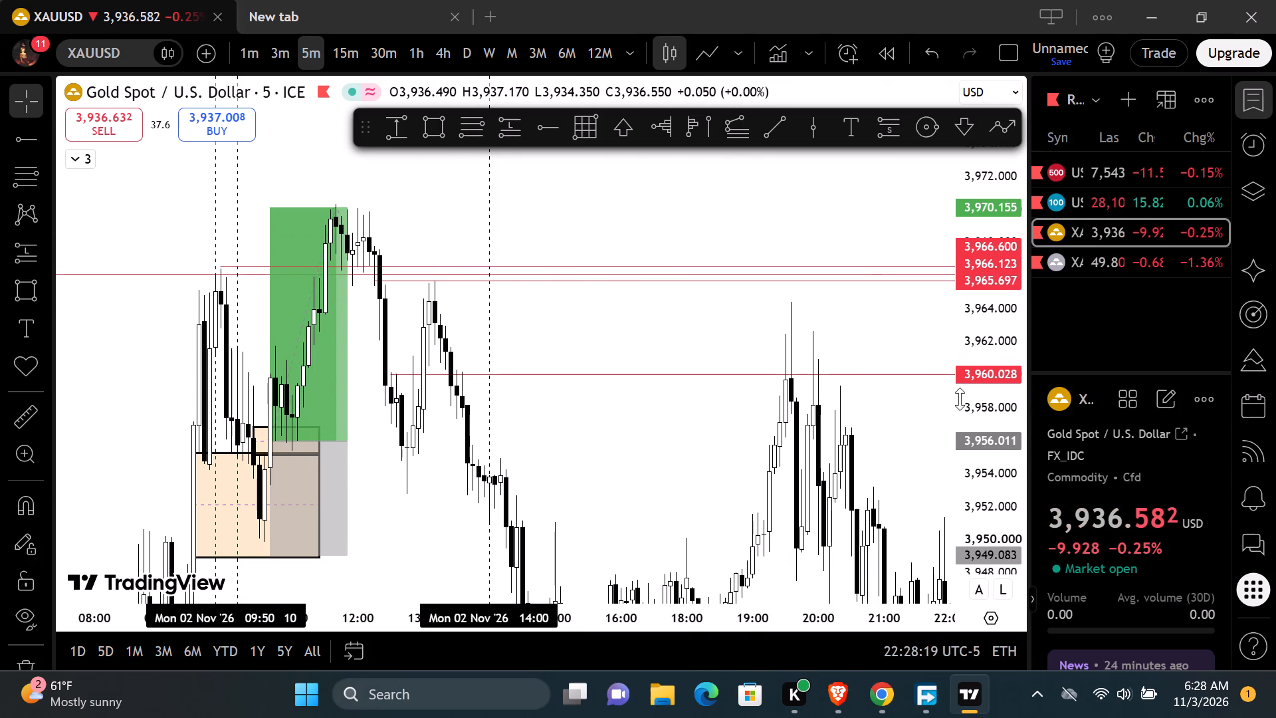
{"action": "left_click_drag", "start_coordinate": [960, 399], "coordinate": [958, 338]}
{"action": "left_click_drag", "start_coordinate": [648, 298], "coordinate": [627, 217]}
{"action": "left_click_drag", "start_coordinate": [643, 233], "coordinate": [470, 288]}
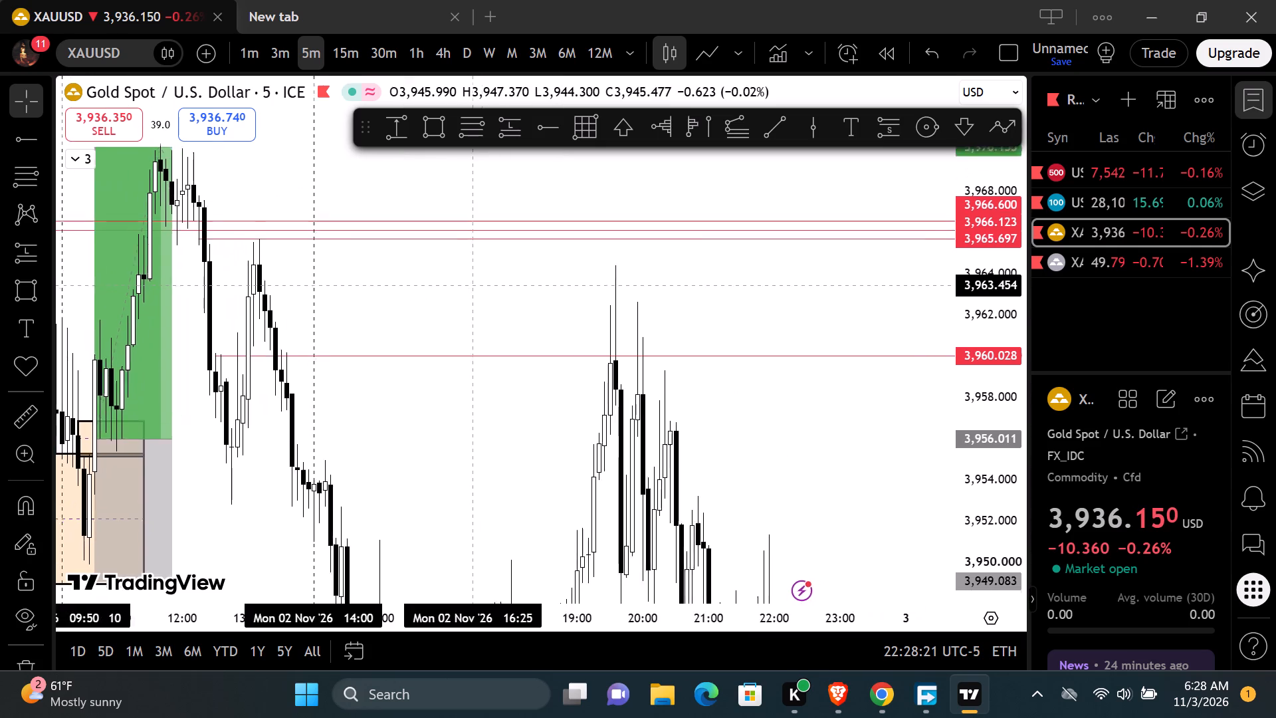
{"action": "left_click_drag", "start_coordinate": [470, 288], "coordinate": [516, 340]}
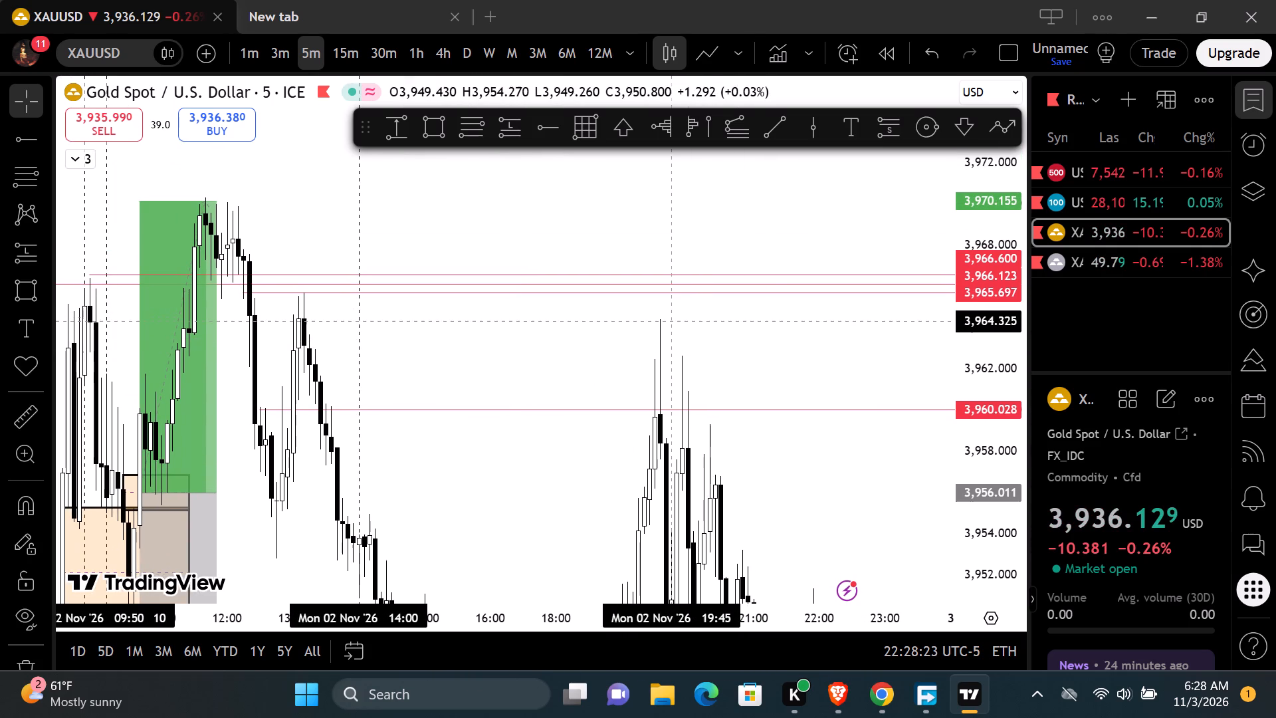
{"action": "left_click_drag", "start_coordinate": [740, 322], "coordinate": [778, 195]}
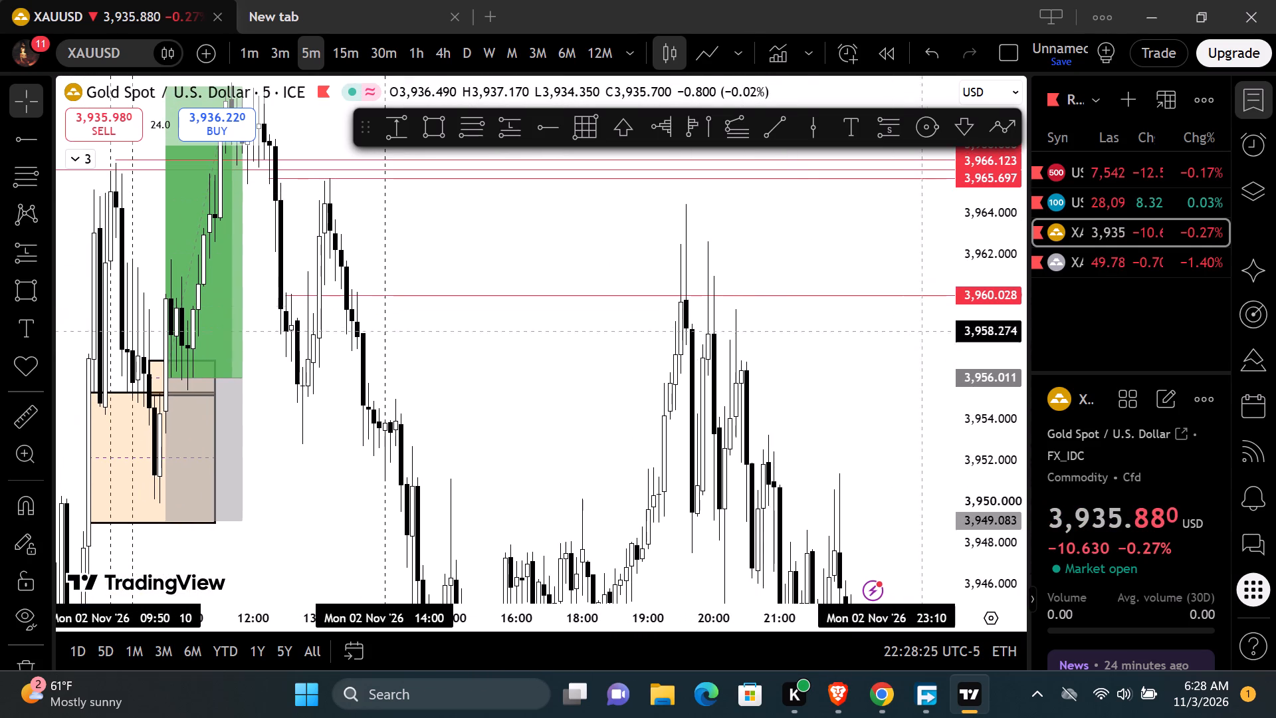
{"action": "left_click_drag", "start_coordinate": [960, 241], "coordinate": [928, 485]}
{"action": "scroll", "coordinate": [787, 375], "scroll_direction": "down", "scroll_amount": 5}
{"action": "scroll", "coordinate": [736, 364], "scroll_direction": "up", "scroll_amount": 5}
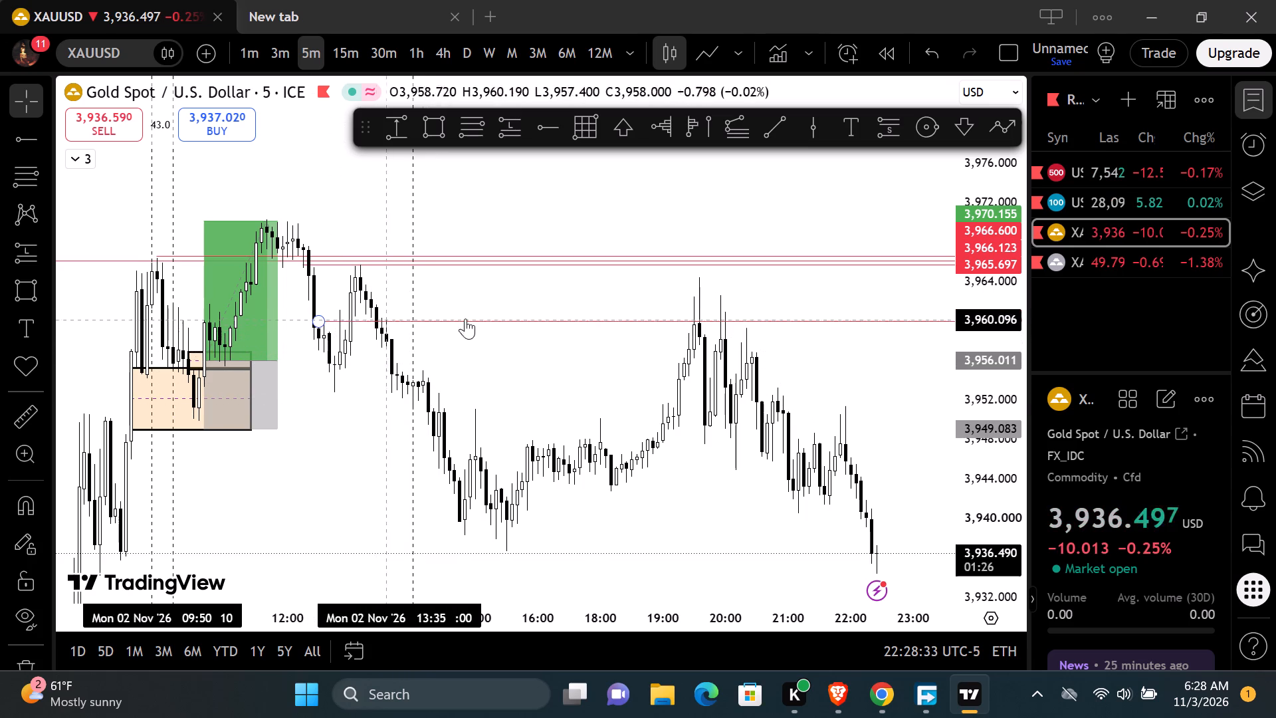
{"action": "left_click_drag", "start_coordinate": [574, 350], "coordinate": [472, 364]}
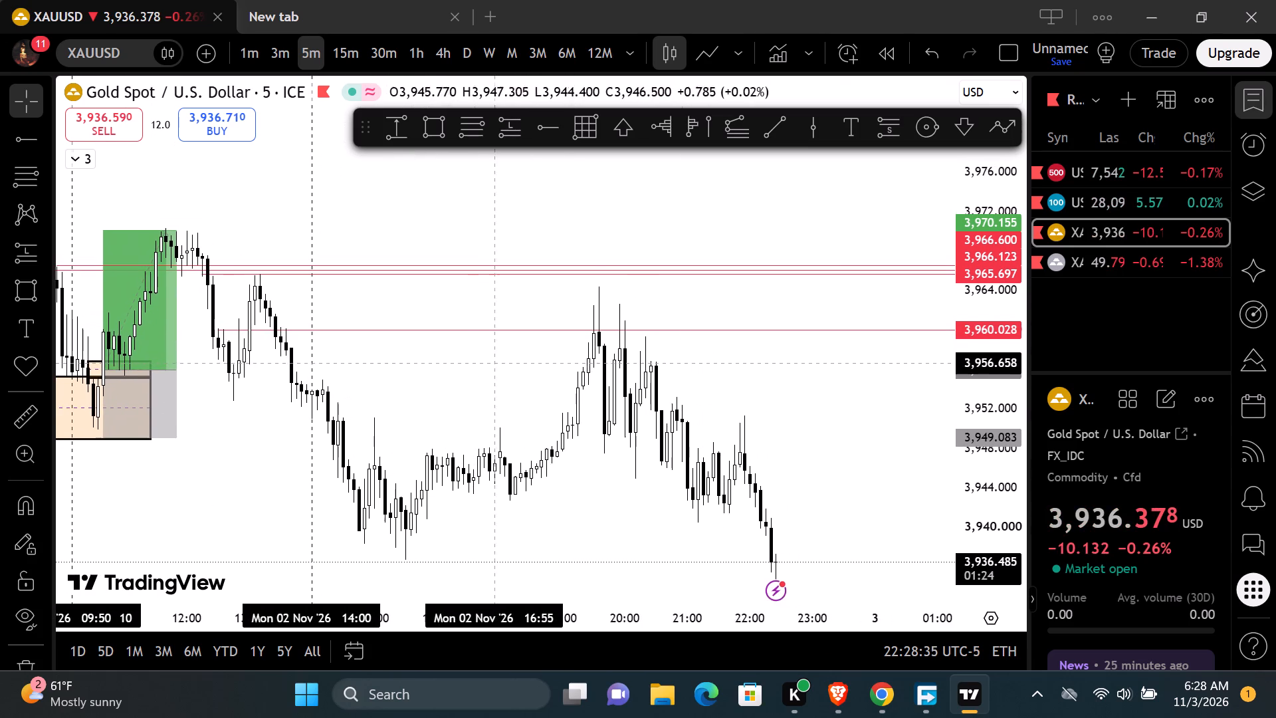
Place a vertical line at 19:50 on 2 Nov, between the two evening swing highs.
{"action": "left_click_drag", "start_coordinate": [1019, 411], "coordinate": [970, 297]}
{"action": "scroll", "coordinate": [730, 302], "scroll_direction": "up", "scroll_amount": 4}
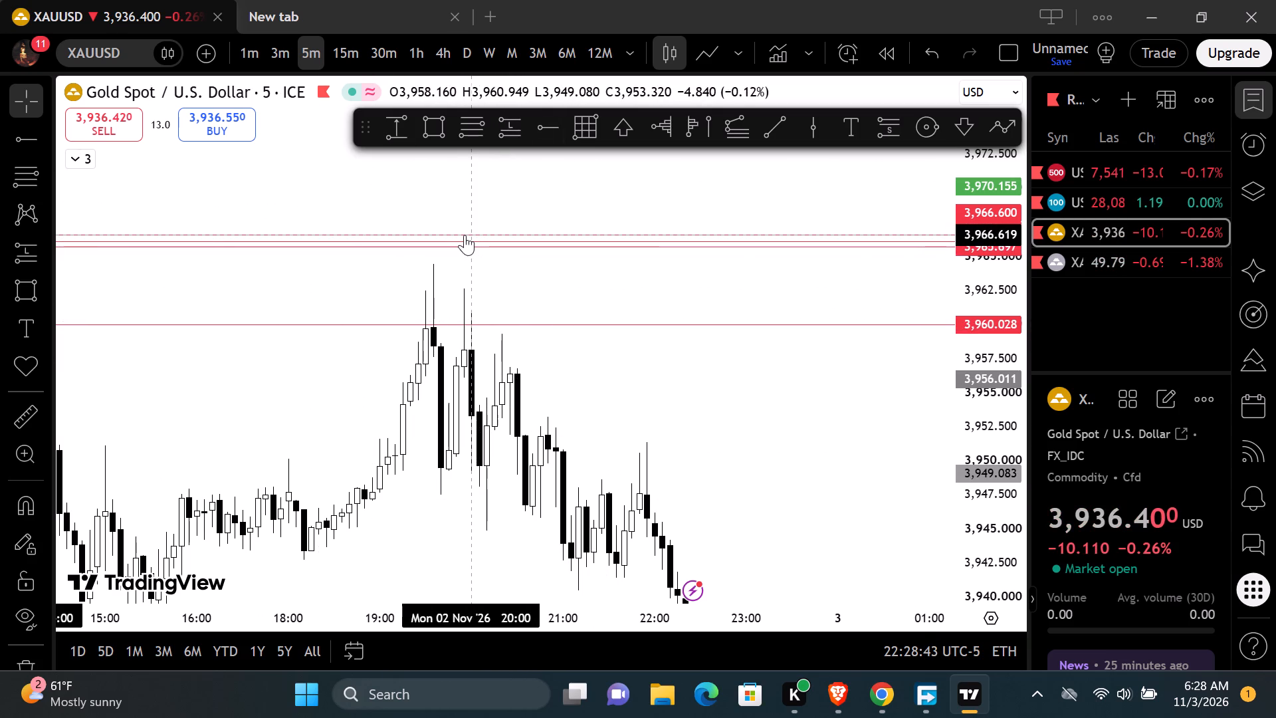
{"action": "left_click", "coordinate": [813, 118]}
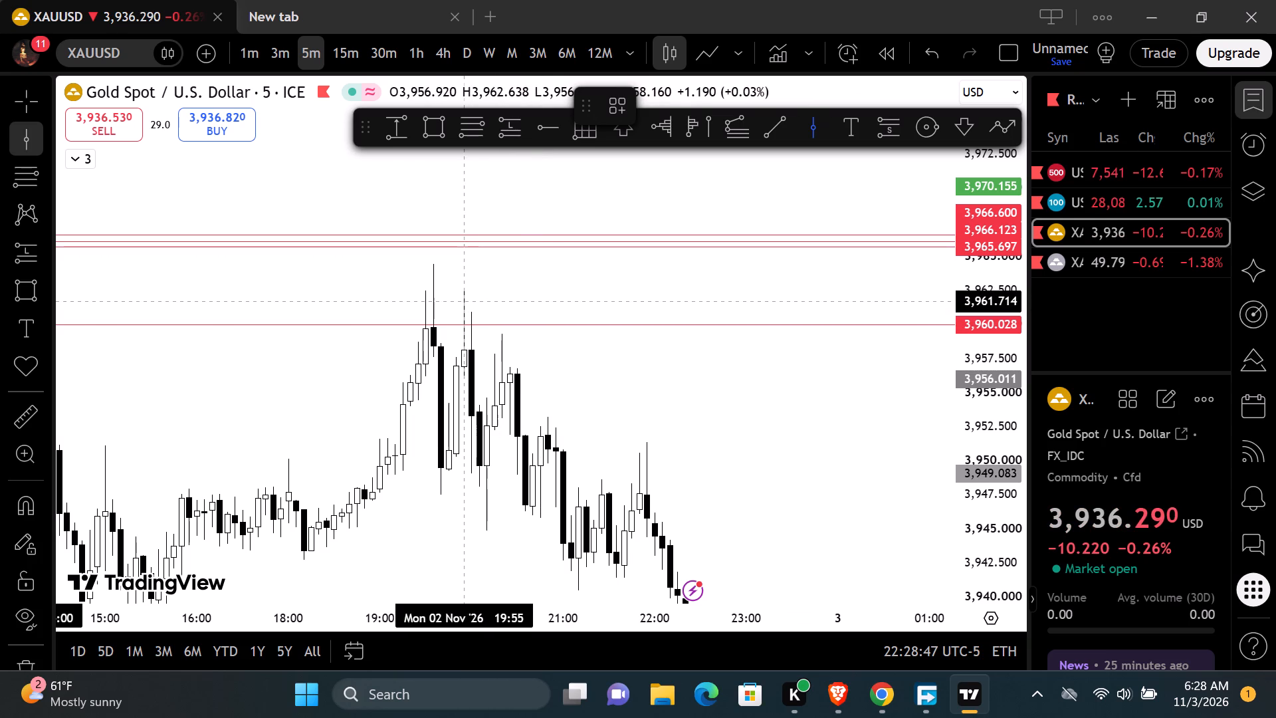
{"action": "left_click", "coordinate": [459, 304]}
{"action": "left_click", "coordinate": [584, 270]}
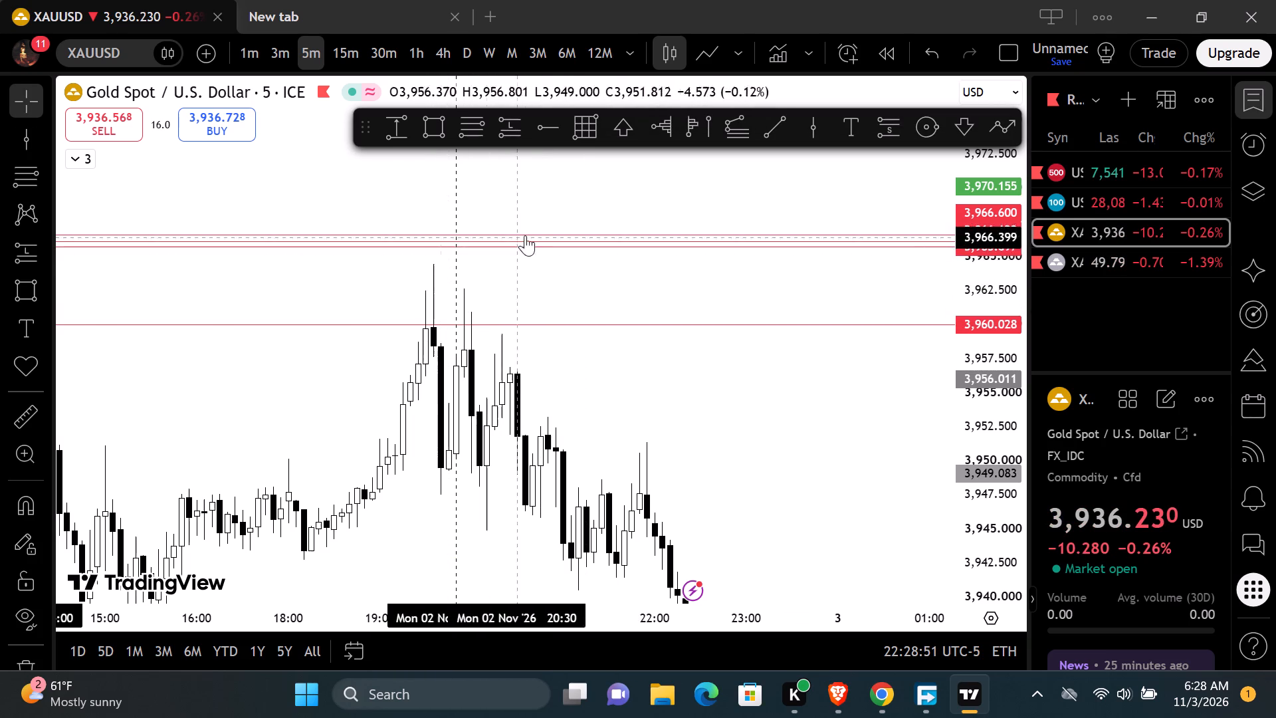
{"action": "left_click", "coordinate": [643, 275]}
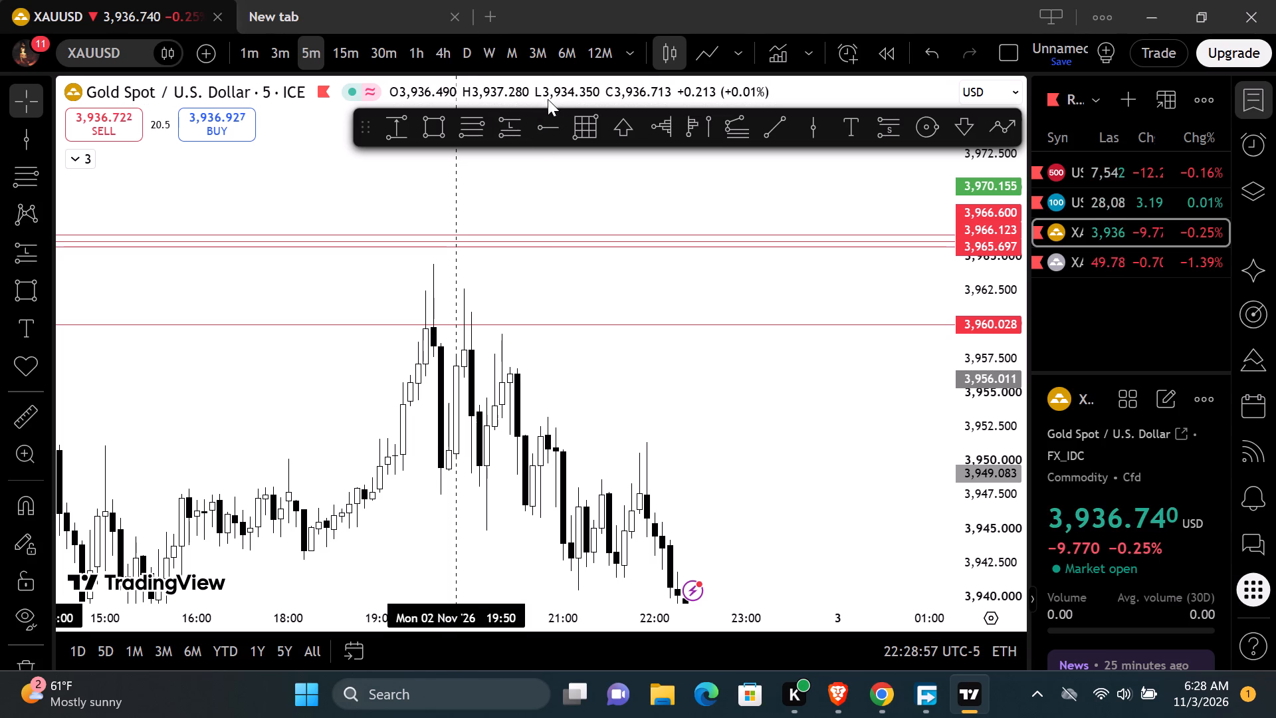
Place a second vertical line at 20:10 on 2 Nov to close the evening time window.
{"action": "left_click", "coordinate": [815, 124]}
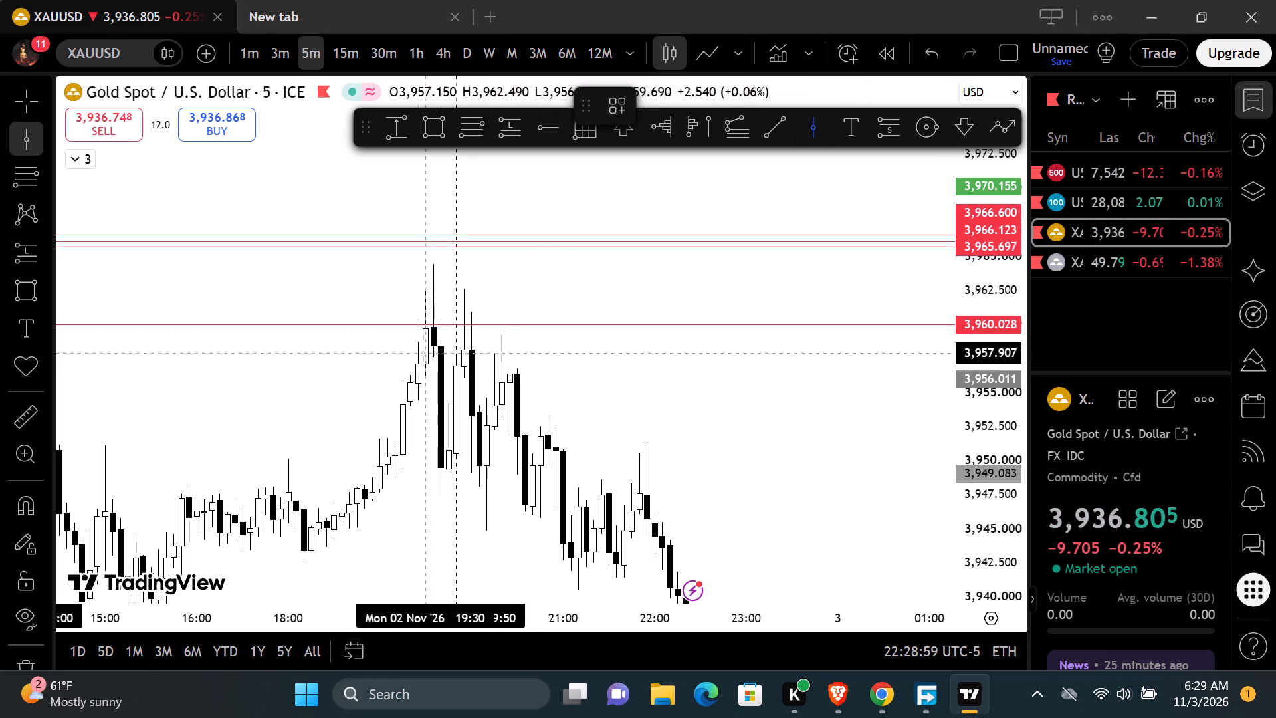
{"action": "scroll", "coordinate": [519, 291], "scroll_direction": "down", "scroll_amount": 5}
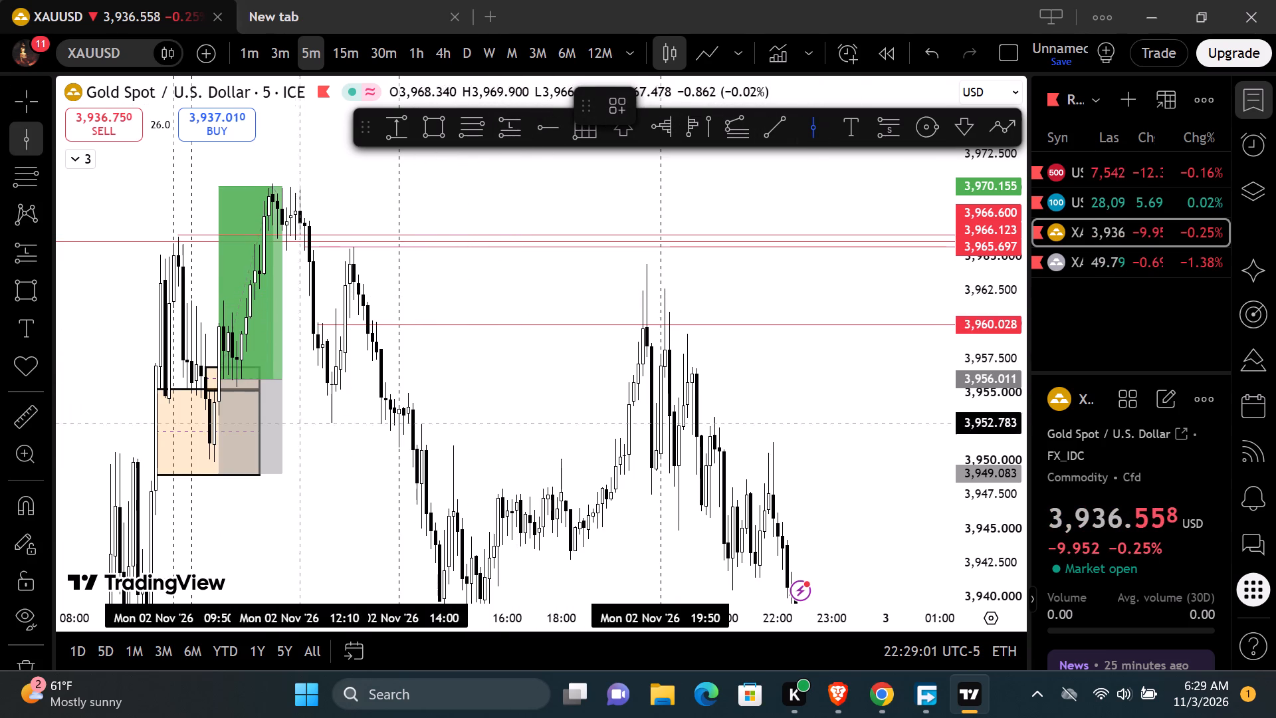
{"action": "scroll", "coordinate": [271, 262], "scroll_direction": "up", "scroll_amount": 1}
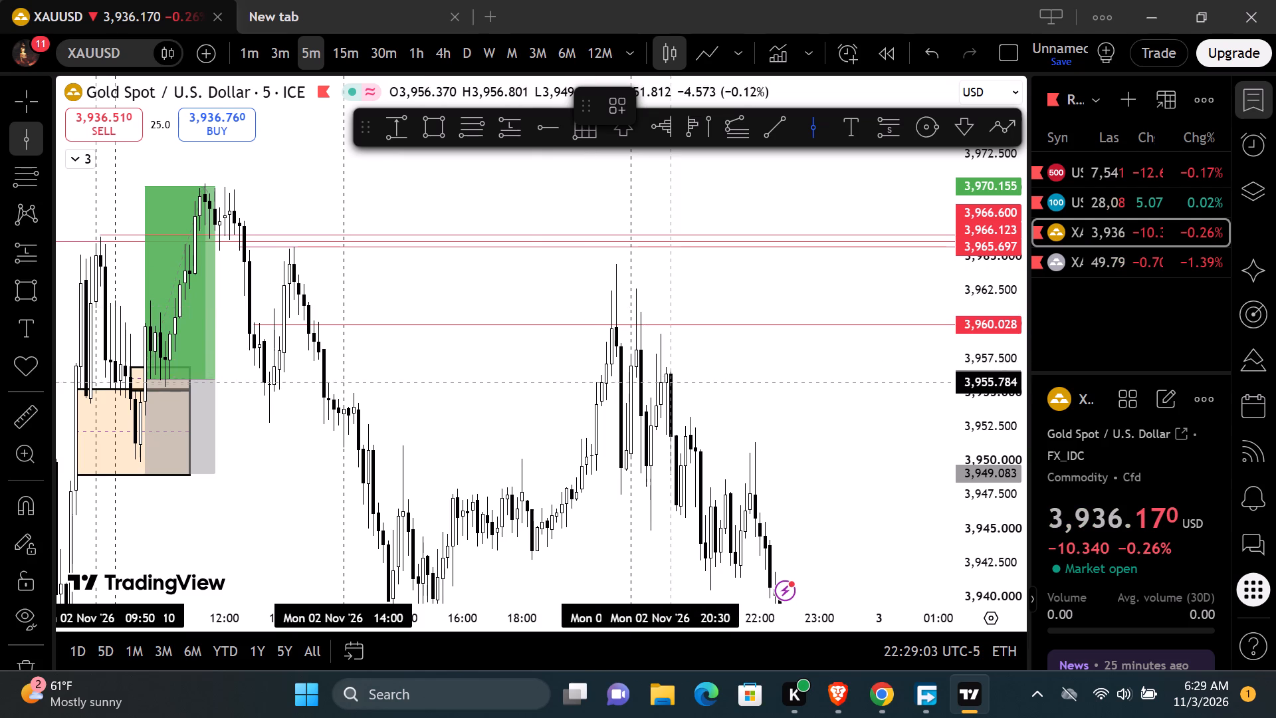
{"action": "scroll", "coordinate": [673, 384], "scroll_direction": "up", "scroll_amount": 1}
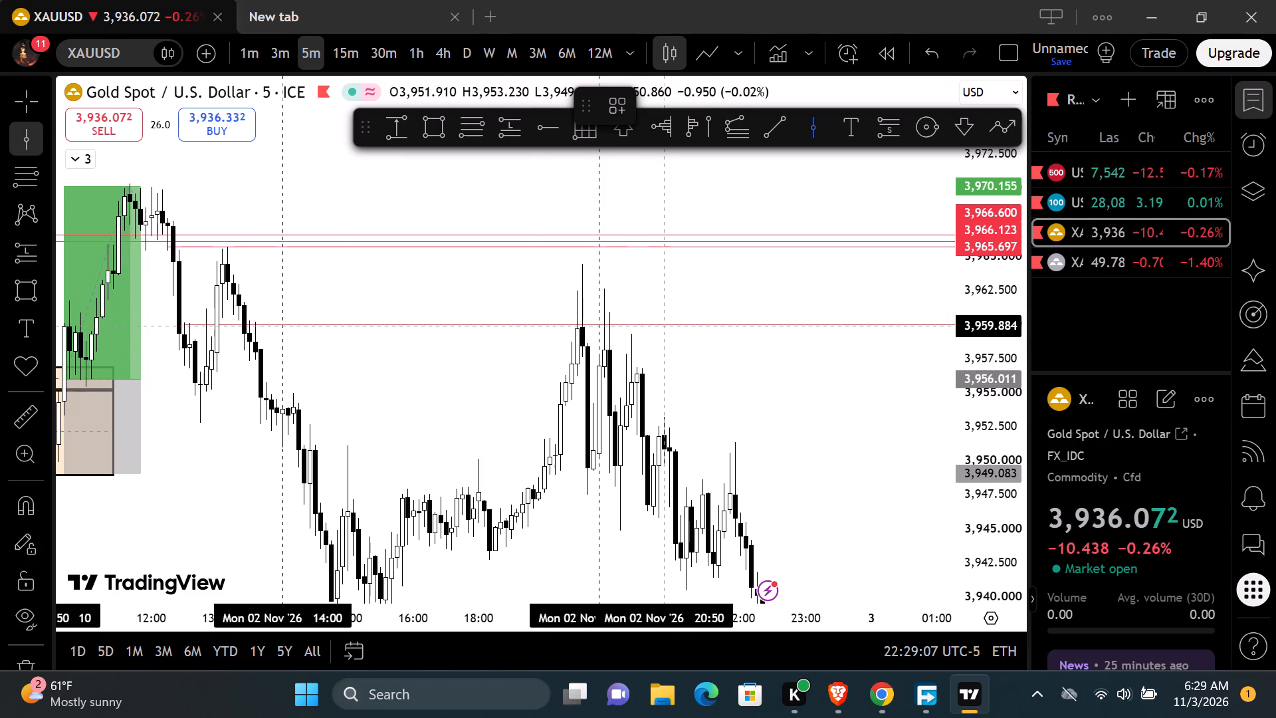
{"action": "left_click", "coordinate": [623, 359]}
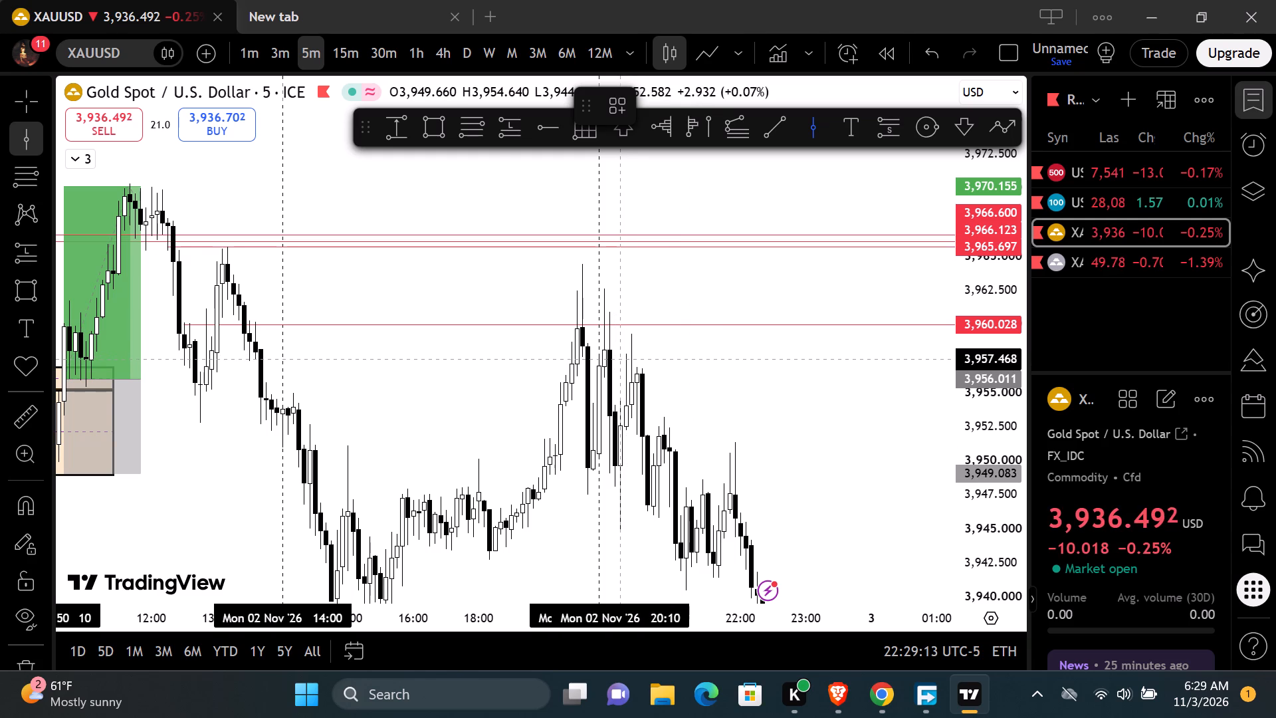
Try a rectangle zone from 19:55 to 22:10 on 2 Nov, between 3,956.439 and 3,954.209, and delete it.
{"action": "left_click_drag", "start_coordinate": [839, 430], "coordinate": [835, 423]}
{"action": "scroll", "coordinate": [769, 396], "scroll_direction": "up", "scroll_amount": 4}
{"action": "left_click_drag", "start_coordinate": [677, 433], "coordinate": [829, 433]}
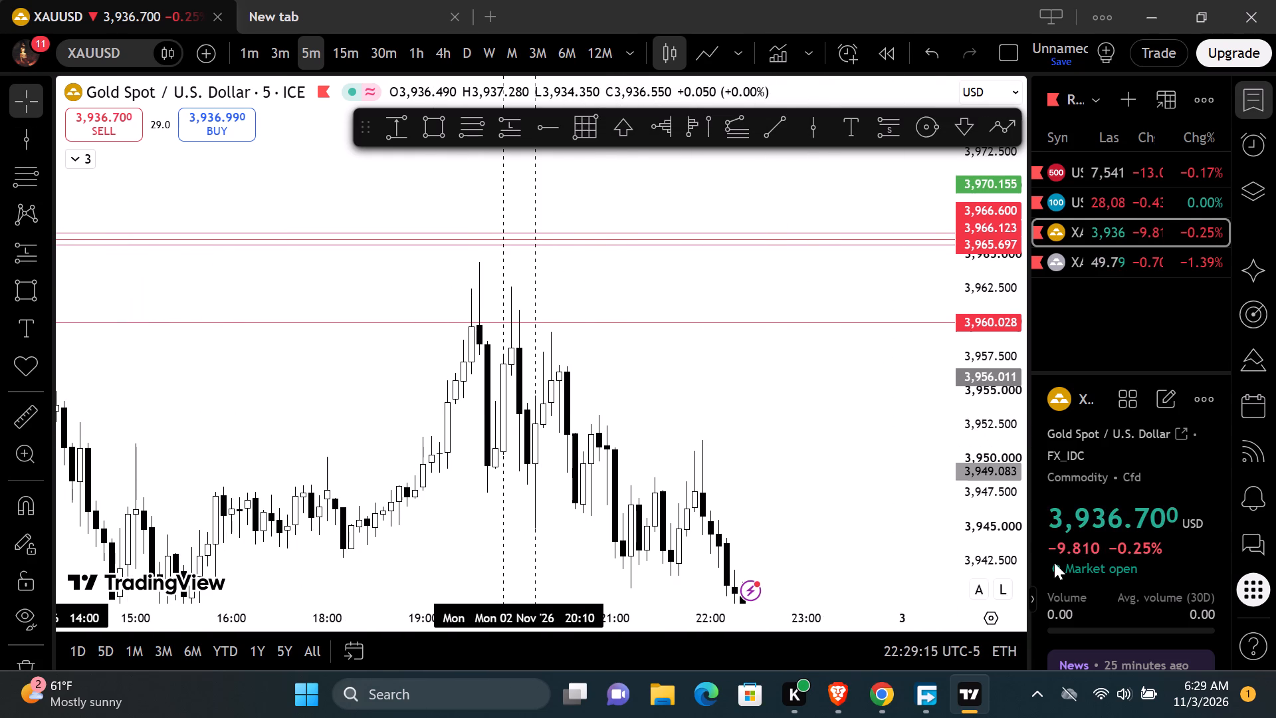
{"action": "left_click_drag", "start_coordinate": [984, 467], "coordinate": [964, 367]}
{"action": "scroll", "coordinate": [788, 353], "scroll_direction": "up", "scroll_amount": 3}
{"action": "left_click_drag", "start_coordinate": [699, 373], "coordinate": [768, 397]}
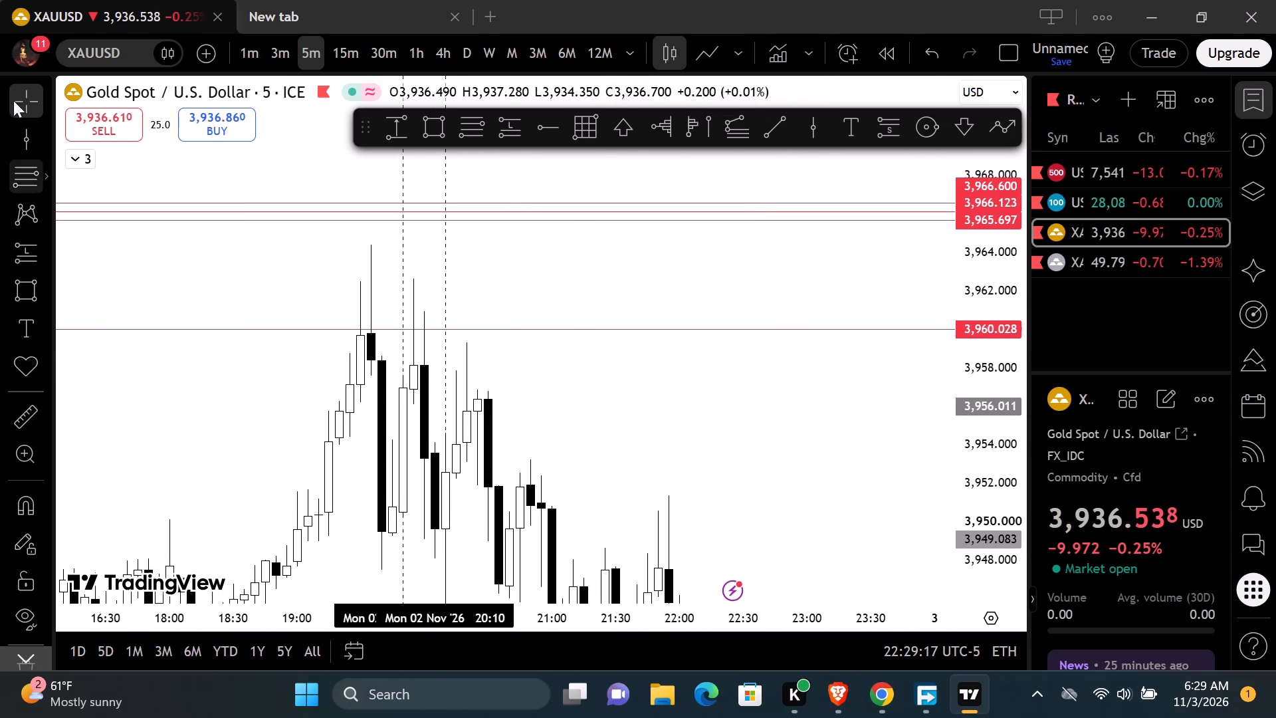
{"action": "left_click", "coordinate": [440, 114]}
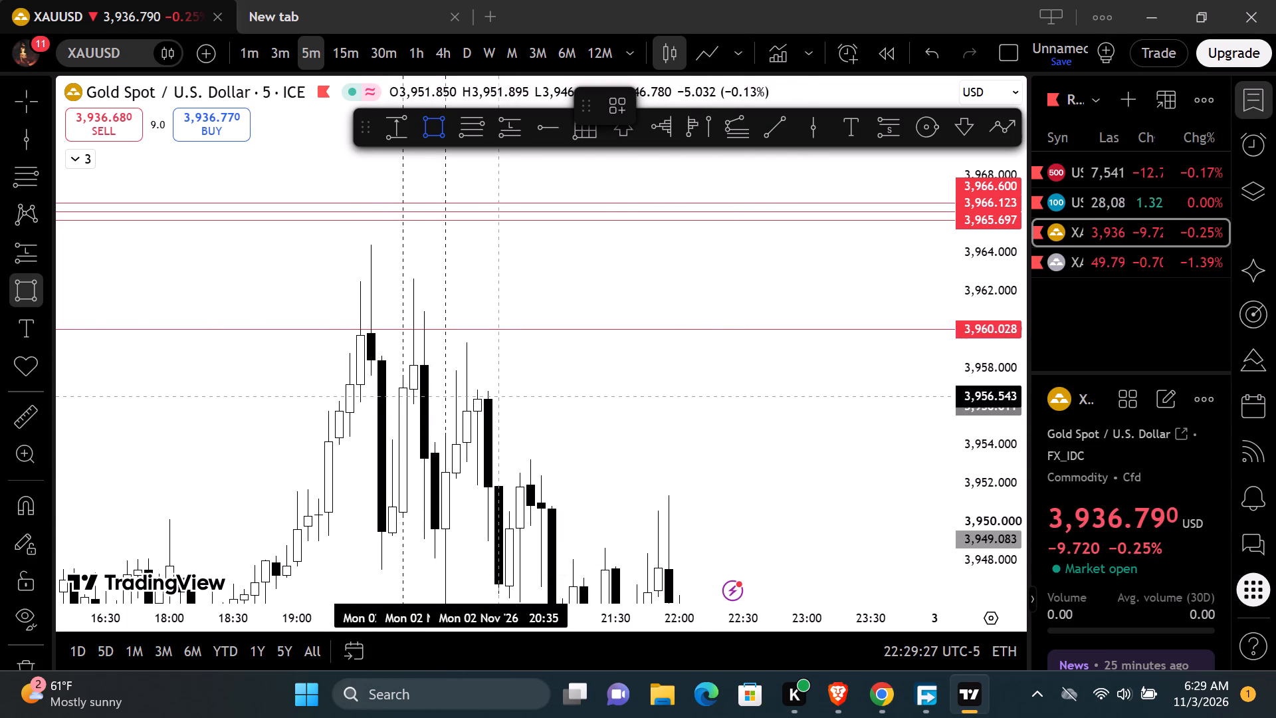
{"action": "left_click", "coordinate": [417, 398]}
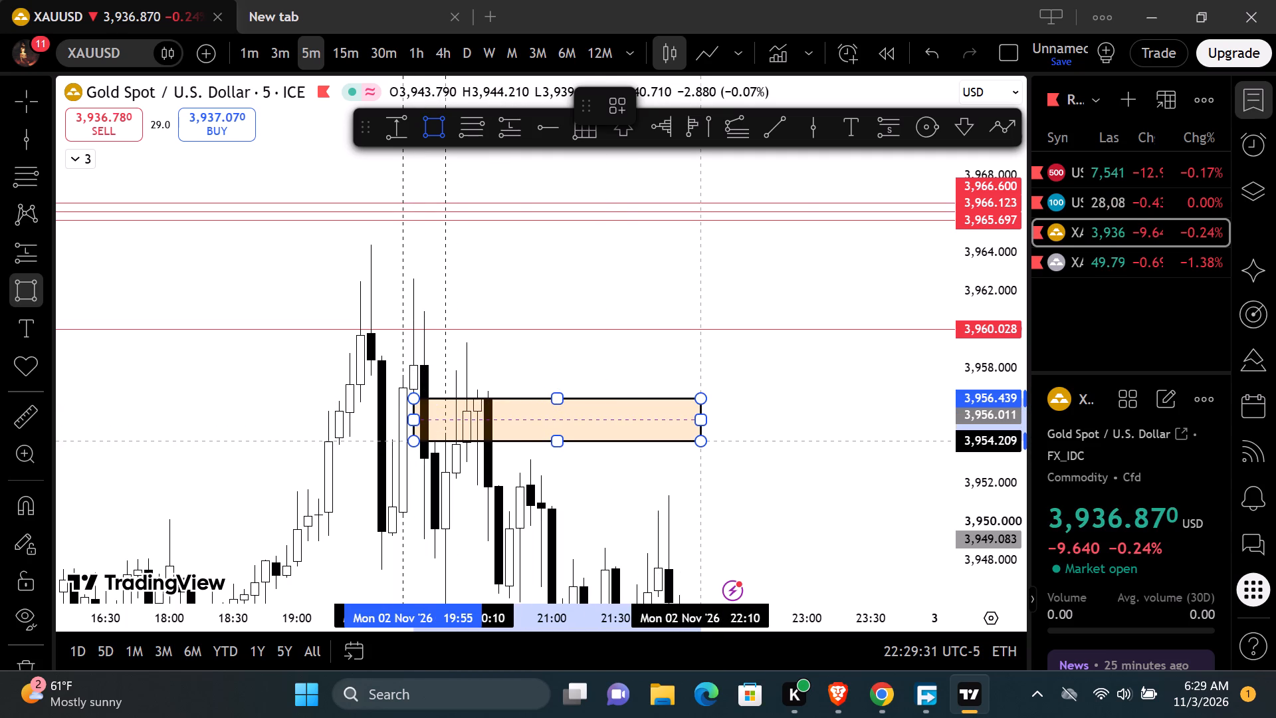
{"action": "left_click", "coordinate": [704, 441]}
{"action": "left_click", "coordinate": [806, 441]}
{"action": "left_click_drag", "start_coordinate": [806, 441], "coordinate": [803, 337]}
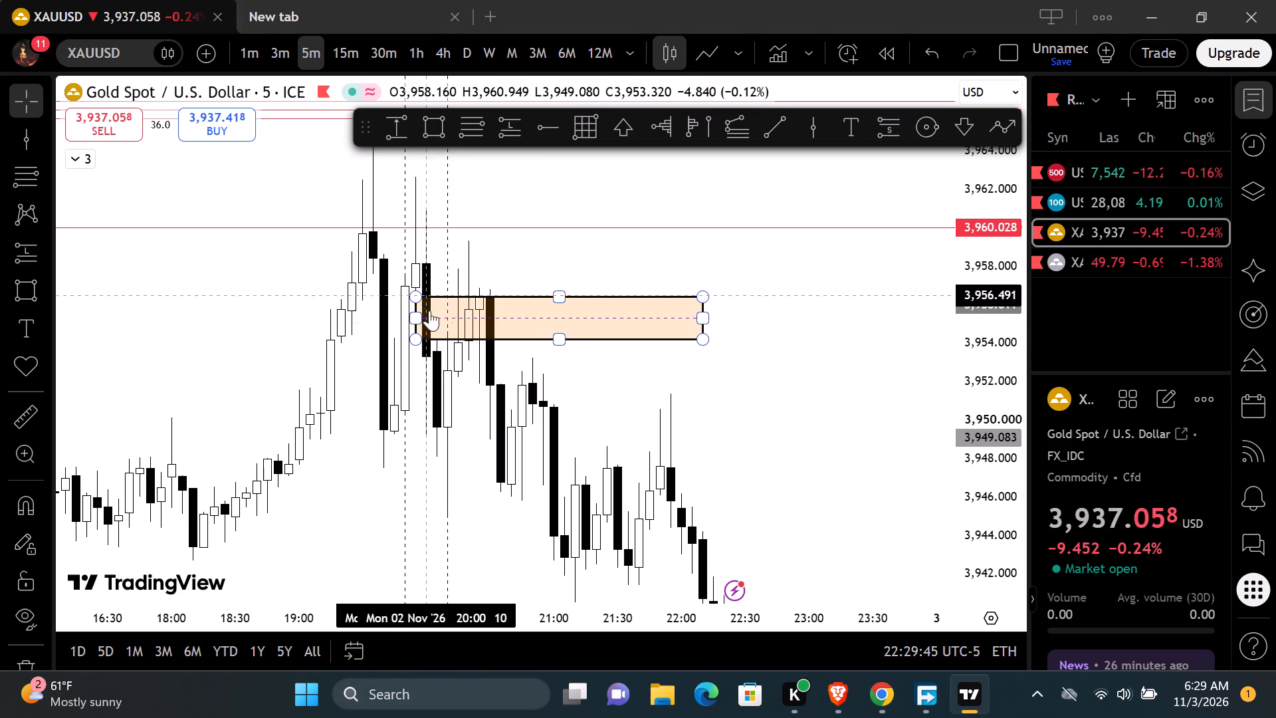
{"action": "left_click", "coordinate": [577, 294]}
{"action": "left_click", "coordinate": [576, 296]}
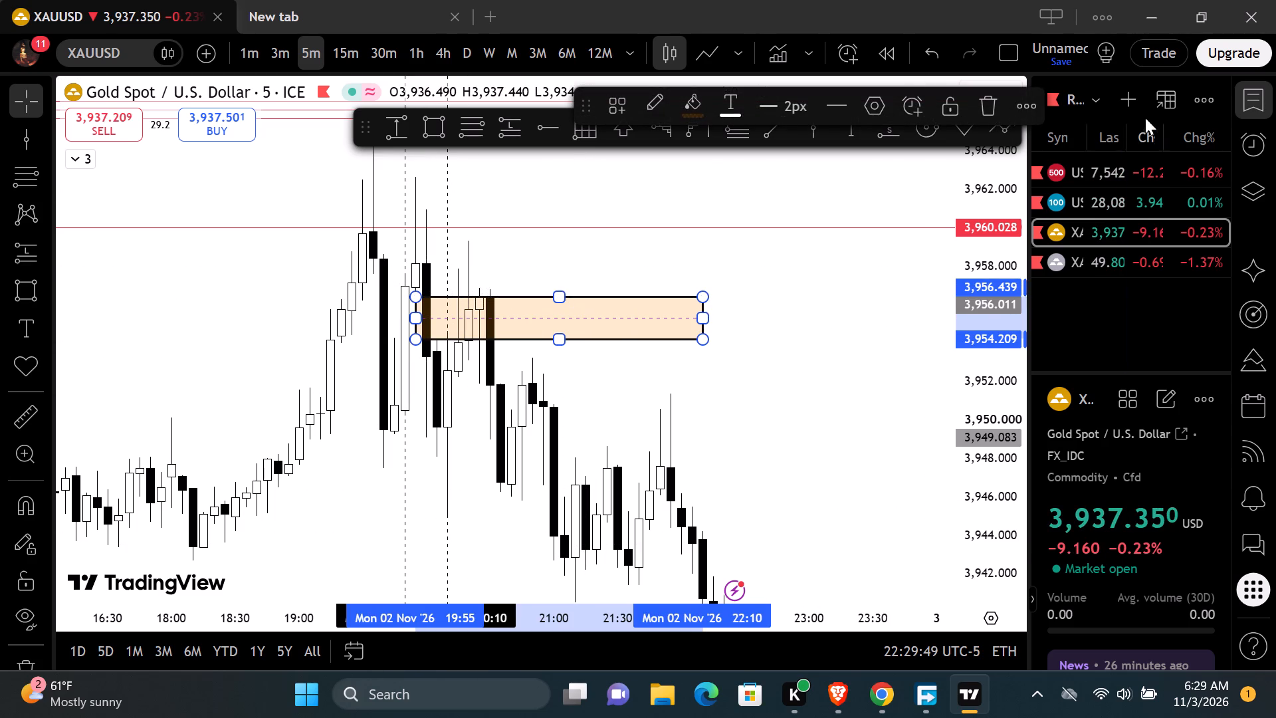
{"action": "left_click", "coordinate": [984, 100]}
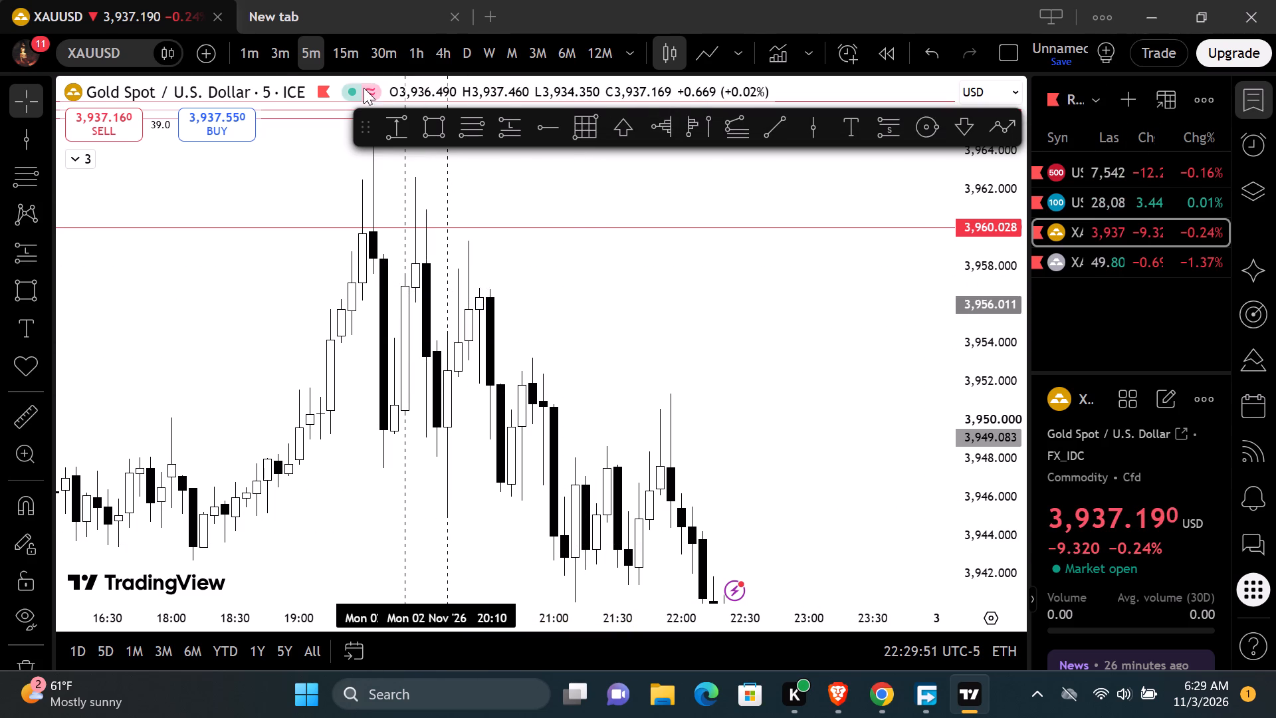
Switch the chart to the 1-minute interval and locate the 2 Nov swing highs around the 19:50 and 20:10 vertical lines.
{"action": "left_click", "coordinate": [252, 54]}
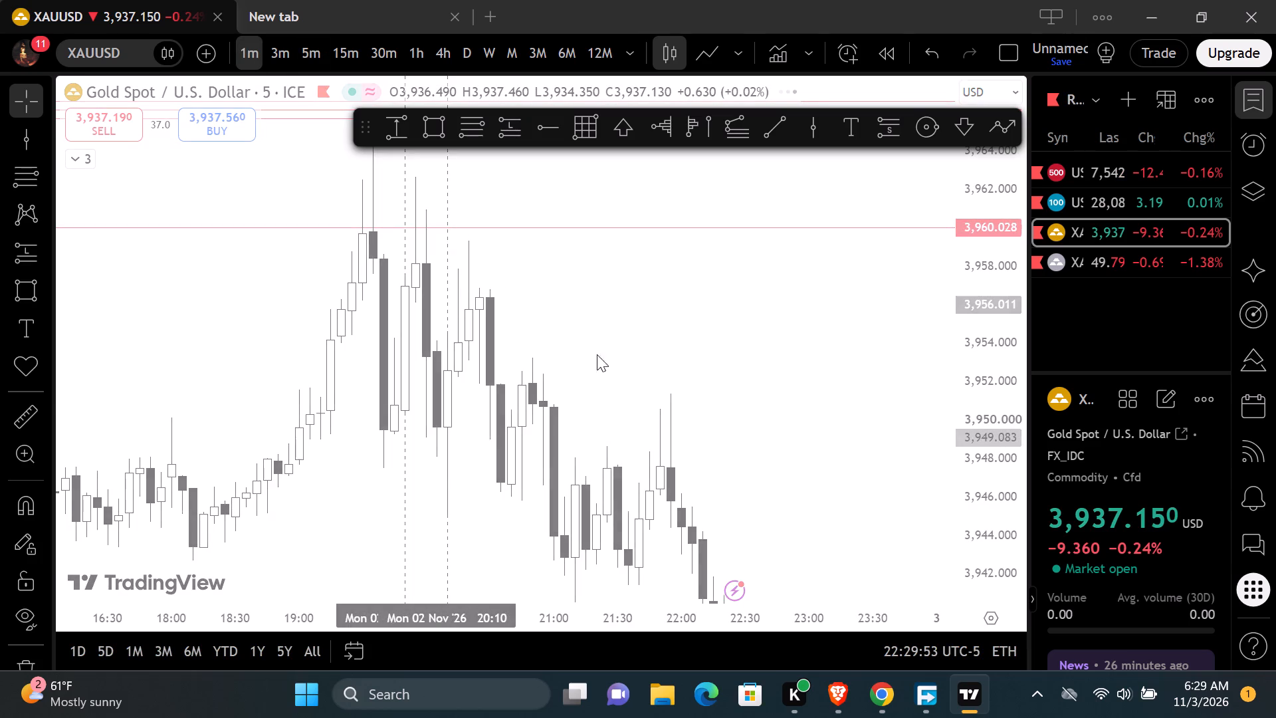
{"action": "scroll", "coordinate": [643, 407], "scroll_direction": "down", "scroll_amount": 4}
{"action": "left_click_drag", "start_coordinate": [768, 388], "coordinate": [191, 380]}
{"action": "scroll", "coordinate": [581, 401], "scroll_direction": "down", "scroll_amount": 6}
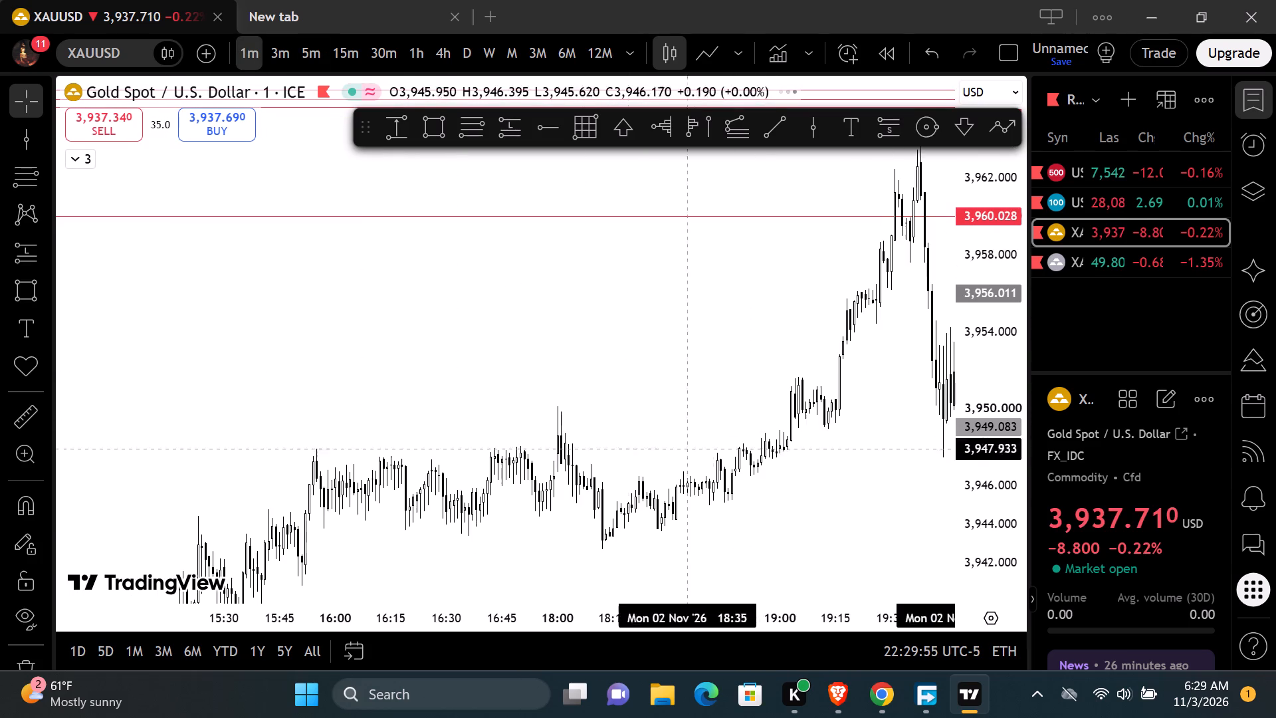
{"action": "left_click_drag", "start_coordinate": [934, 376], "coordinate": [294, 374]}
{"action": "left_click_drag", "start_coordinate": [446, 304], "coordinate": [469, 304]}
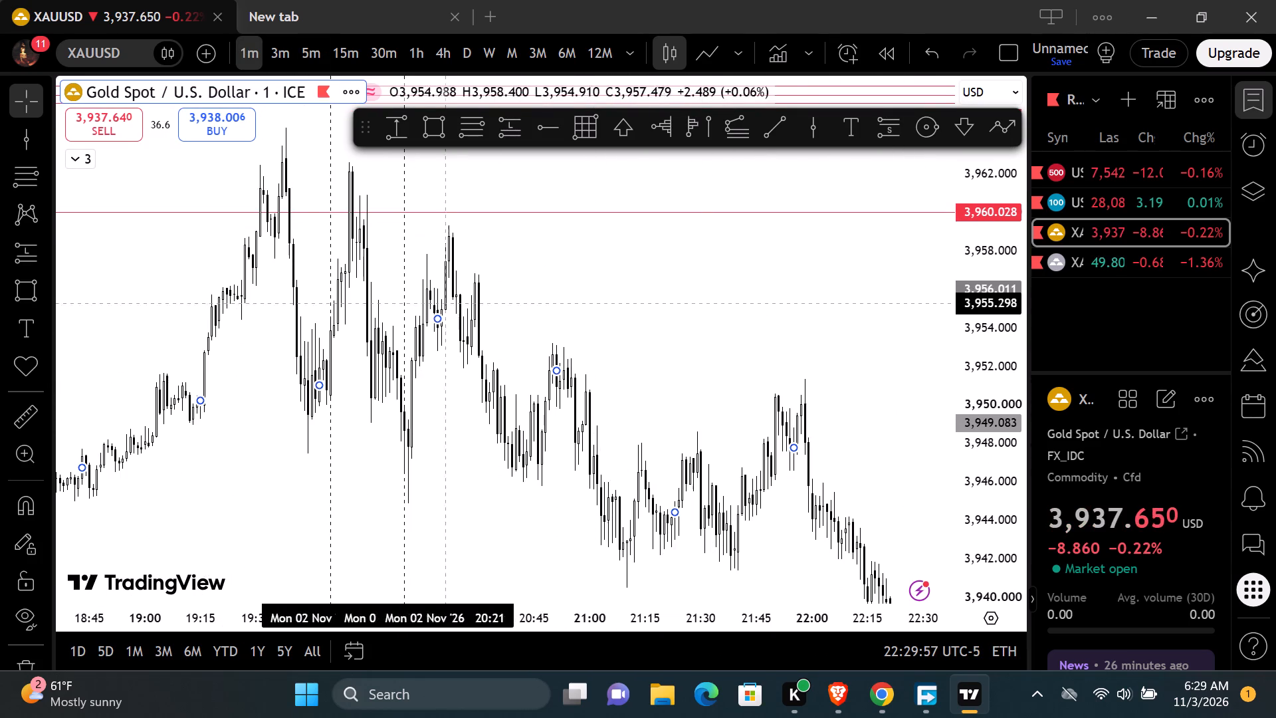
{"action": "left_click_drag", "start_coordinate": [469, 304], "coordinate": [687, 390]}
{"action": "scroll", "coordinate": [274, 344], "scroll_direction": "up", "scroll_amount": 4}
{"action": "left_click_drag", "start_coordinate": [744, 348], "coordinate": [889, 382]}
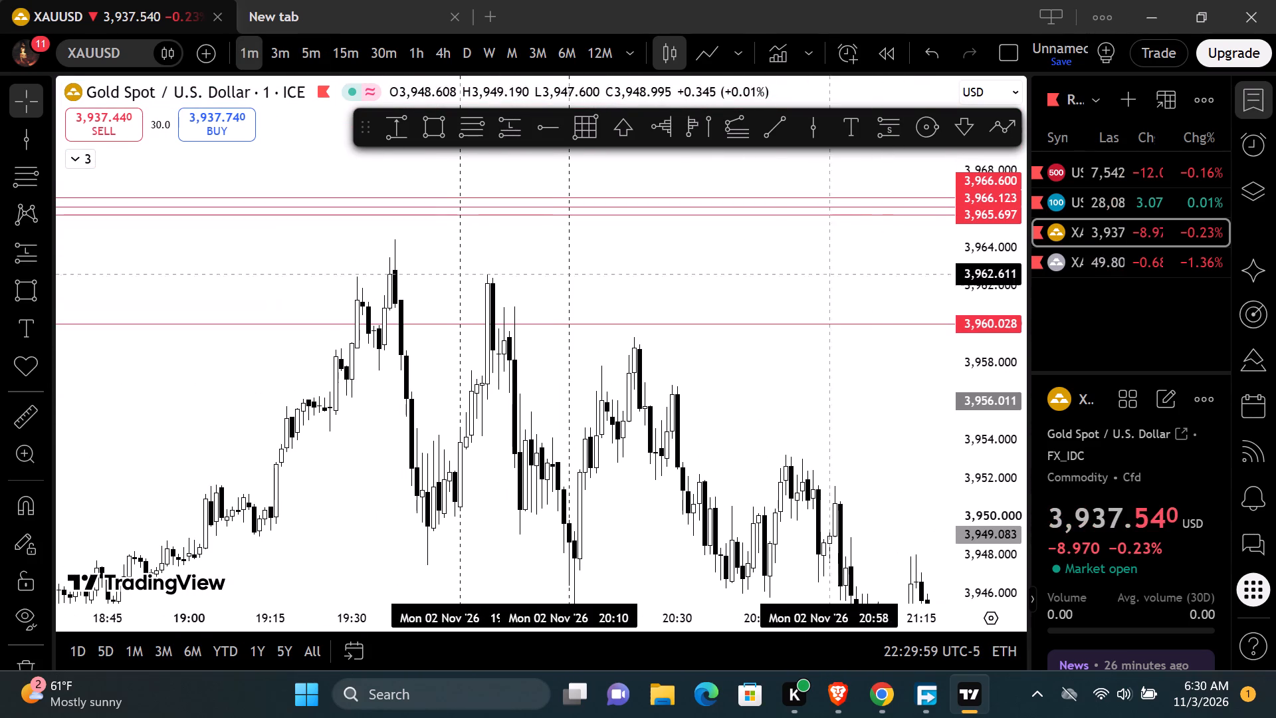
Draw a trend line from the 19:38 high at 3,964.426 down to the lower 19:55 high at about 3,962.56.
{"action": "left_click", "coordinate": [775, 125]}
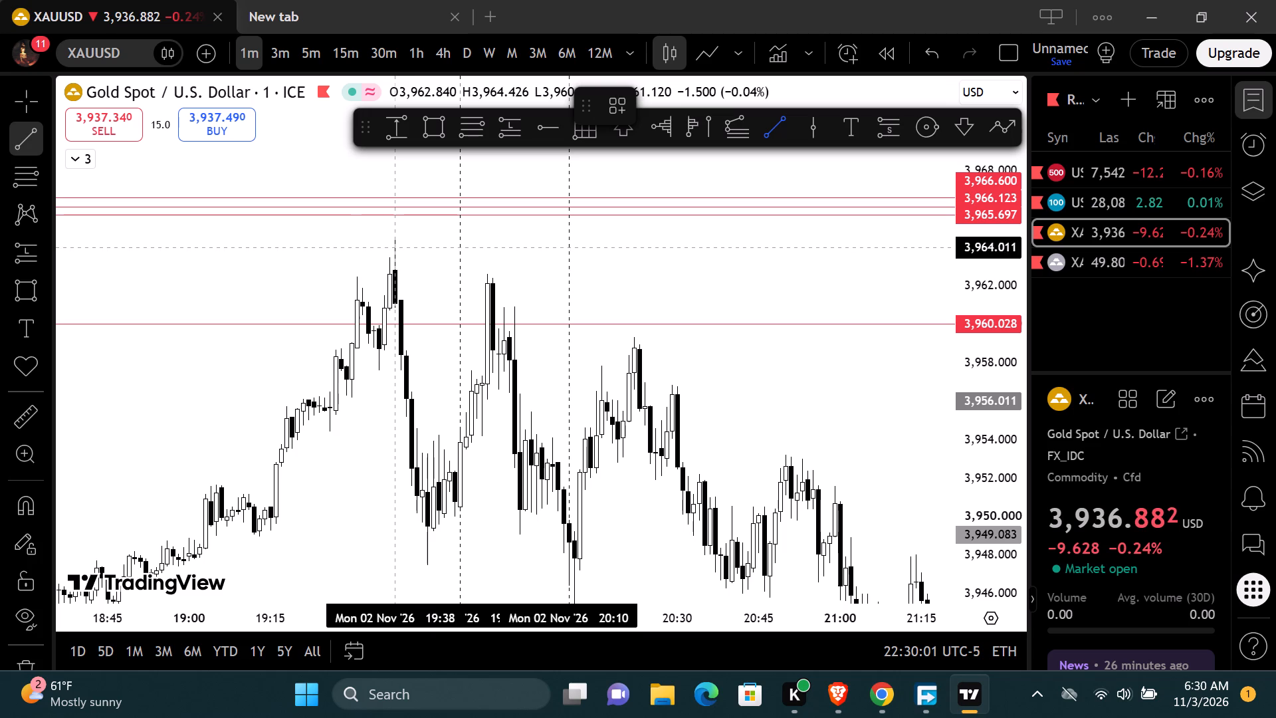
{"action": "left_click", "coordinate": [395, 239]}
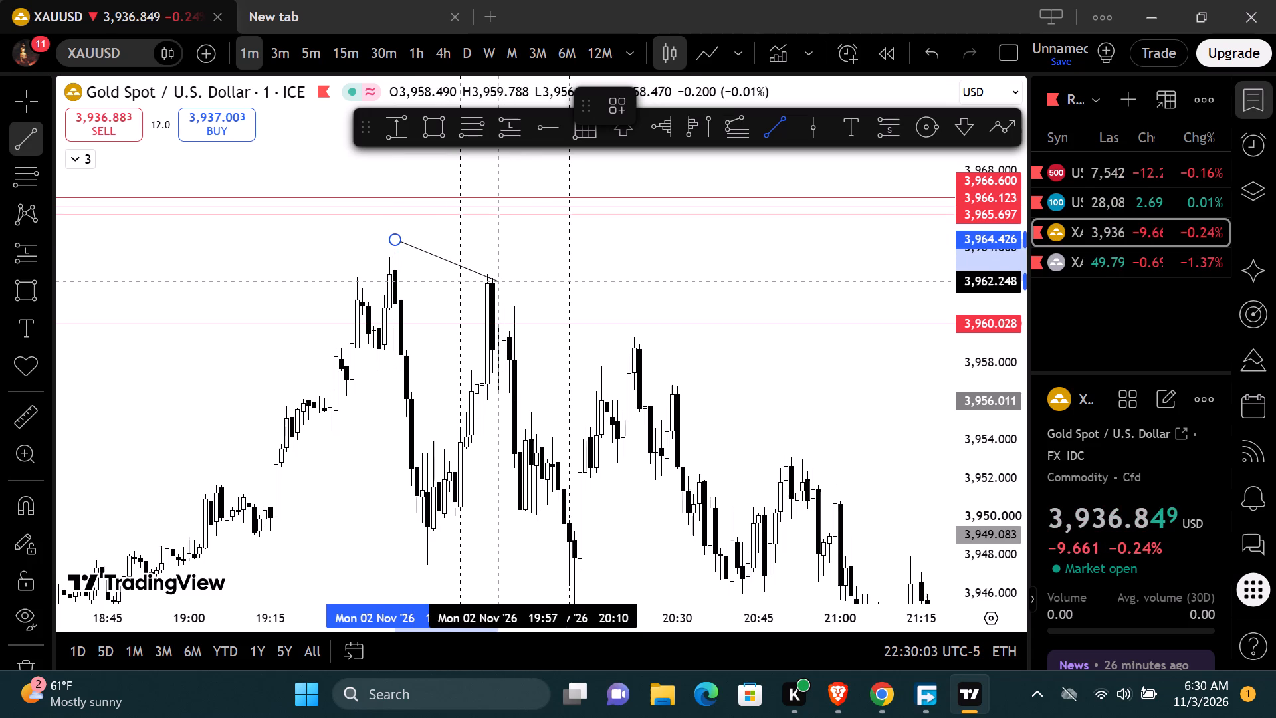
{"action": "left_click", "coordinate": [490, 275]}
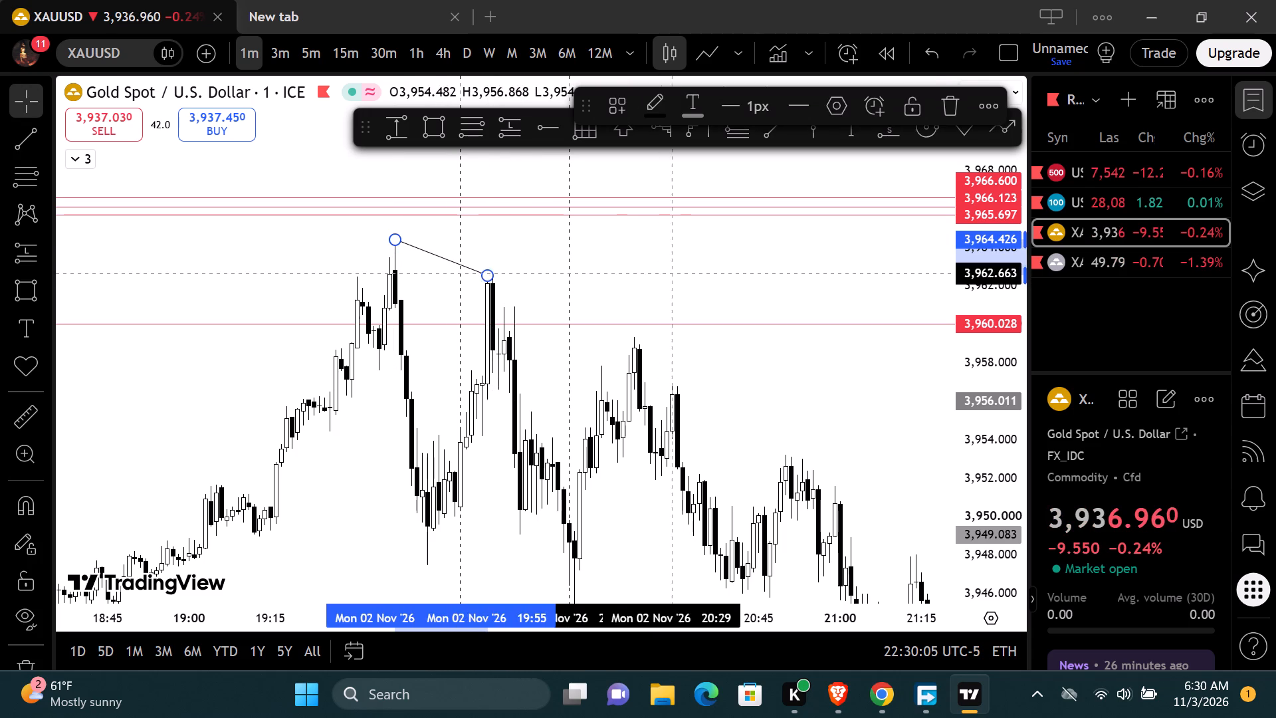
{"action": "left_click", "coordinate": [671, 273]}
Draw a nearly horizontal trend line from the 19:55 high at 3,962.559 to about 20:32 at 3,962.663.
{"action": "left_click", "coordinate": [779, 126]}
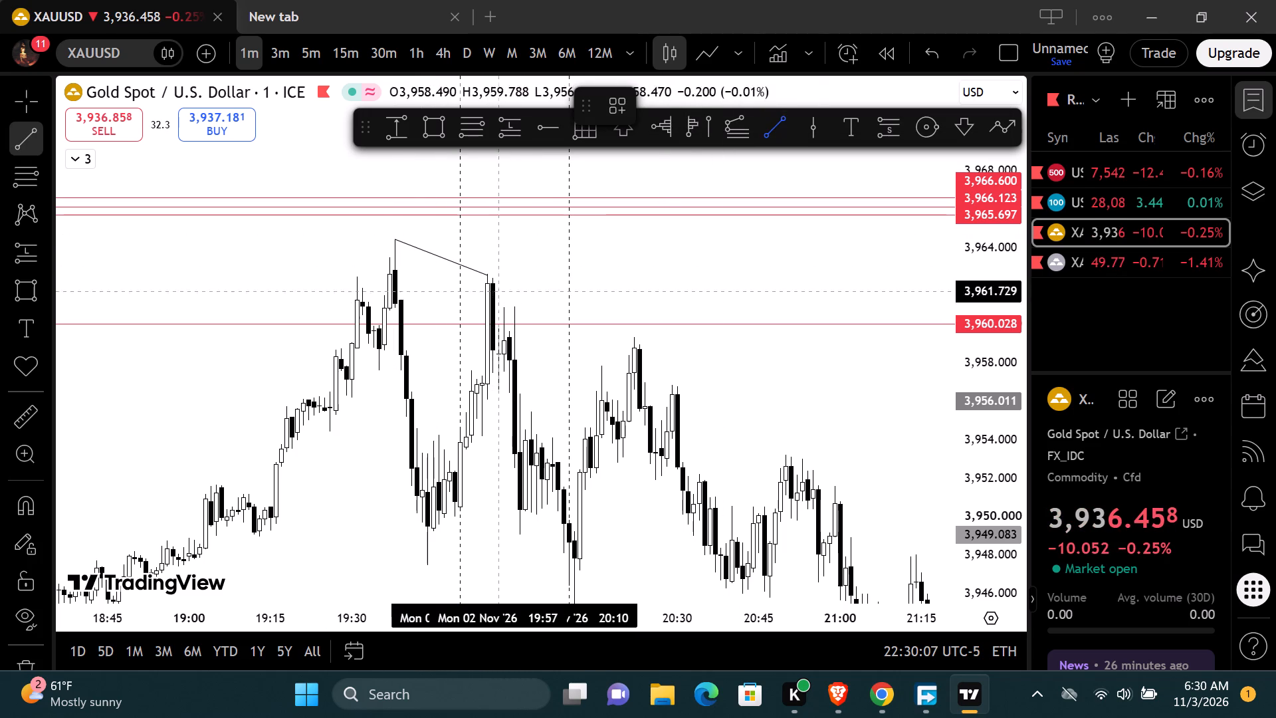
{"action": "left_click", "coordinate": [487, 276]}
{"action": "left_click", "coordinate": [689, 274]}
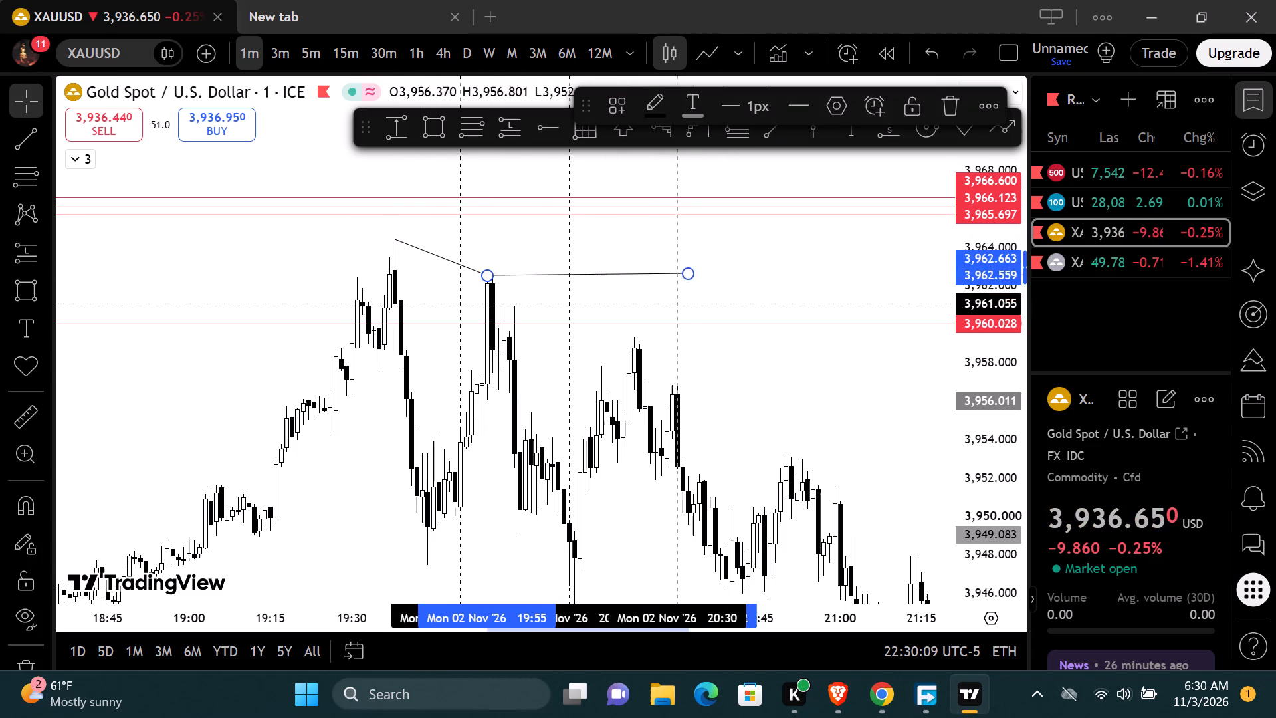
{"action": "left_click", "coordinate": [662, 308]}
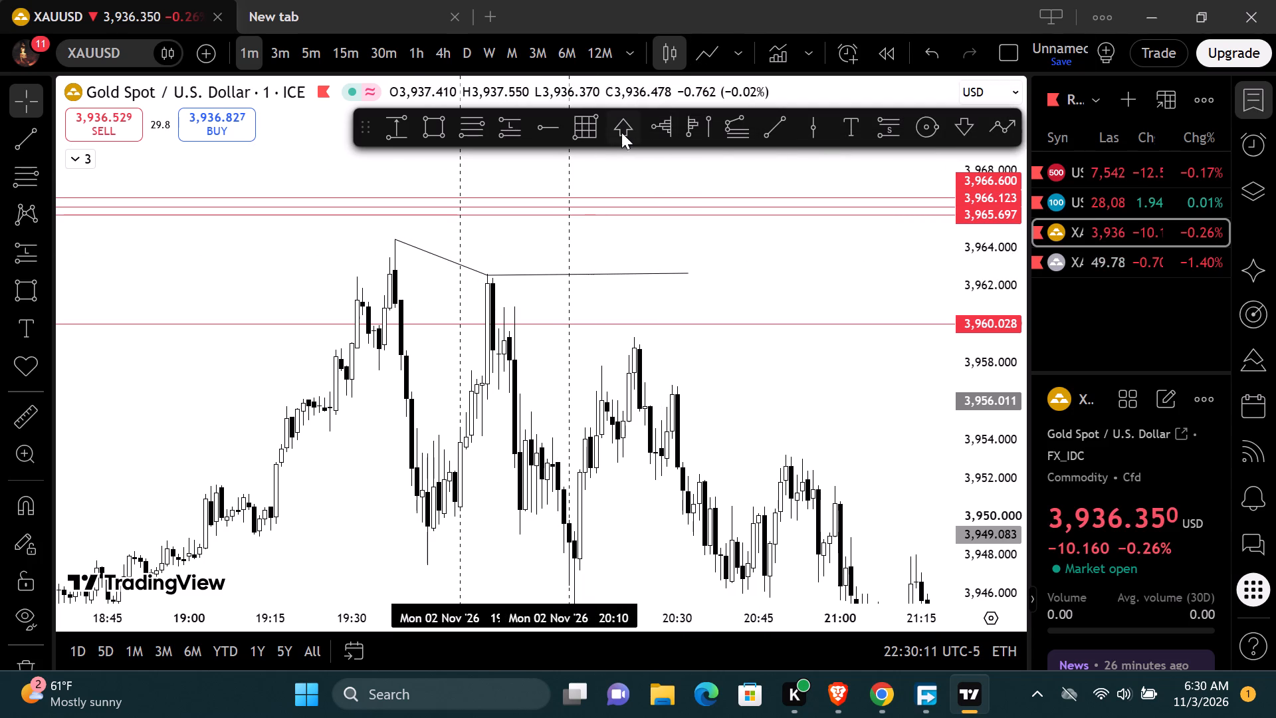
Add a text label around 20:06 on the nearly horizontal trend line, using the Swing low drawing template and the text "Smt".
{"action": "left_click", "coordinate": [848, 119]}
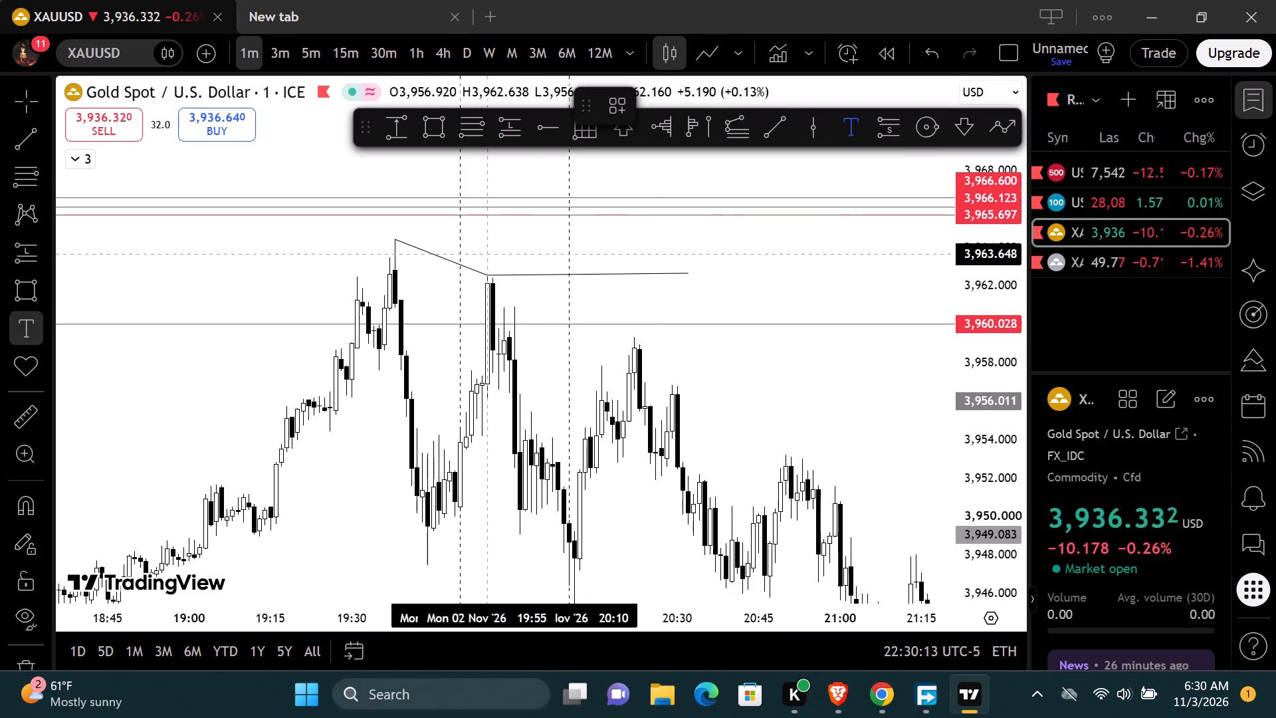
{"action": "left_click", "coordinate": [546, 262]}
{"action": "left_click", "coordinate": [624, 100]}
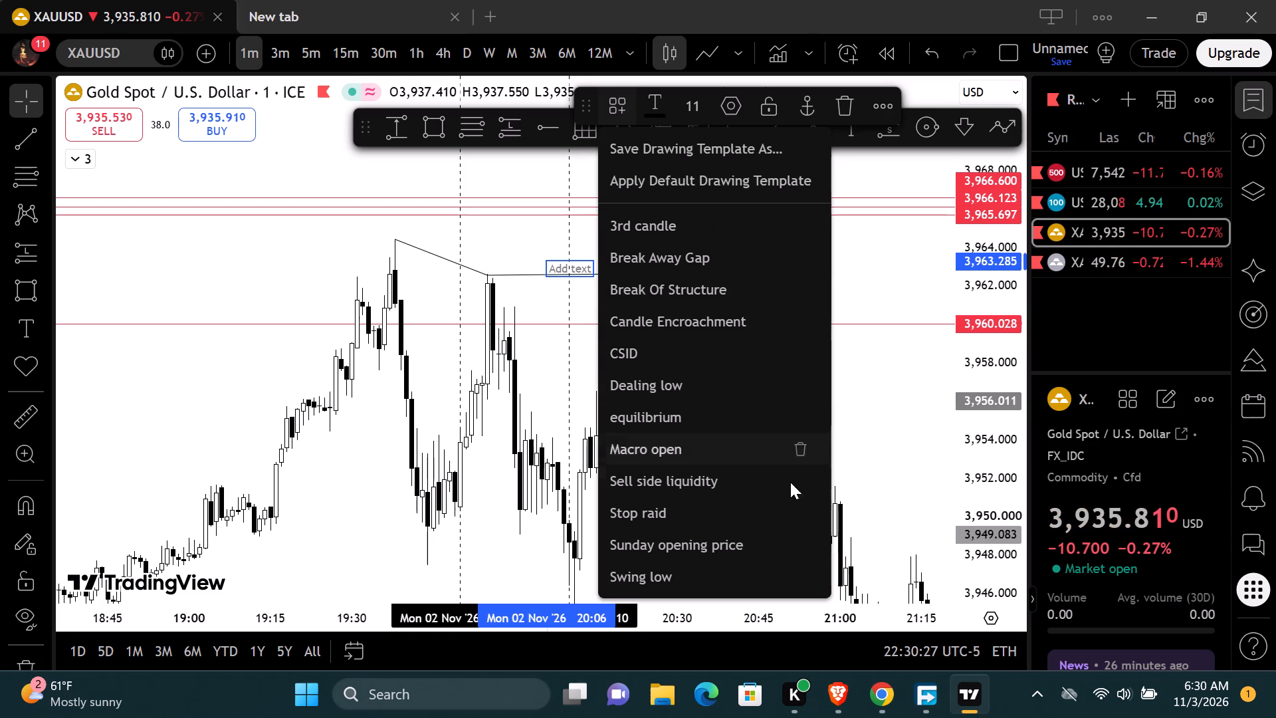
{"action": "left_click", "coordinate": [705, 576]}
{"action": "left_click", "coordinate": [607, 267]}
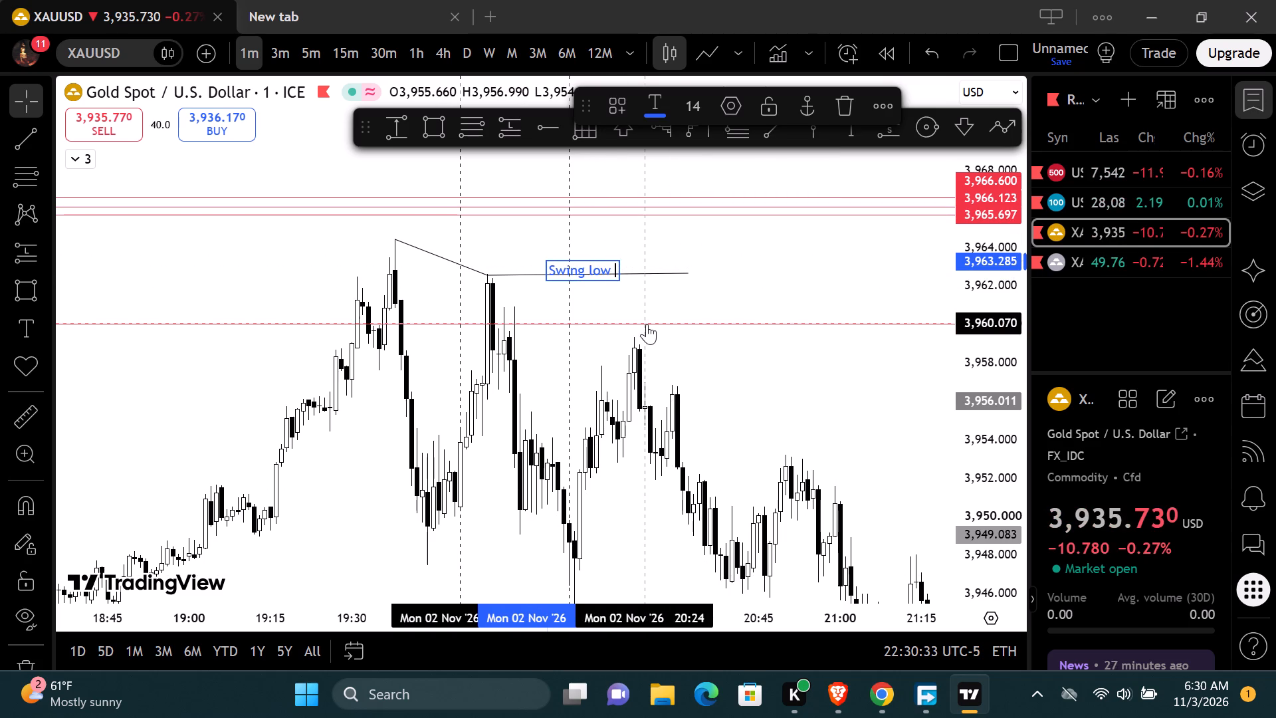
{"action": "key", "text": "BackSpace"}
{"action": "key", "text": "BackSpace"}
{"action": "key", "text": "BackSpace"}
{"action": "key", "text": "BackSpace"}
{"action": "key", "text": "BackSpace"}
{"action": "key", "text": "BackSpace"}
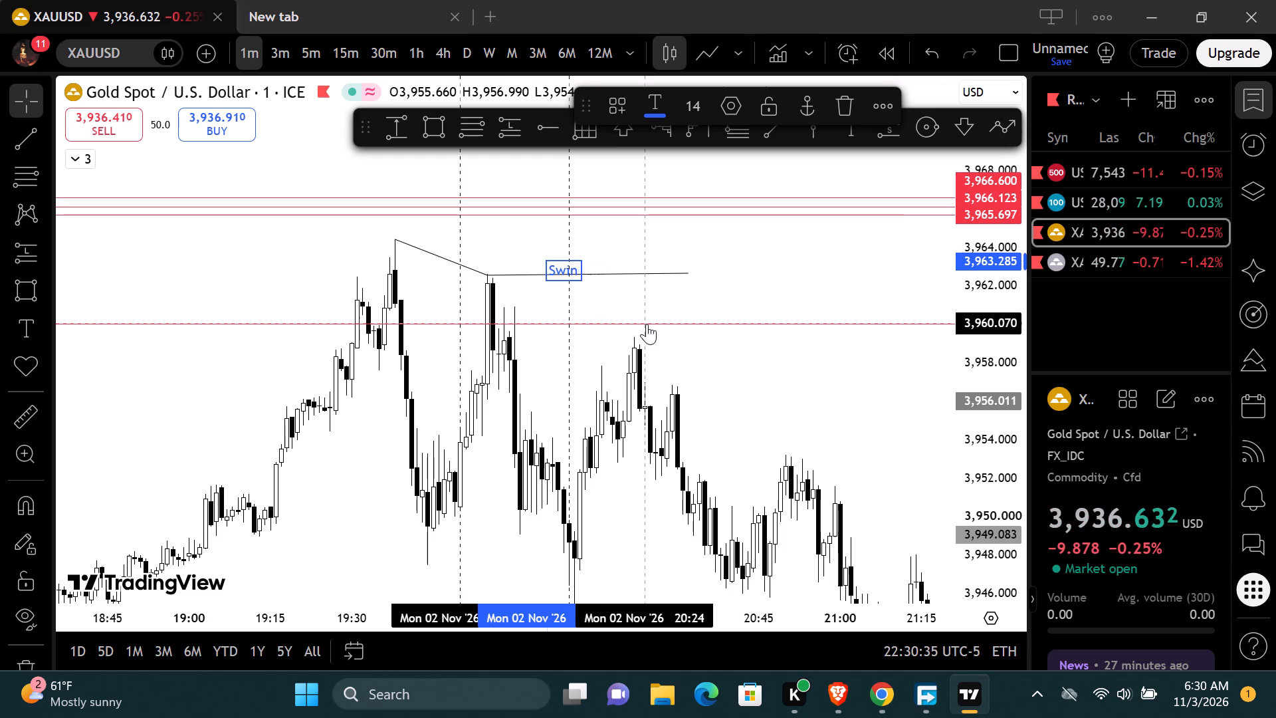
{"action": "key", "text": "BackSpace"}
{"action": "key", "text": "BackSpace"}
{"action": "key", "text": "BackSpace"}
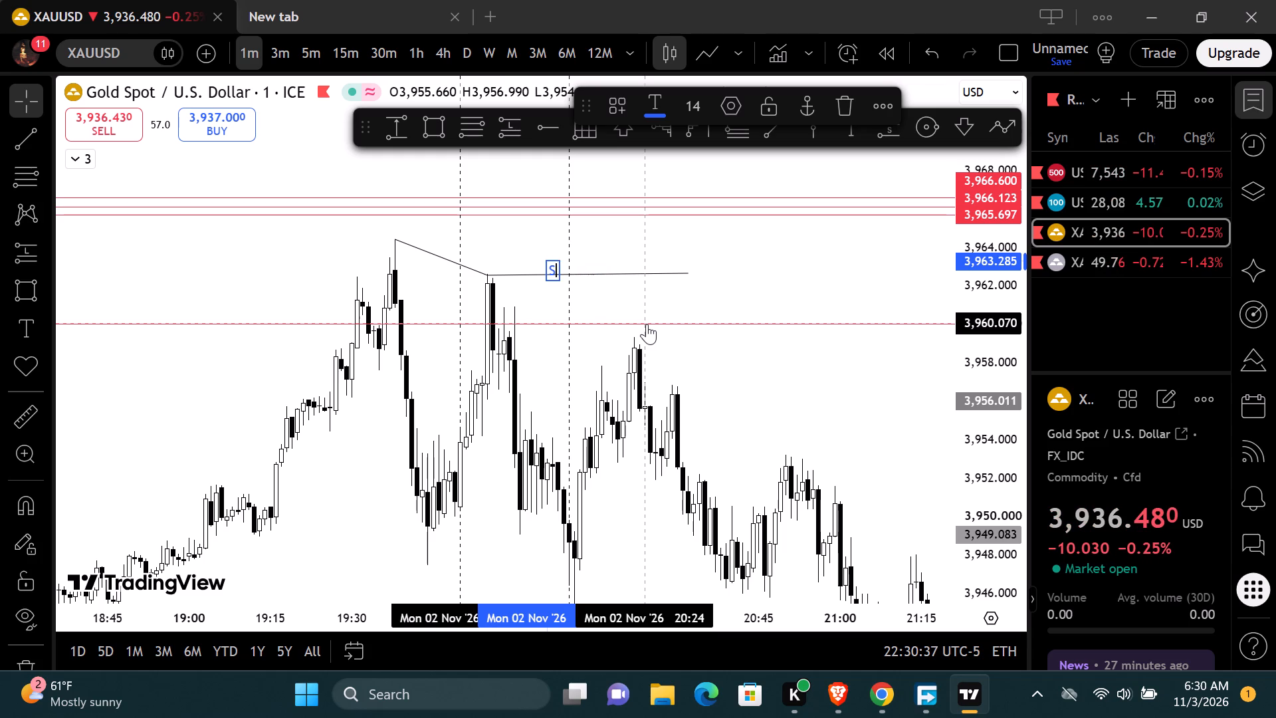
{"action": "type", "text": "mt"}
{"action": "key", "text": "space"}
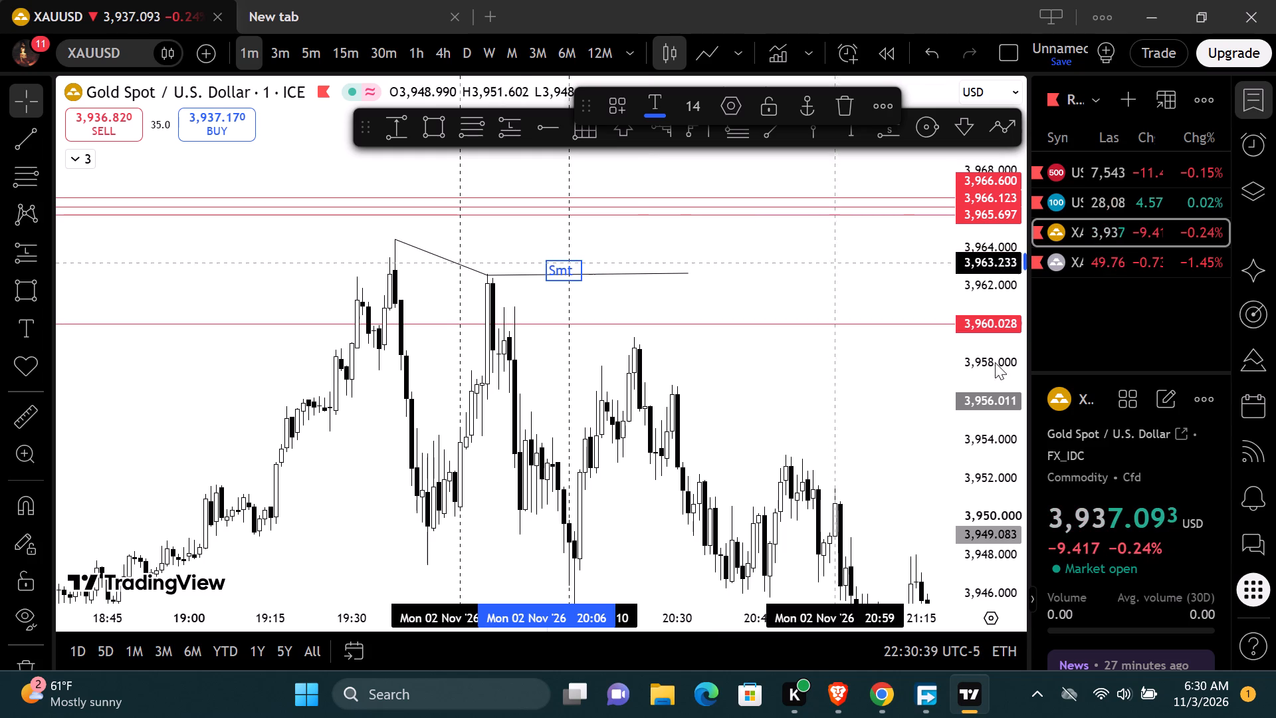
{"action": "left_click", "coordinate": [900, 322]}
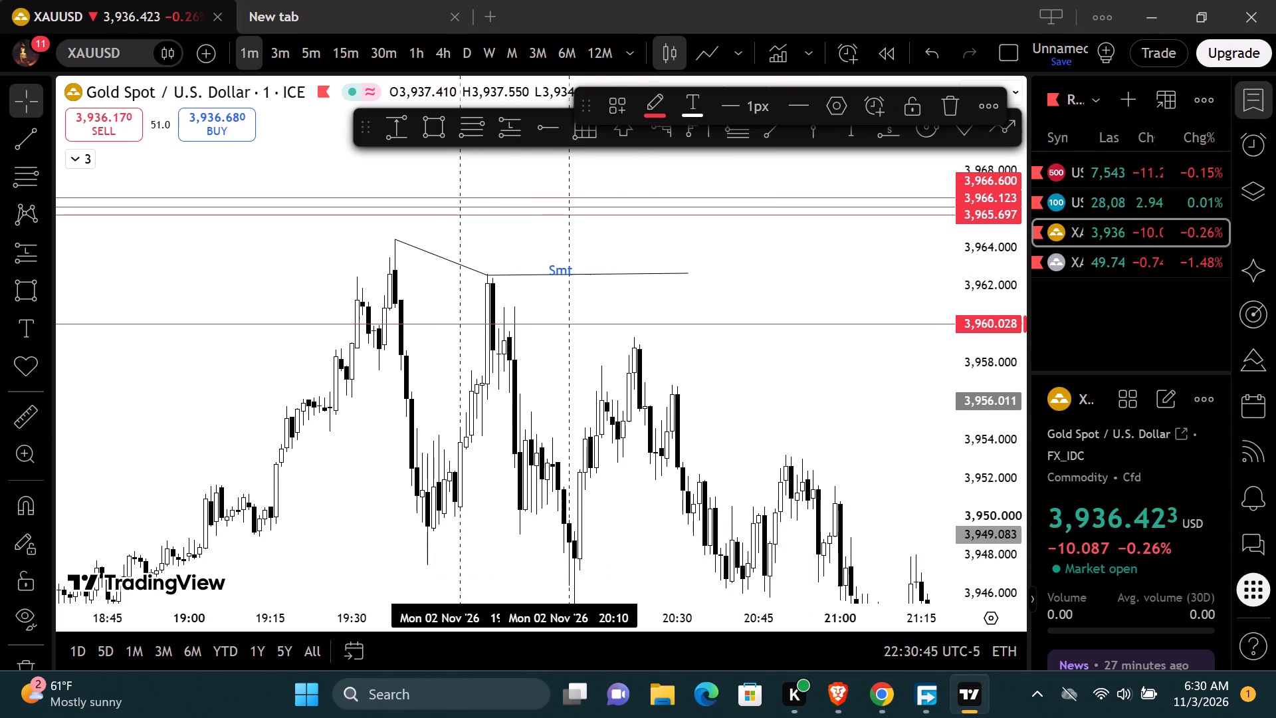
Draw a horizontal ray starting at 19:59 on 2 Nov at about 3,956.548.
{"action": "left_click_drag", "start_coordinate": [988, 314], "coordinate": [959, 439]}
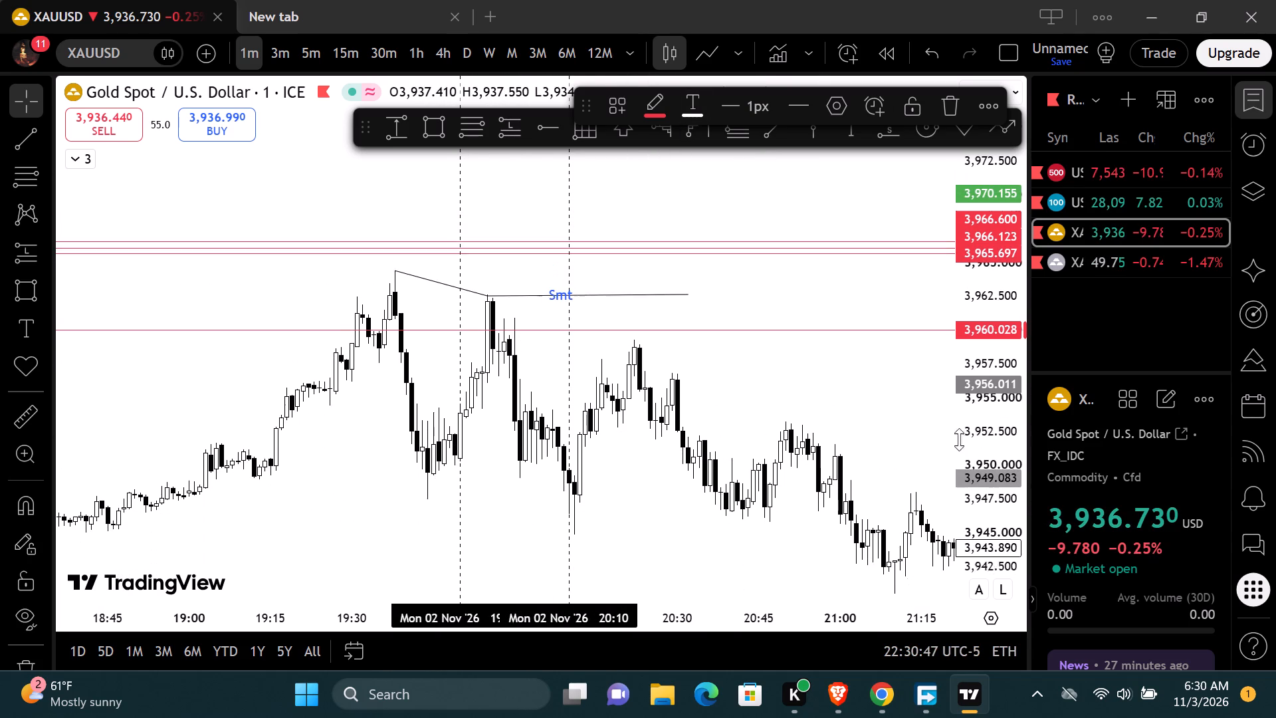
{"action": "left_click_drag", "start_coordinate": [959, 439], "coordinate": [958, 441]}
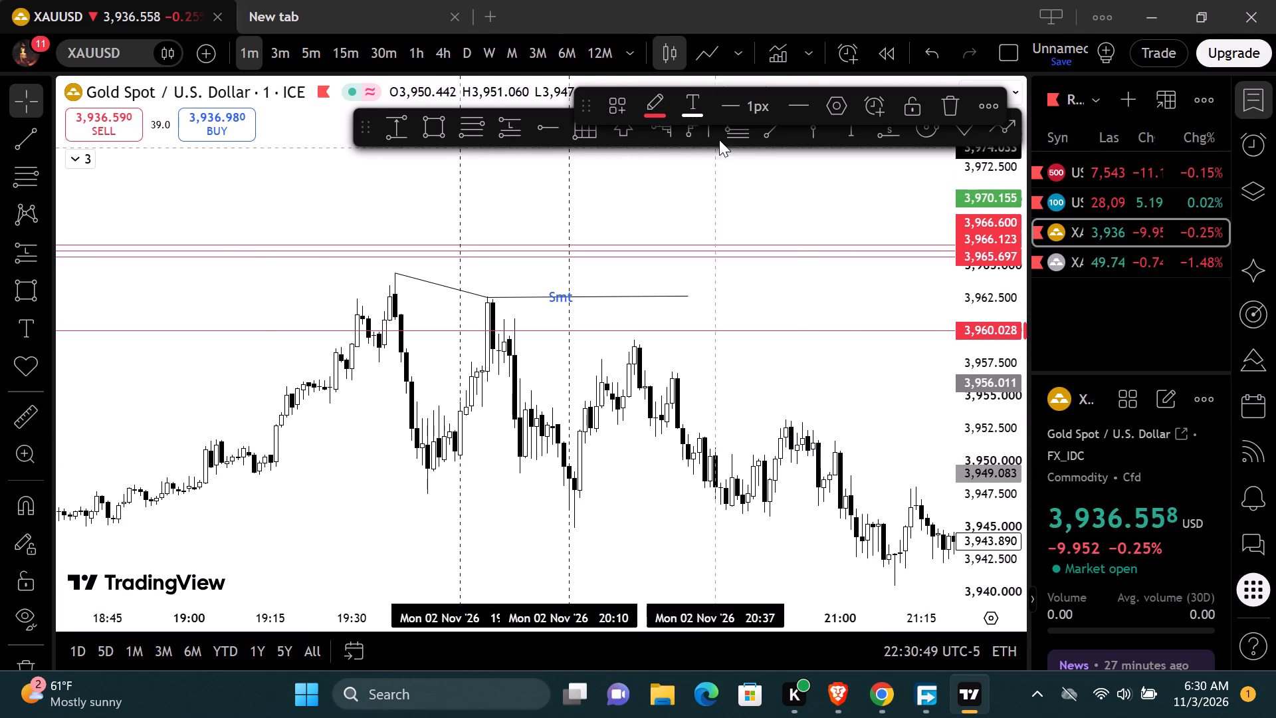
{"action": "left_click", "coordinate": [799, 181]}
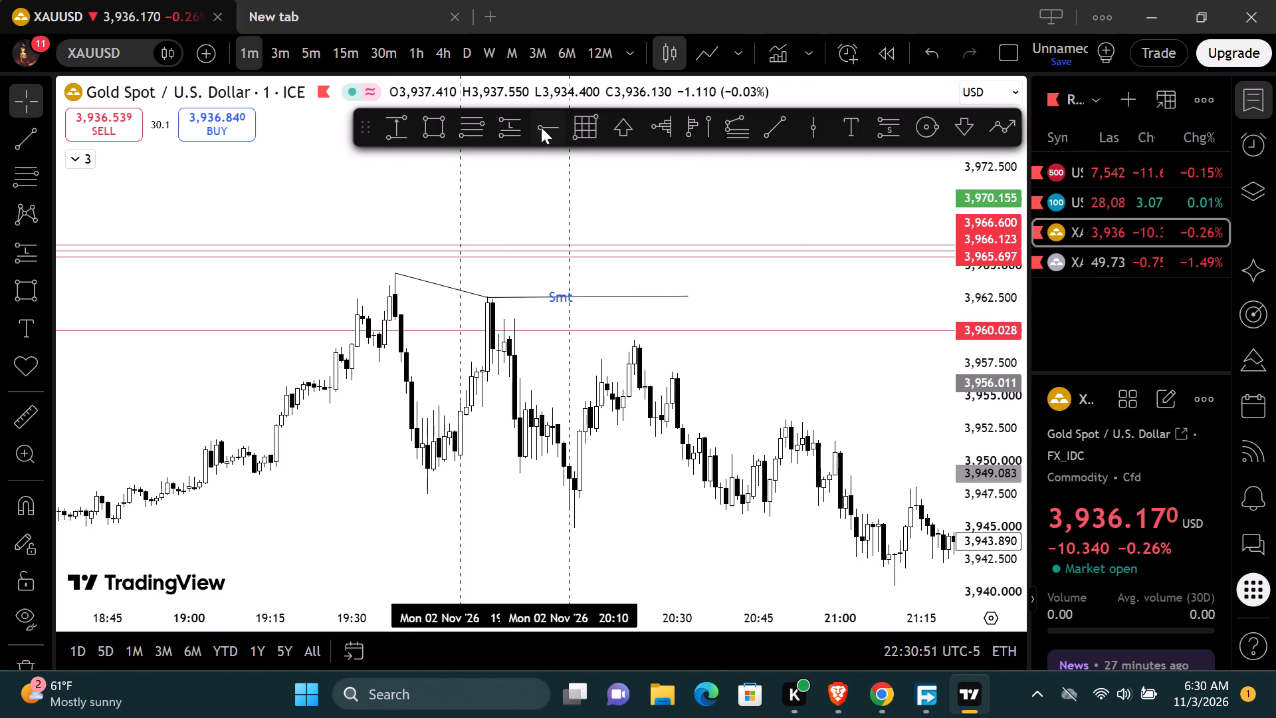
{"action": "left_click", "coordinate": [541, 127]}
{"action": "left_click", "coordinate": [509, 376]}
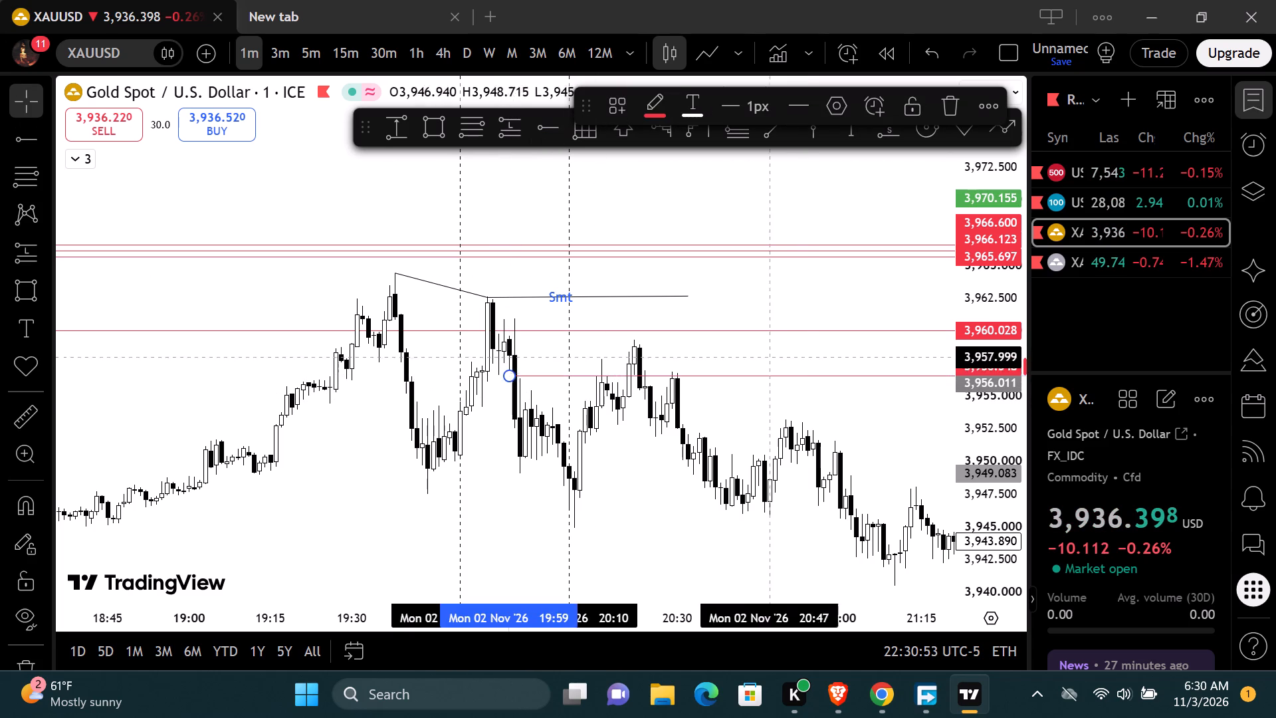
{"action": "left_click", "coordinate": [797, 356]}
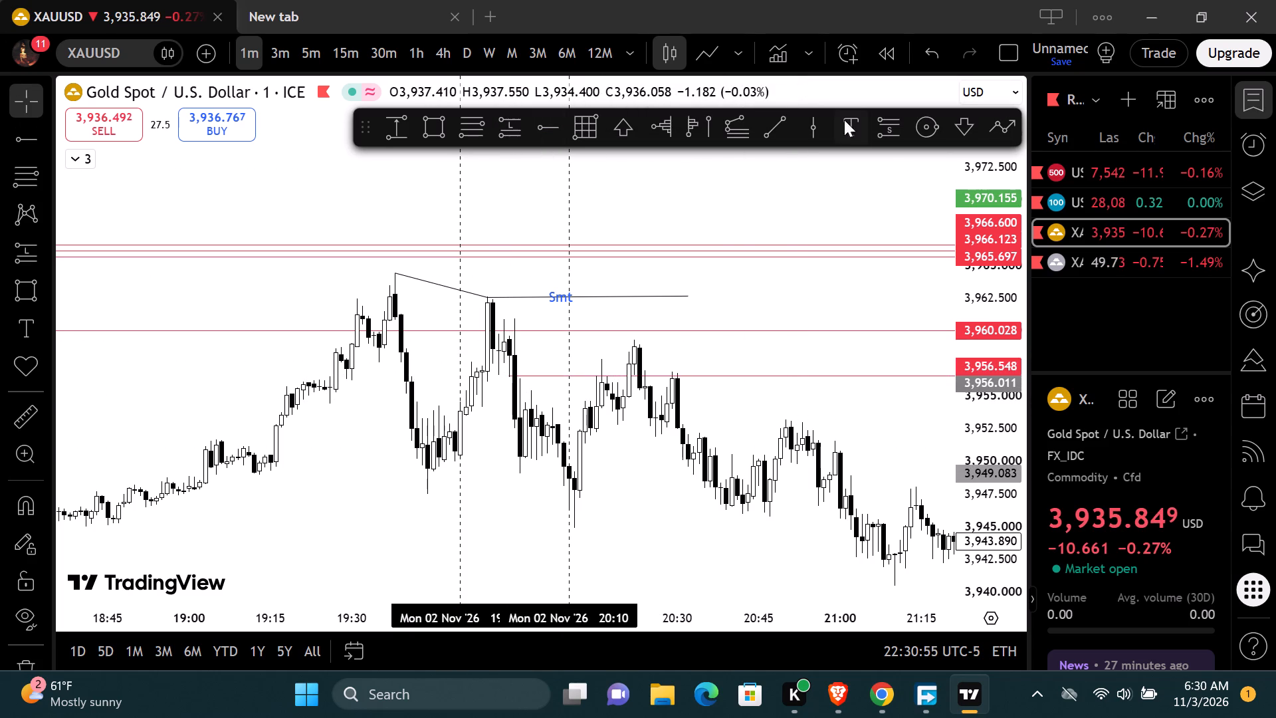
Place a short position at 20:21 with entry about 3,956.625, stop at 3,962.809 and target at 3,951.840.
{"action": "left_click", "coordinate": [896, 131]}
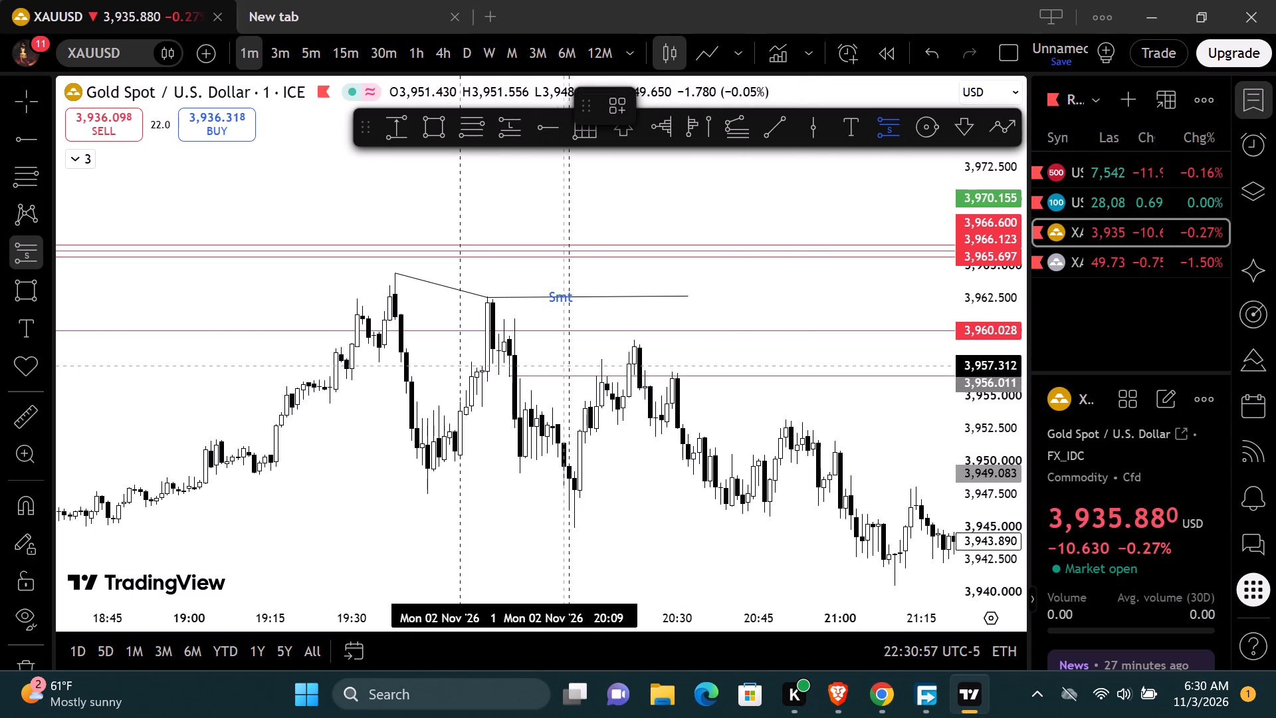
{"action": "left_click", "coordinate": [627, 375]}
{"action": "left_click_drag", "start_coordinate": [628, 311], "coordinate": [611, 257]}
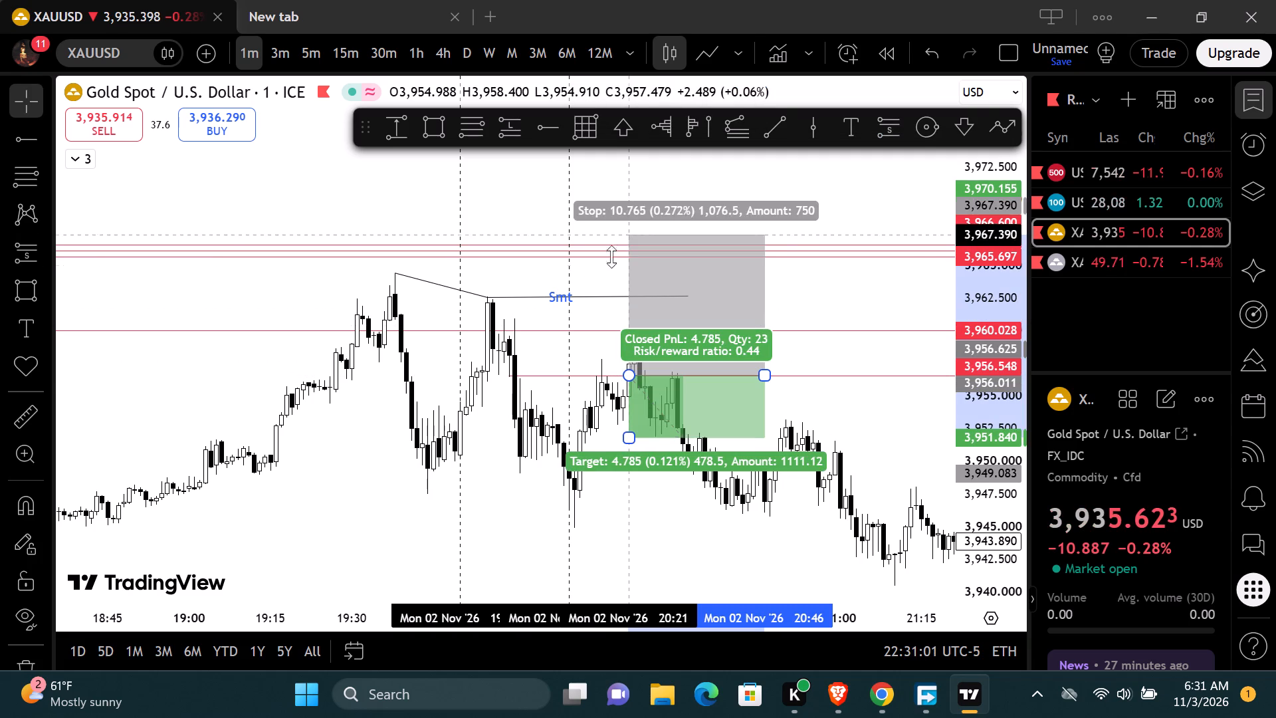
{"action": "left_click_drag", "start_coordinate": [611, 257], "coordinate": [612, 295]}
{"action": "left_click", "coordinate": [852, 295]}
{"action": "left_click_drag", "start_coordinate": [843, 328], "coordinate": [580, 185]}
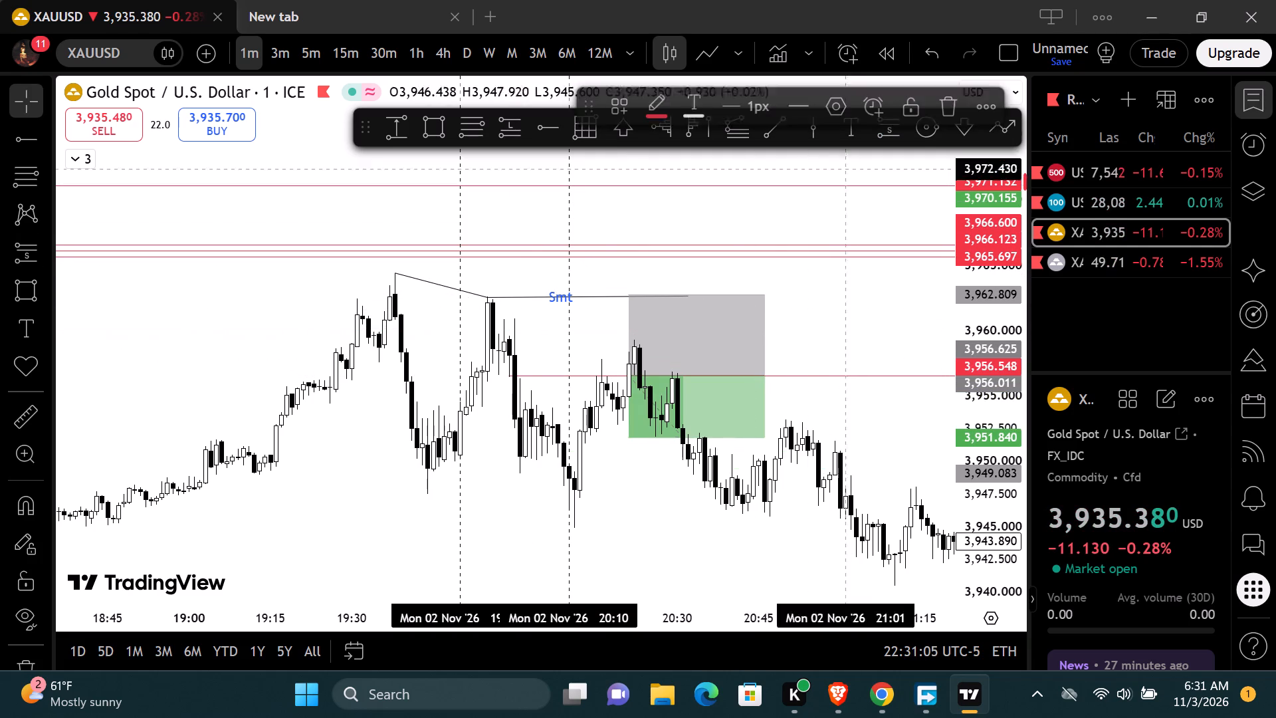
Examine the price action from the short position's entry through to the latest candles on the 1-minute chart.
{"action": "scroll", "coordinate": [941, 237], "scroll_direction": "down", "scroll_amount": 10}
{"action": "left_click_drag", "start_coordinate": [865, 501], "coordinate": [334, 367]}
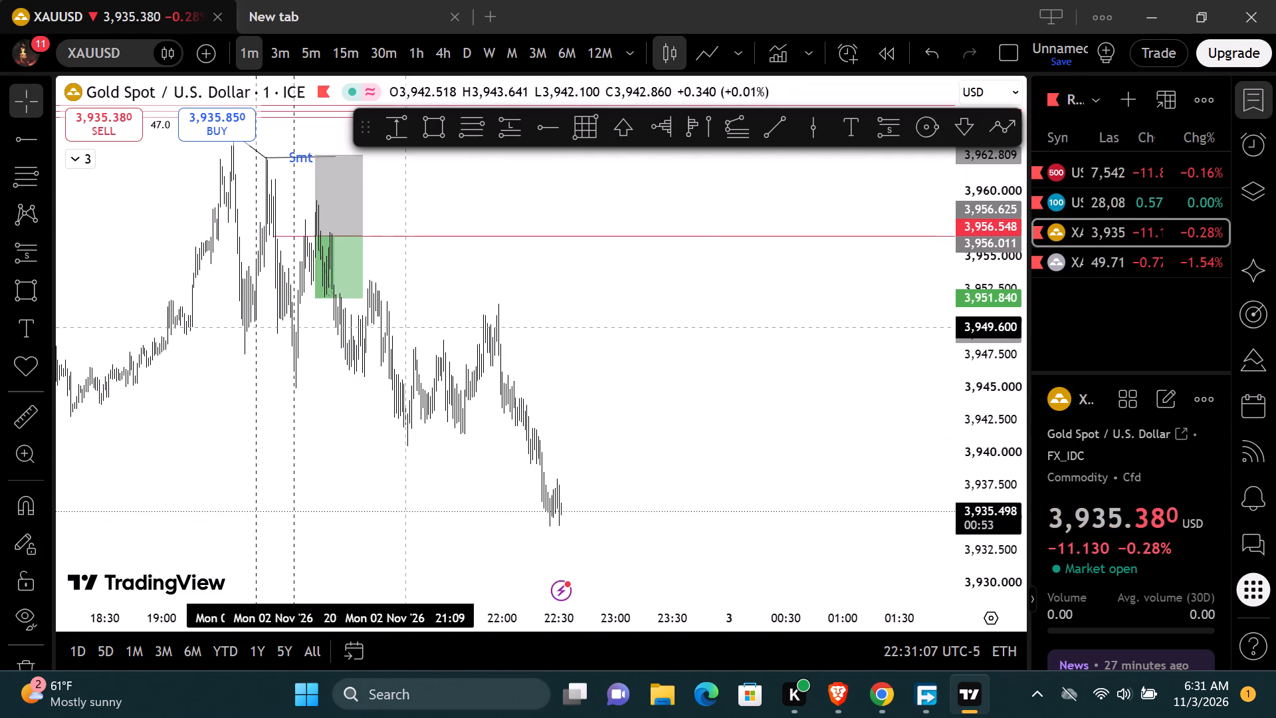
{"action": "scroll", "coordinate": [409, 325], "scroll_direction": "up", "scroll_amount": 1}
{"action": "left_click_drag", "start_coordinate": [376, 285], "coordinate": [886, 356]}
{"action": "scroll", "coordinate": [580, 356], "scroll_direction": "up", "scroll_amount": 7}
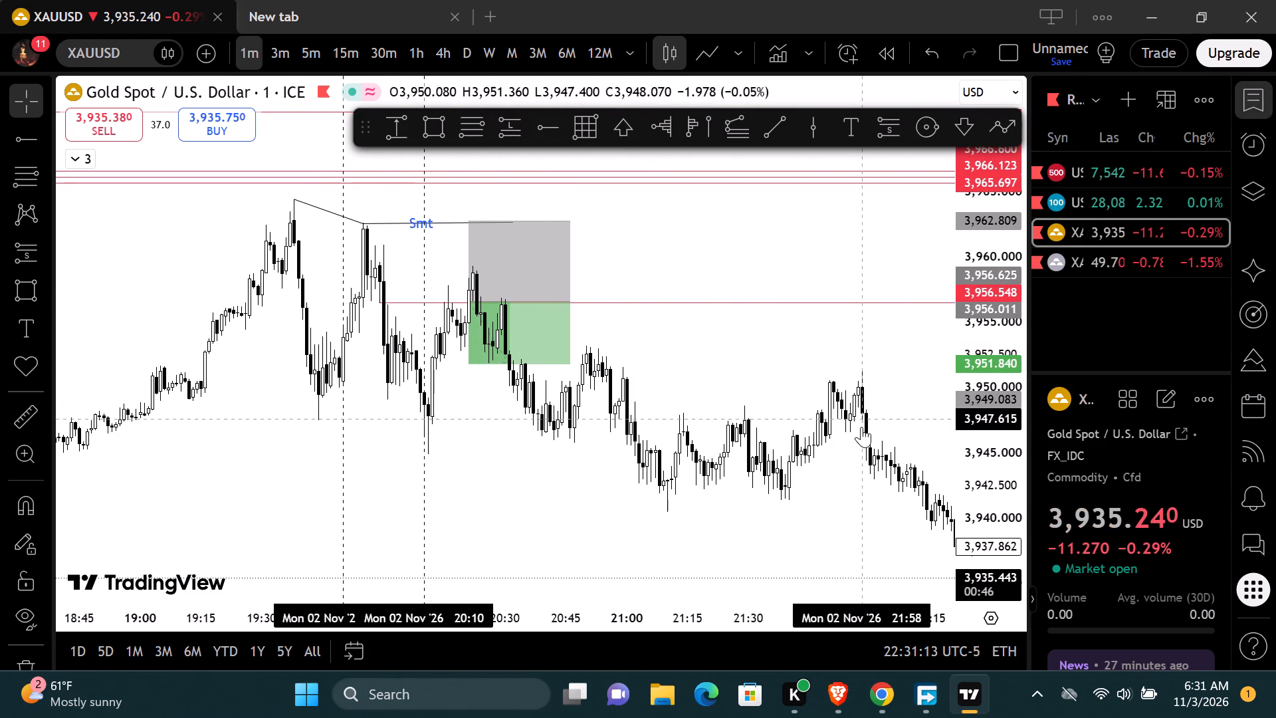
{"action": "left_click_drag", "start_coordinate": [641, 535], "coordinate": [393, 419]}
{"action": "scroll", "coordinate": [942, 486], "scroll_direction": "down", "scroll_amount": 7}
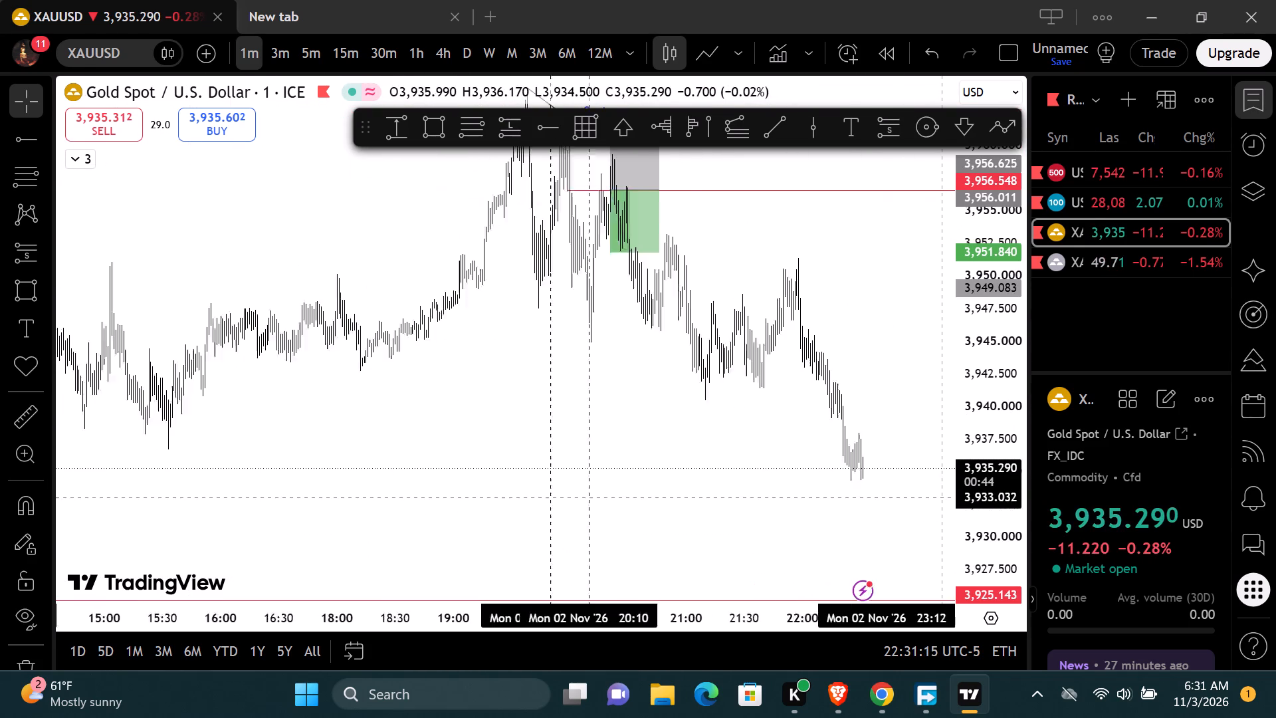
{"action": "scroll", "coordinate": [942, 498], "scroll_direction": "down", "scroll_amount": 2}
Remove all 20 drawings from the gold chart.
{"action": "right_click", "coordinate": [823, 479]}
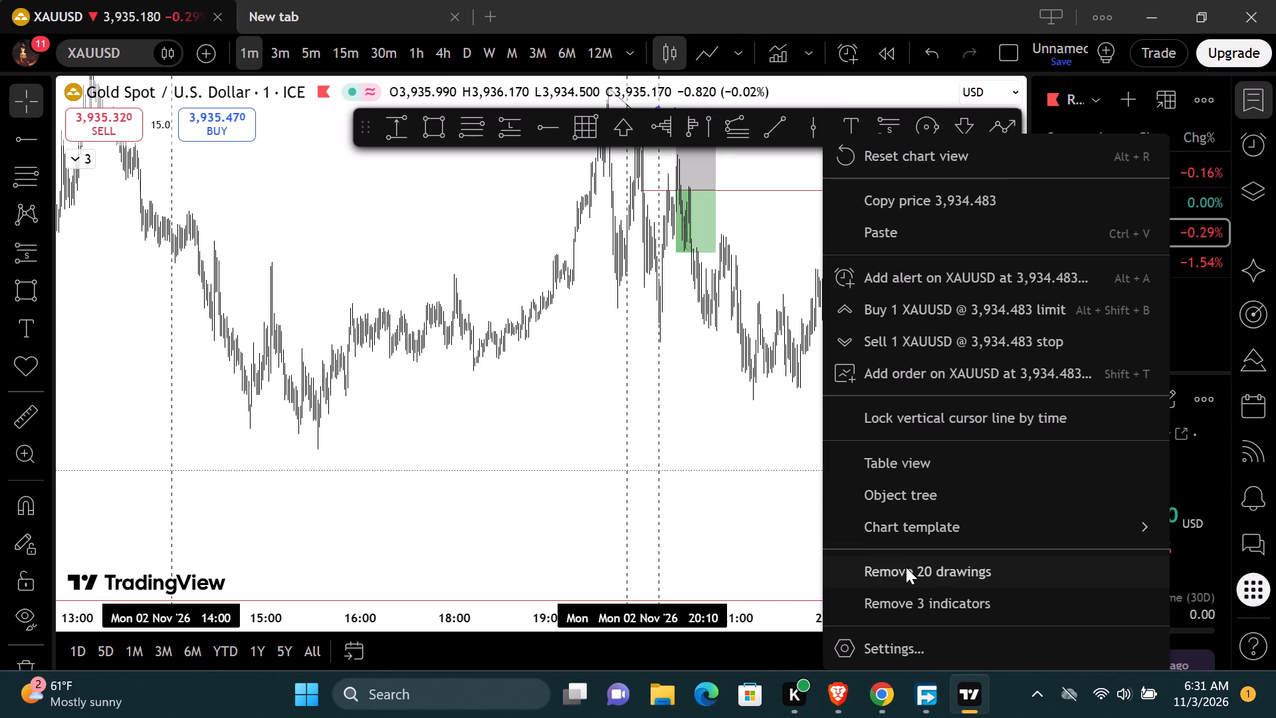
{"action": "left_click", "coordinate": [905, 567]}
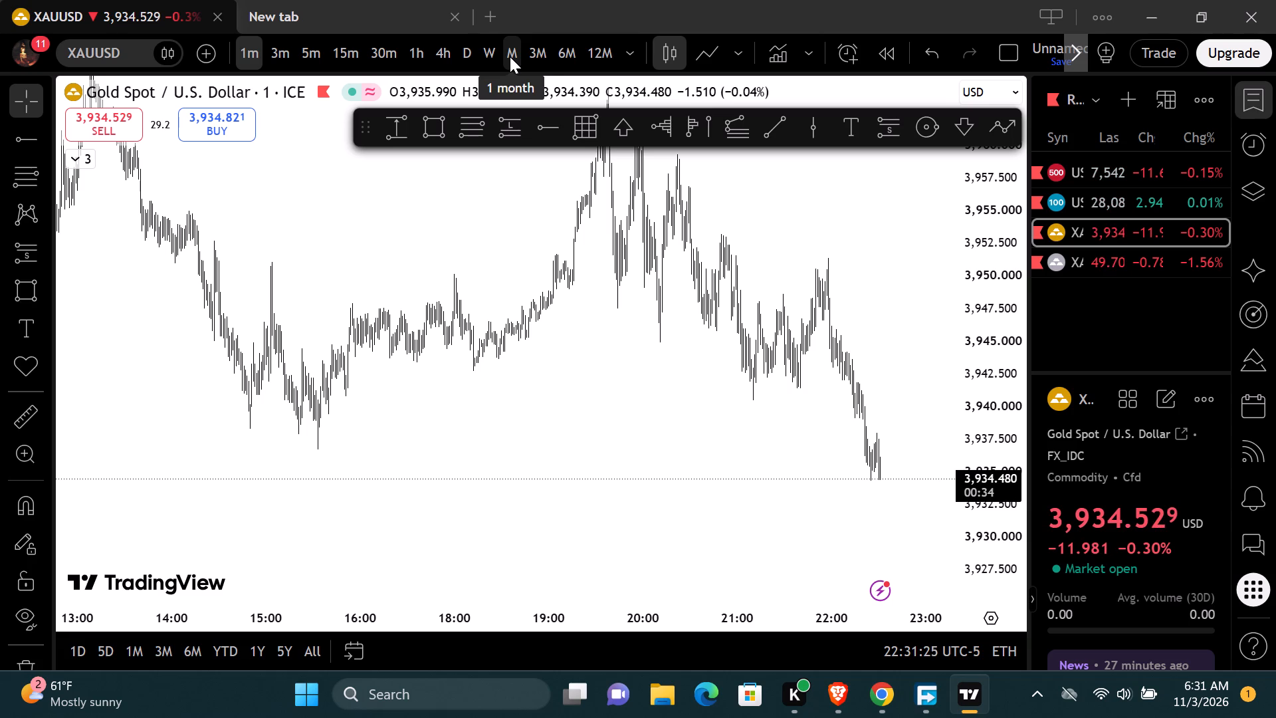
Switch the chart to the 4-hour interval and frame the late-October drop and early-November rebound.
{"action": "left_click", "coordinate": [443, 48]}
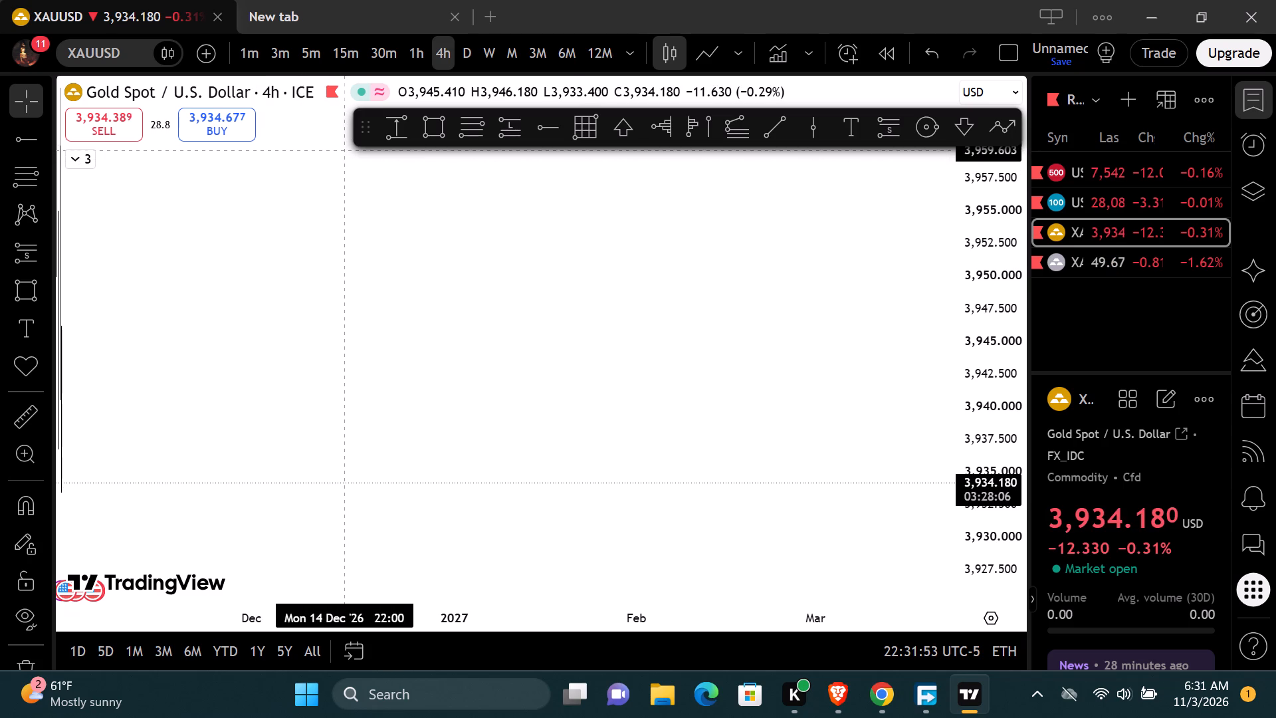
{"action": "scroll", "coordinate": [442, 190], "scroll_direction": "down", "scroll_amount": 5}
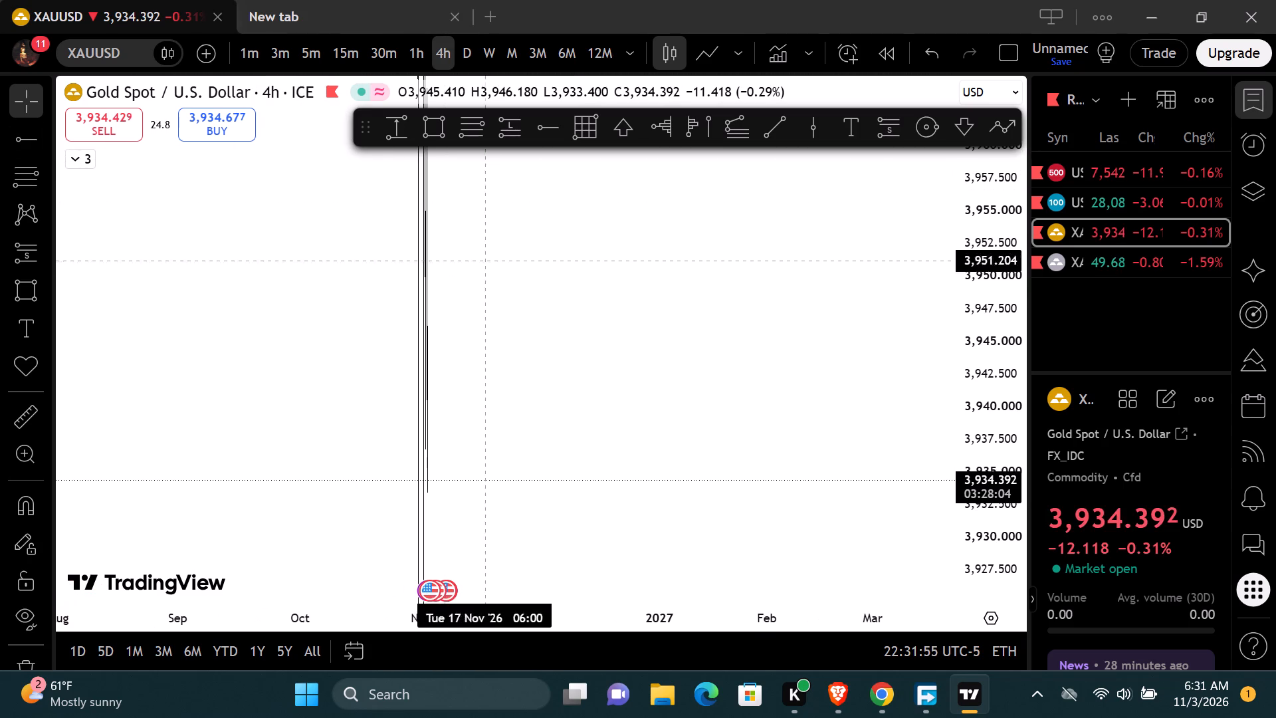
{"action": "left_click_drag", "start_coordinate": [981, 163], "coordinate": [912, 717]}
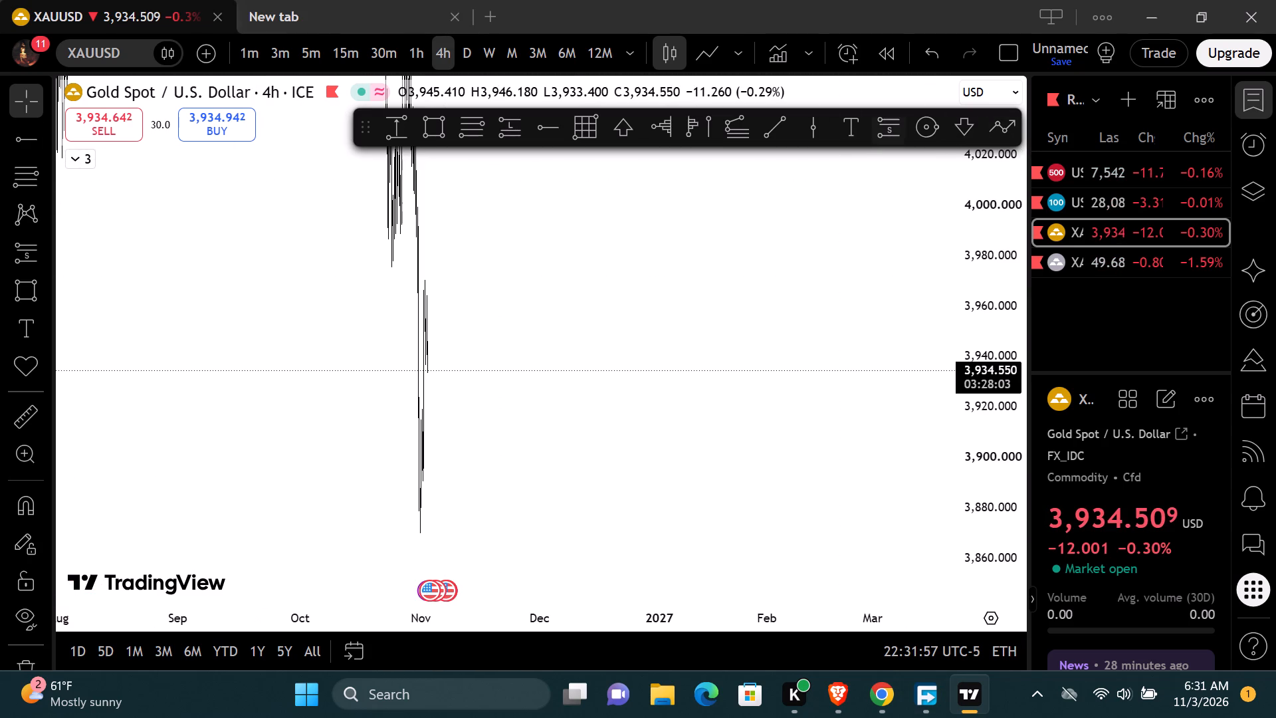
{"action": "left_click_drag", "start_coordinate": [956, 195], "coordinate": [961, 434]}
{"action": "scroll", "coordinate": [449, 354], "scroll_direction": "up", "scroll_amount": 6}
{"action": "left_click_drag", "start_coordinate": [349, 431], "coordinate": [889, 417]}
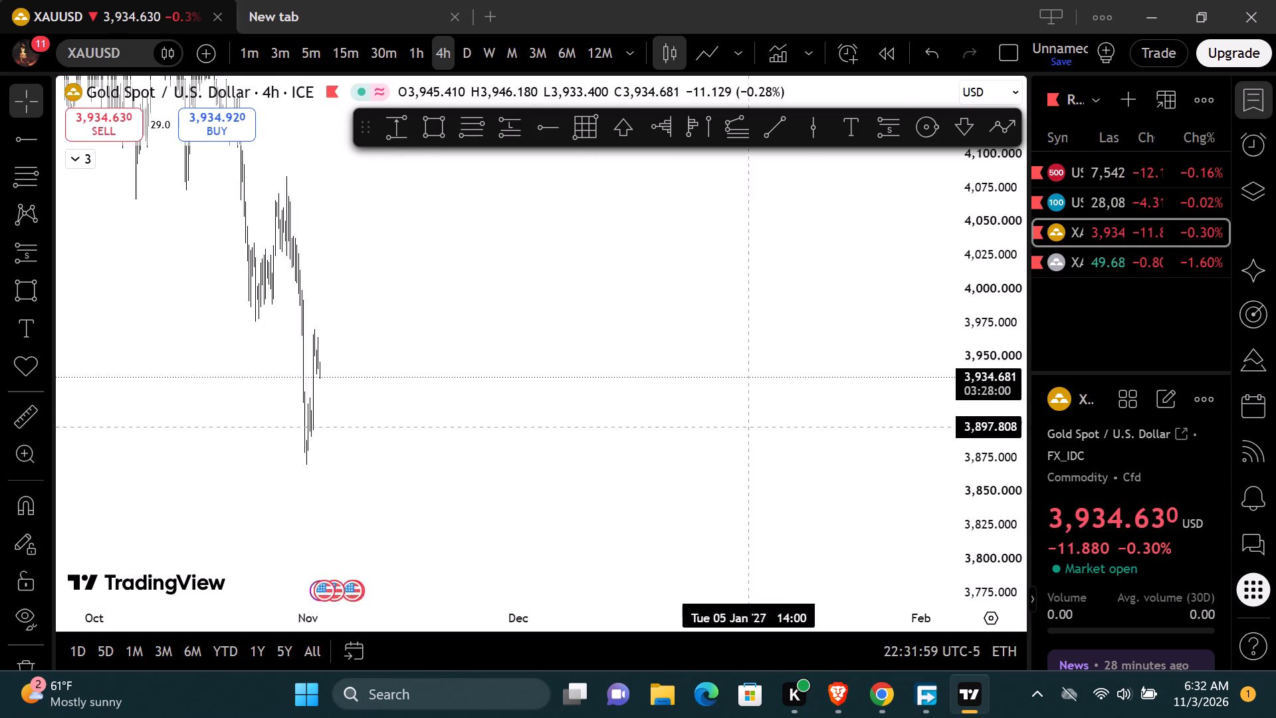
{"action": "left_click_drag", "start_coordinate": [889, 417], "coordinate": [904, 411]}
{"action": "scroll", "coordinate": [316, 428], "scroll_direction": "up", "scroll_amount": 6}
{"action": "left_click_drag", "start_coordinate": [353, 443], "coordinate": [891, 411]}
{"action": "scroll", "coordinate": [478, 425], "scroll_direction": "up", "scroll_amount": 5}
{"action": "left_click_drag", "start_coordinate": [478, 415], "coordinate": [616, 380]}
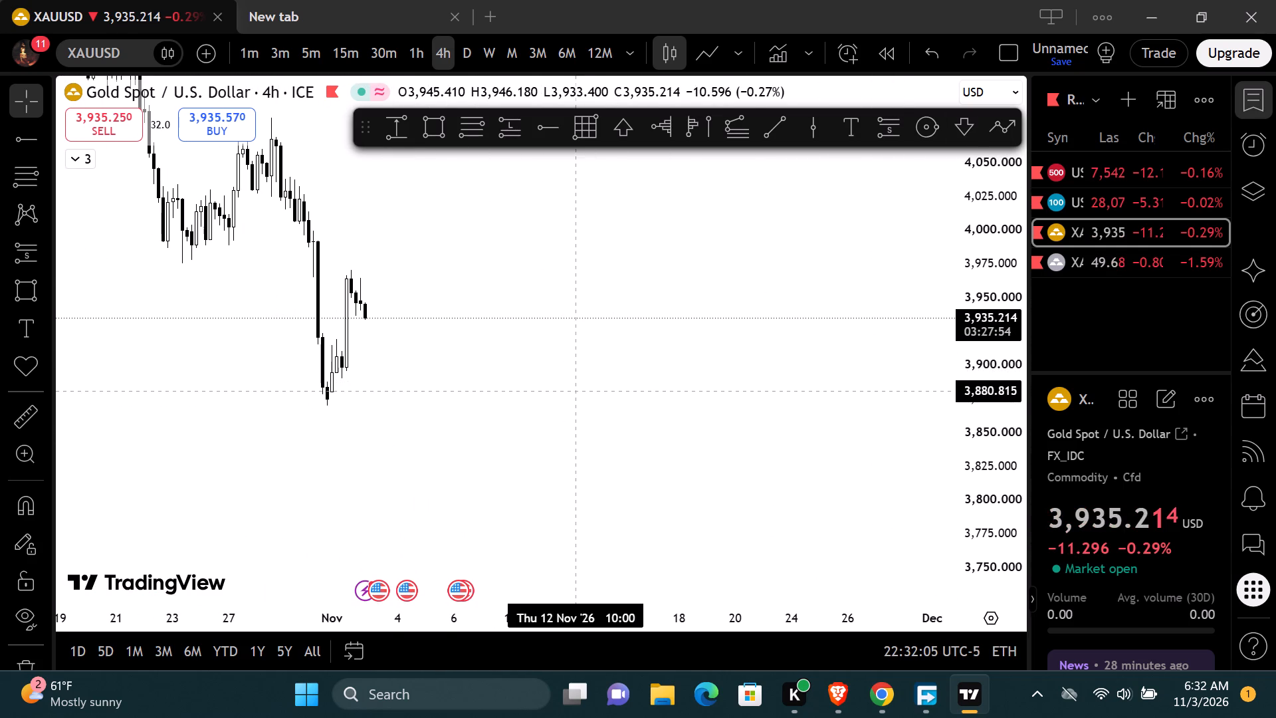
{"action": "left_click_drag", "start_coordinate": [515, 304], "coordinate": [555, 306]}
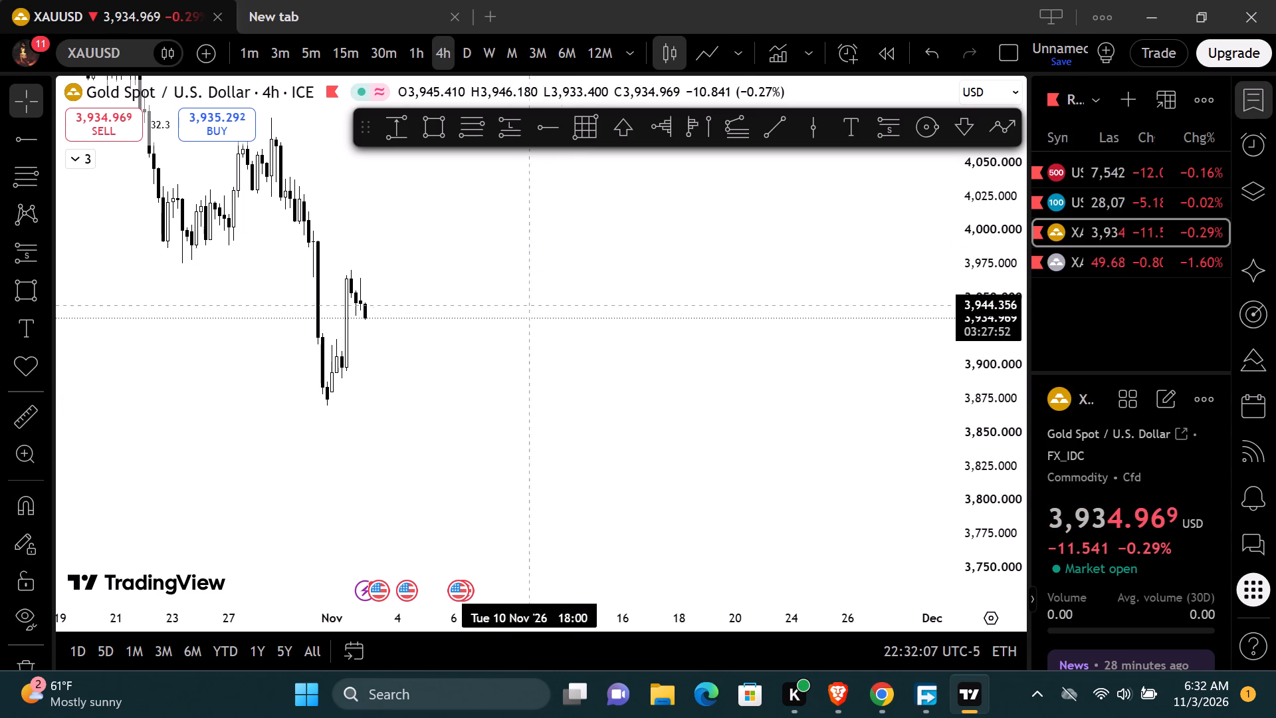
{"action": "left_click_drag", "start_coordinate": [555, 306], "coordinate": [595, 308]}
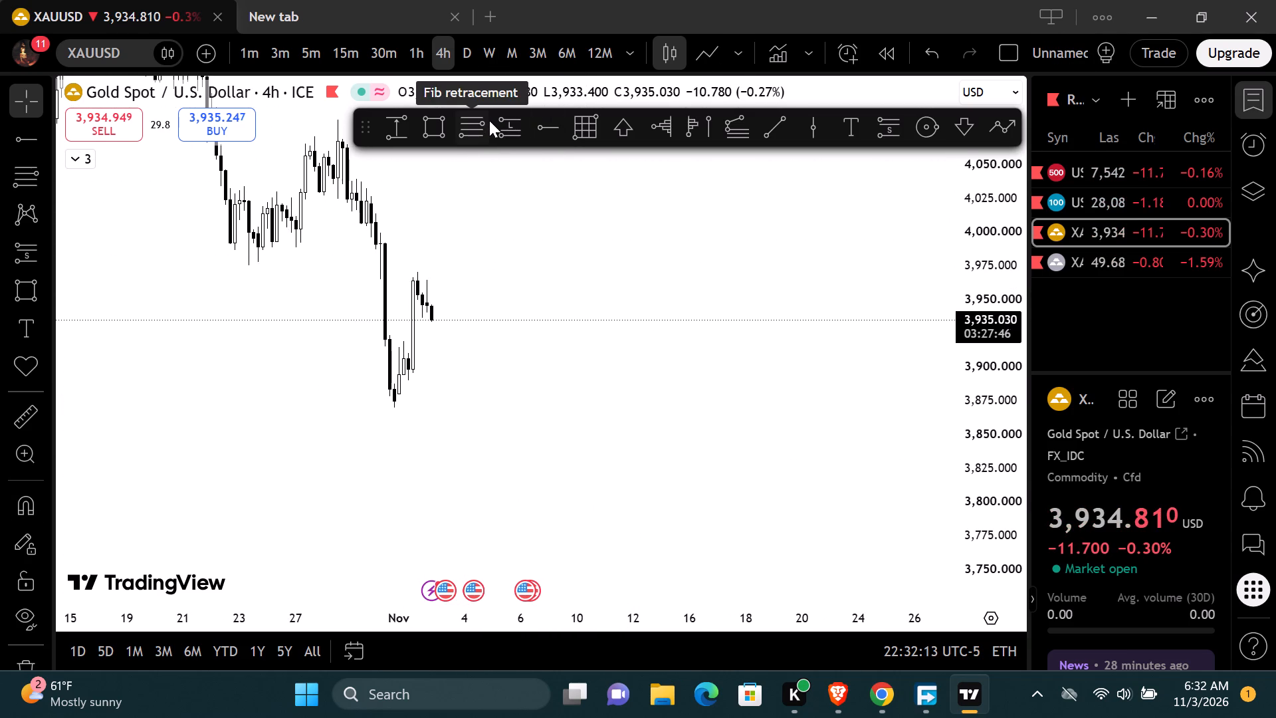
Draw a Gann box over the early-November rebound, with level 0 at about 3,970.216 and level 1 at about 3,868.993, ending 11 Nov.
{"action": "left_click", "coordinate": [584, 120]}
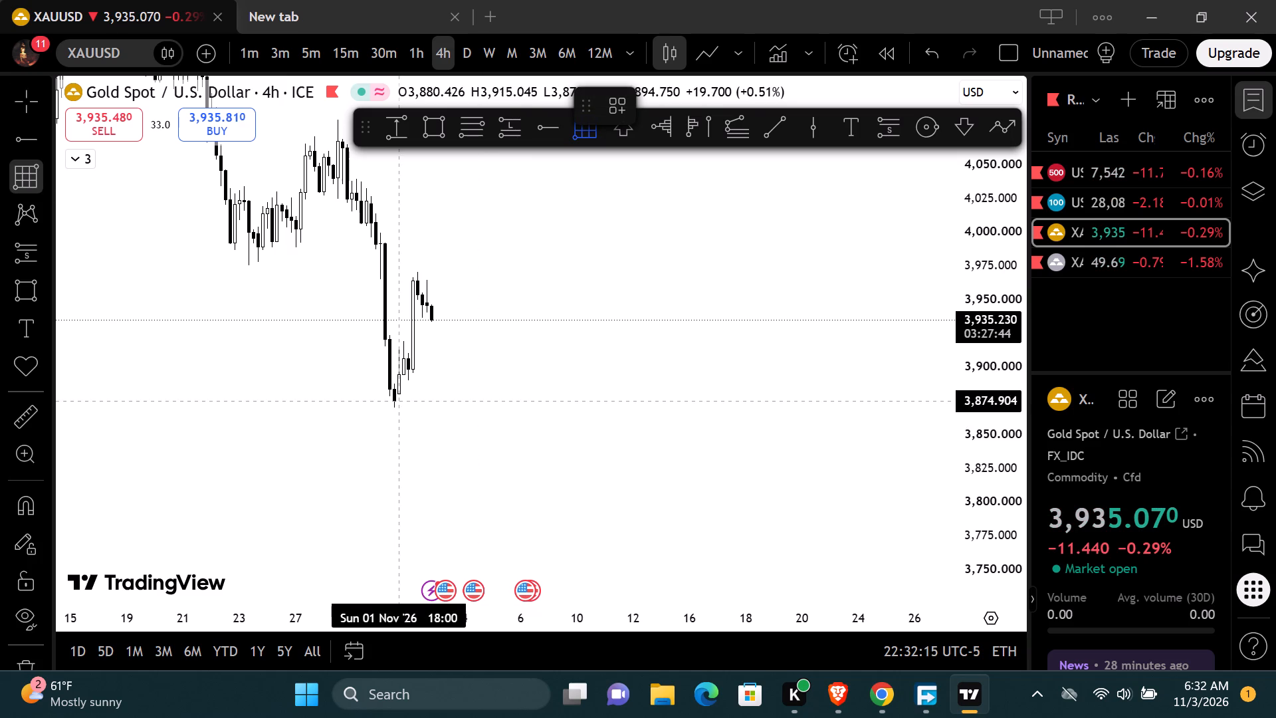
{"action": "left_click", "coordinate": [393, 405]}
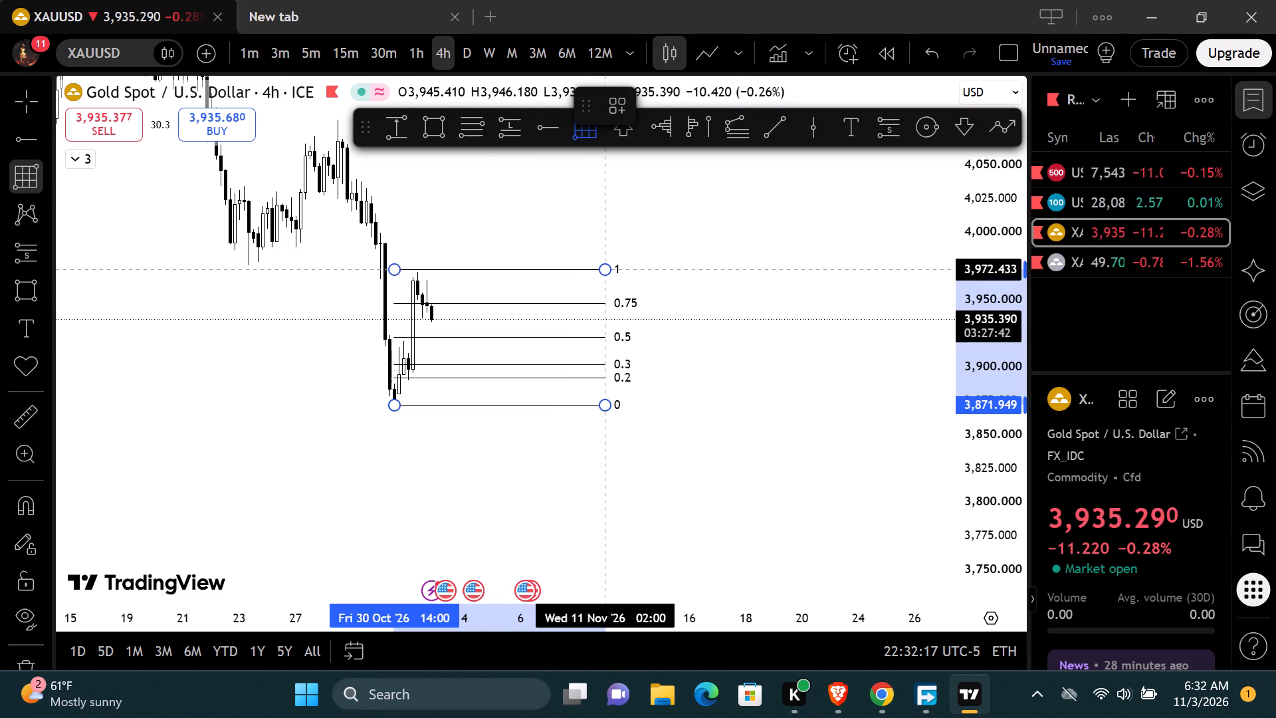
{"action": "left_click", "coordinate": [592, 499]}
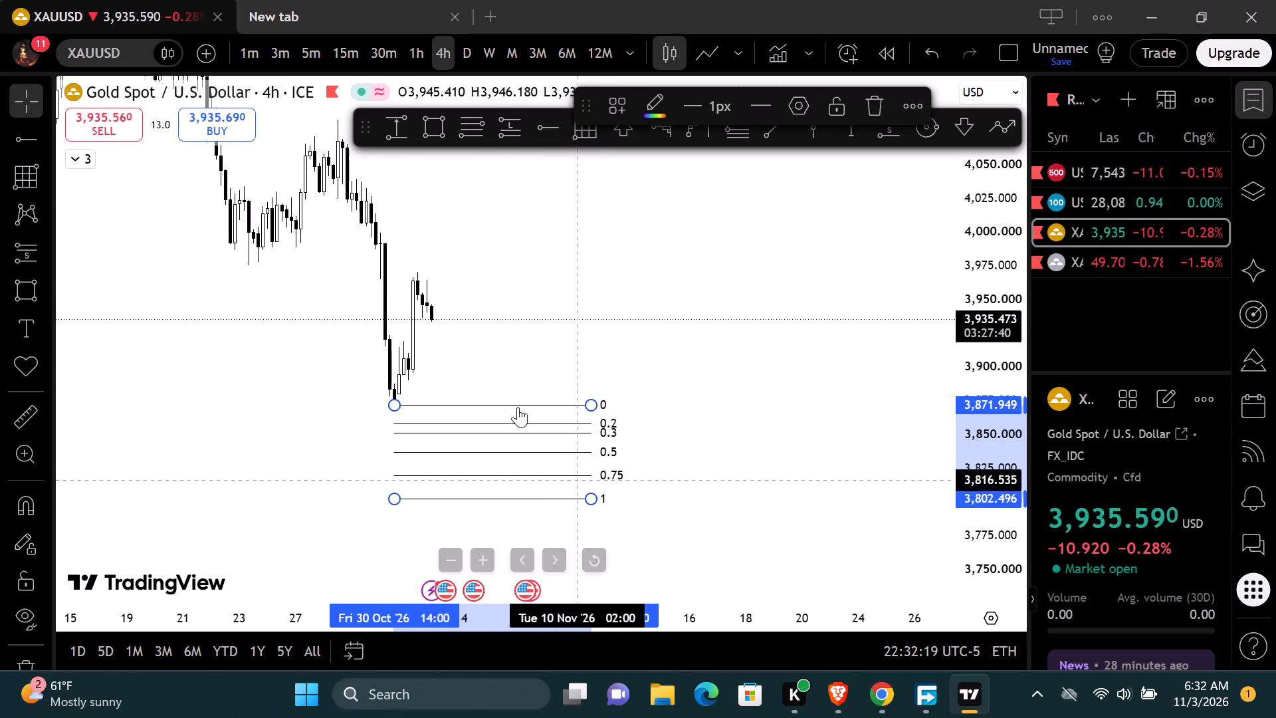
{"action": "left_click_drag", "start_coordinate": [527, 406], "coordinate": [506, 310]}
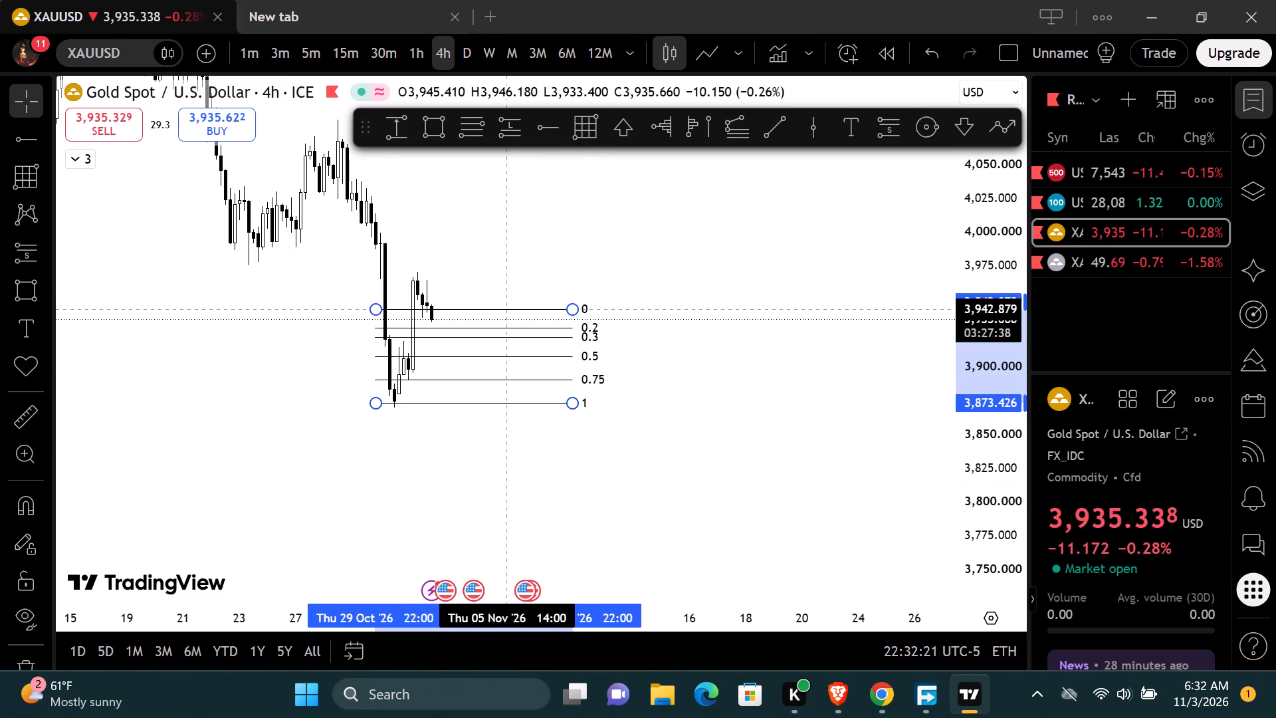
{"action": "left_click_drag", "start_coordinate": [506, 310], "coordinate": [509, 317]}
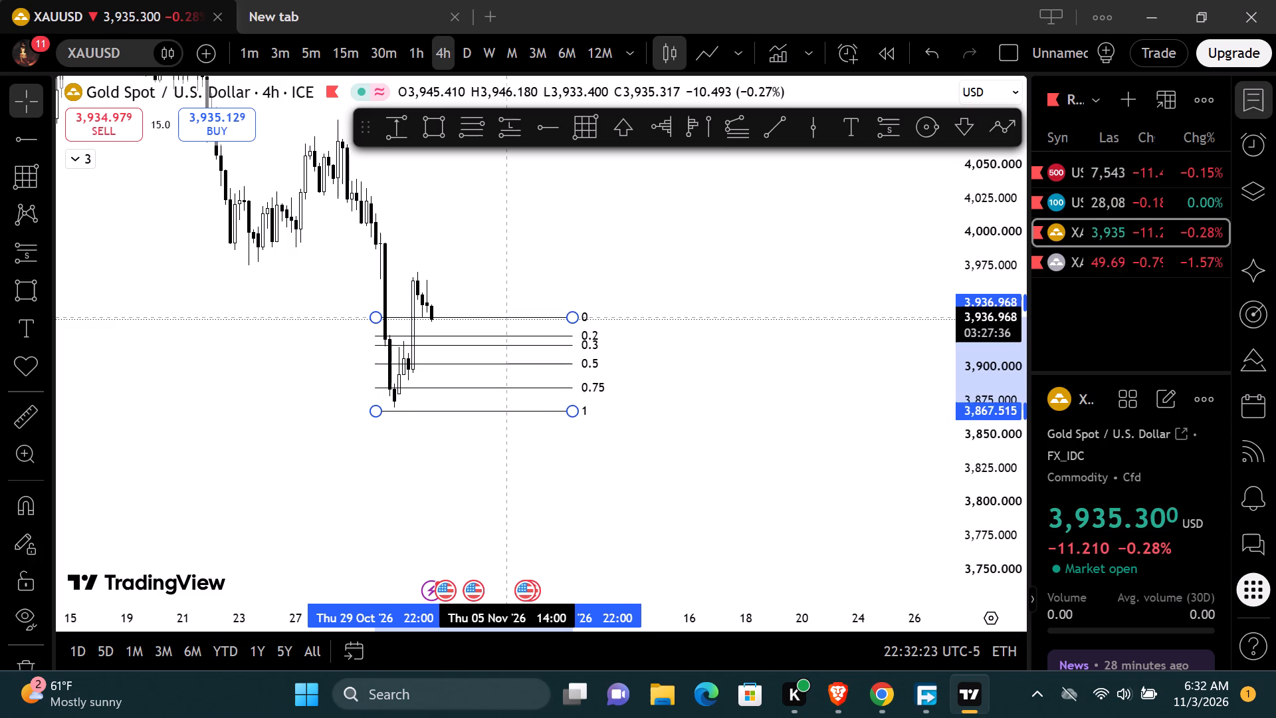
{"action": "left_click_drag", "start_coordinate": [509, 317], "coordinate": [511, 315]}
{"action": "left_click_drag", "start_coordinate": [579, 317], "coordinate": [579, 309]}
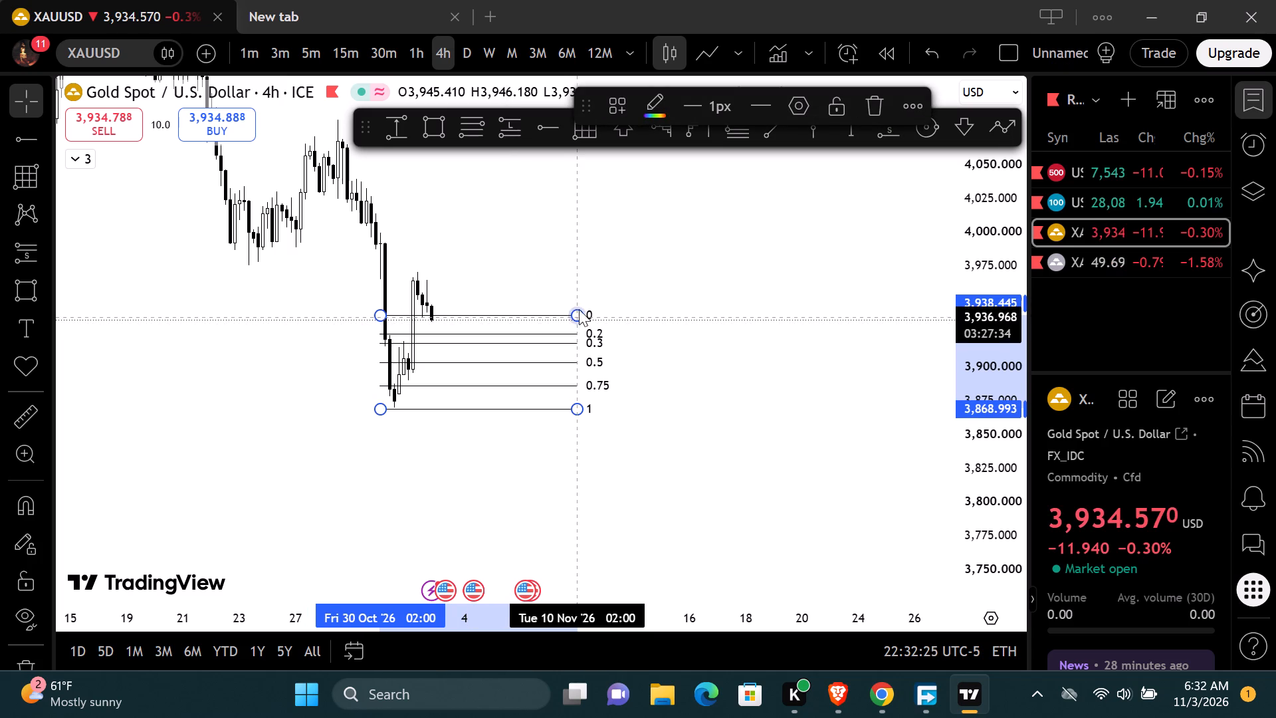
{"action": "left_click_drag", "start_coordinate": [579, 309], "coordinate": [605, 273]}
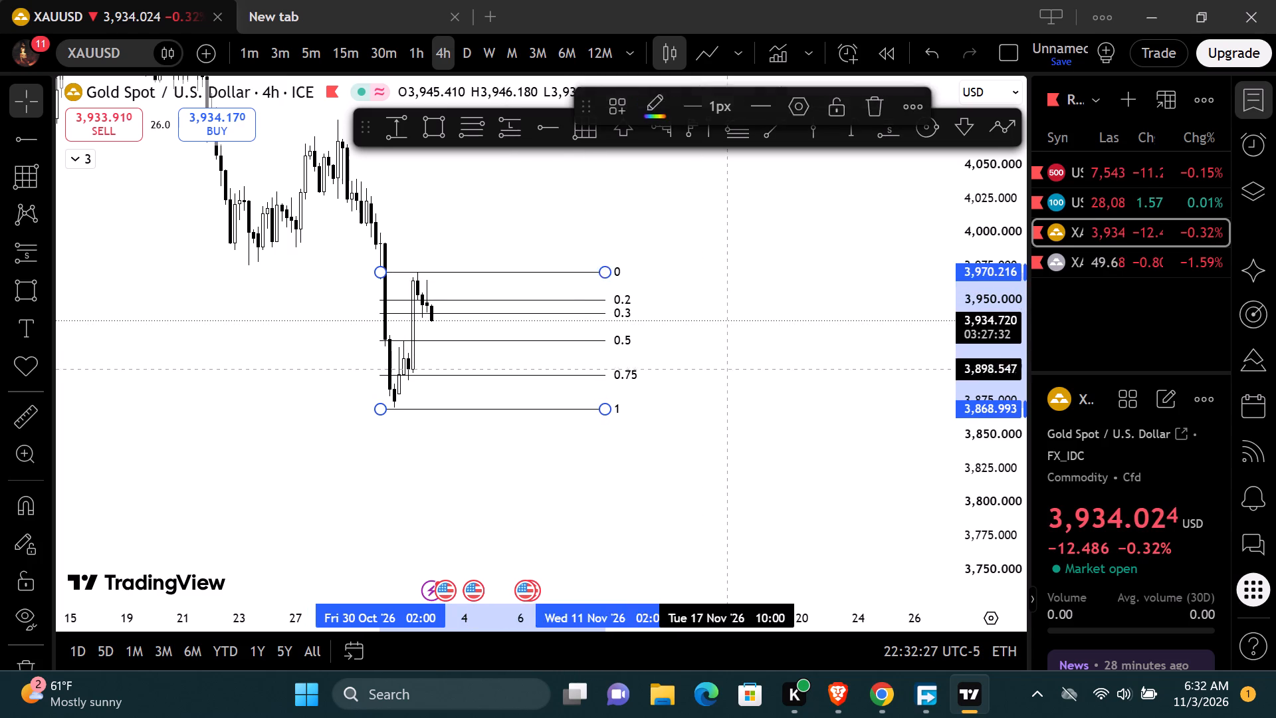
{"action": "left_click", "coordinate": [728, 371]}
{"action": "left_click_drag", "start_coordinate": [686, 471], "coordinate": [795, 478]}
{"action": "scroll", "coordinate": [144, 487], "scroll_direction": "up", "scroll_amount": 3}
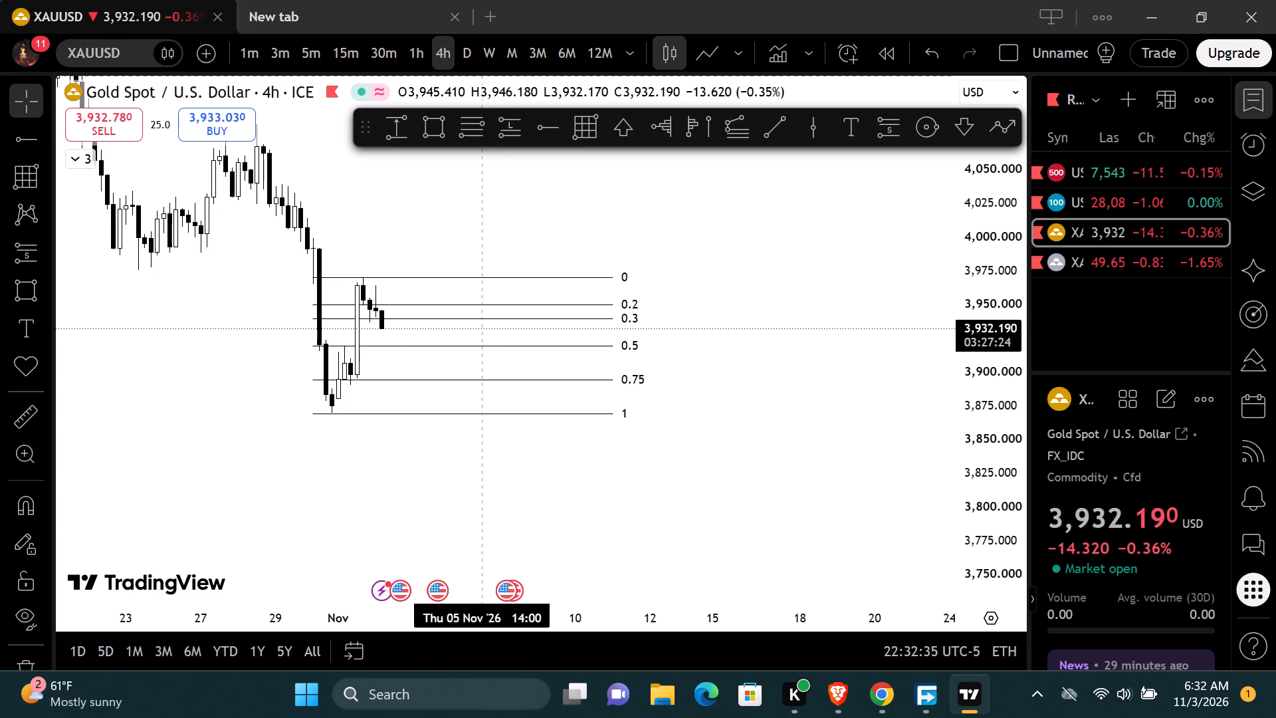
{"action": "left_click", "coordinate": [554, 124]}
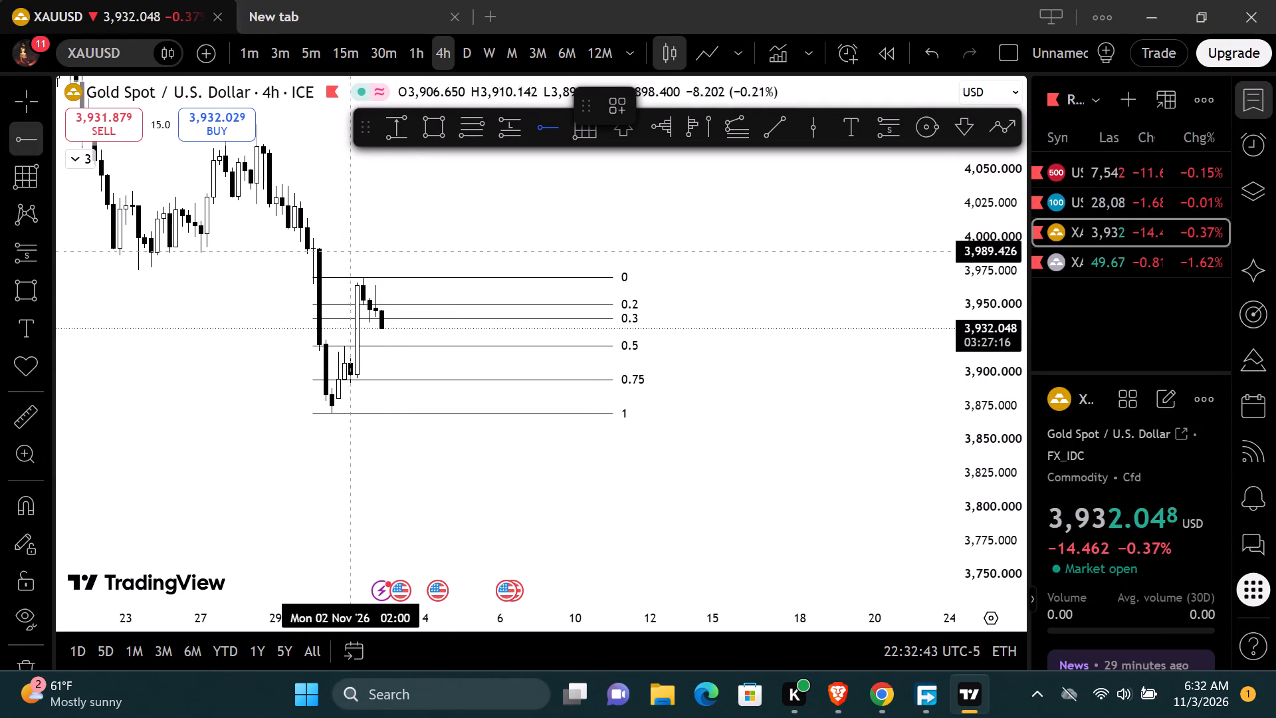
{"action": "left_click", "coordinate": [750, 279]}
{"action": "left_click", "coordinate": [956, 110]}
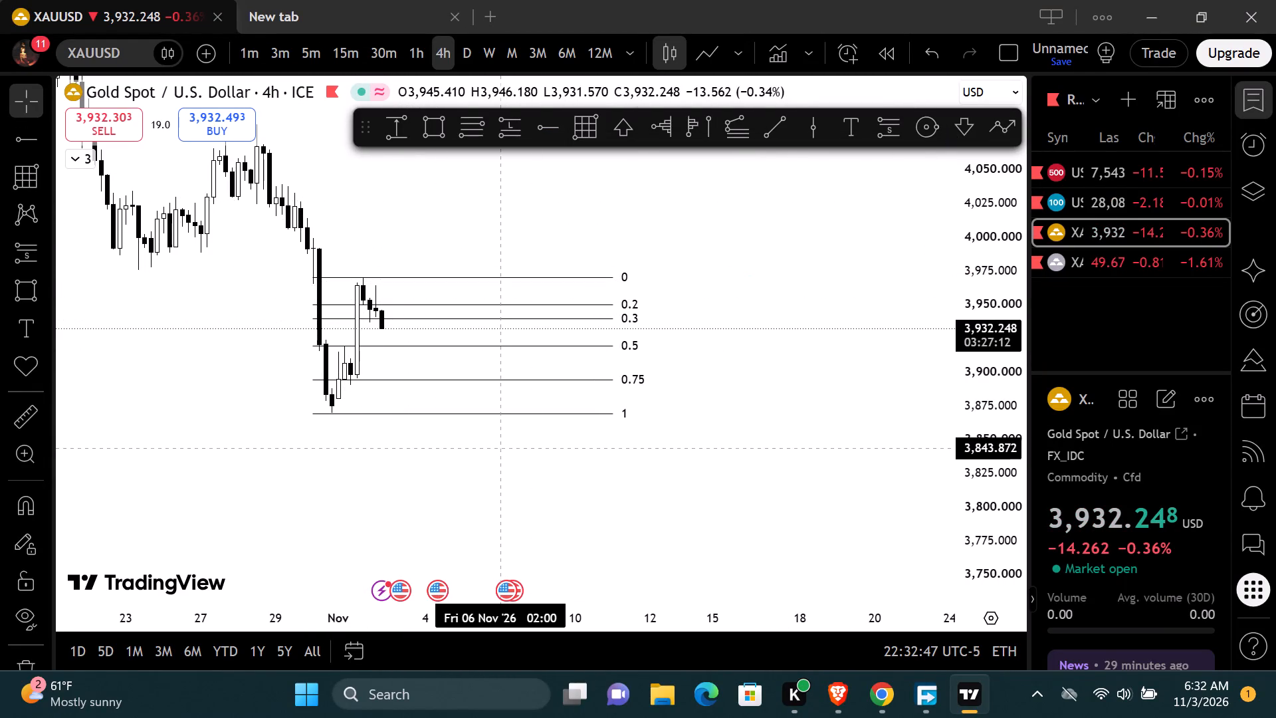
Stretch the Gann box's level 0 corner back to the late-October swing high, around 27 Oct at about 4,080.
{"action": "scroll", "coordinate": [678, 561], "scroll_direction": "down", "scroll_amount": 3}
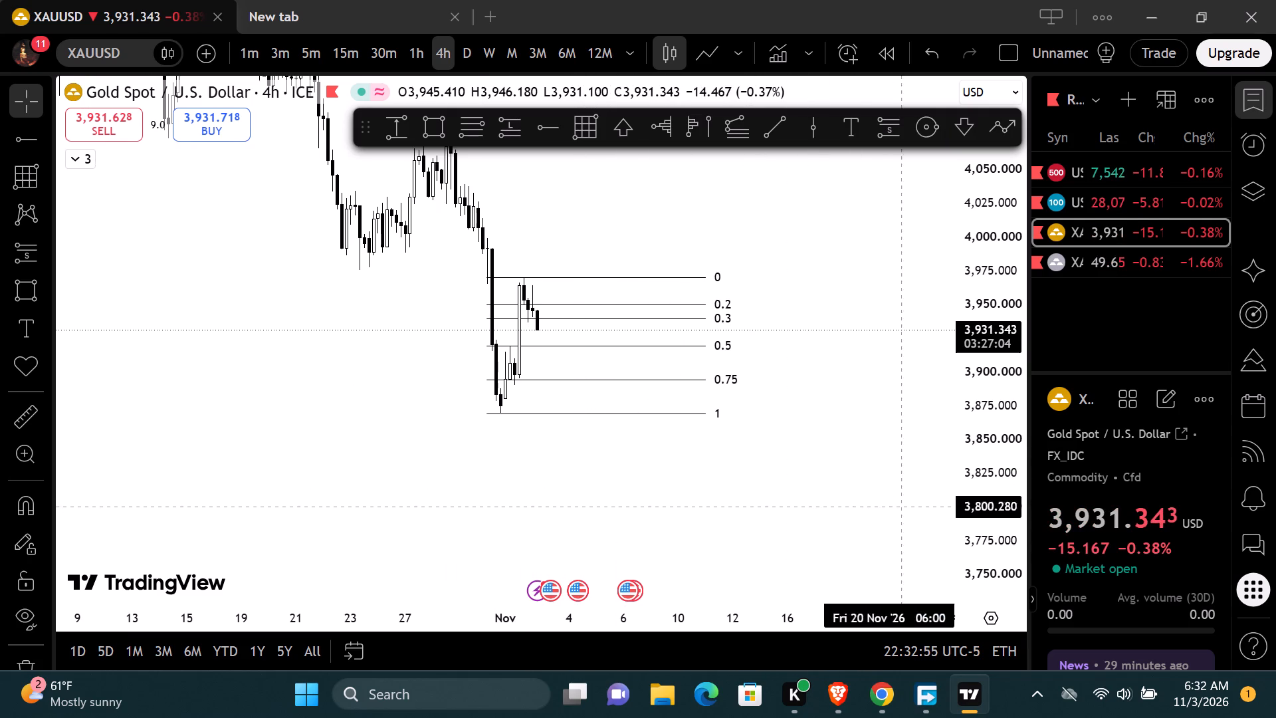
{"action": "left_click_drag", "start_coordinate": [964, 458], "coordinate": [978, 205]}
{"action": "scroll", "coordinate": [729, 276], "scroll_direction": "up", "scroll_amount": 5}
{"action": "left_click_drag", "start_coordinate": [719, 397], "coordinate": [937, 385]}
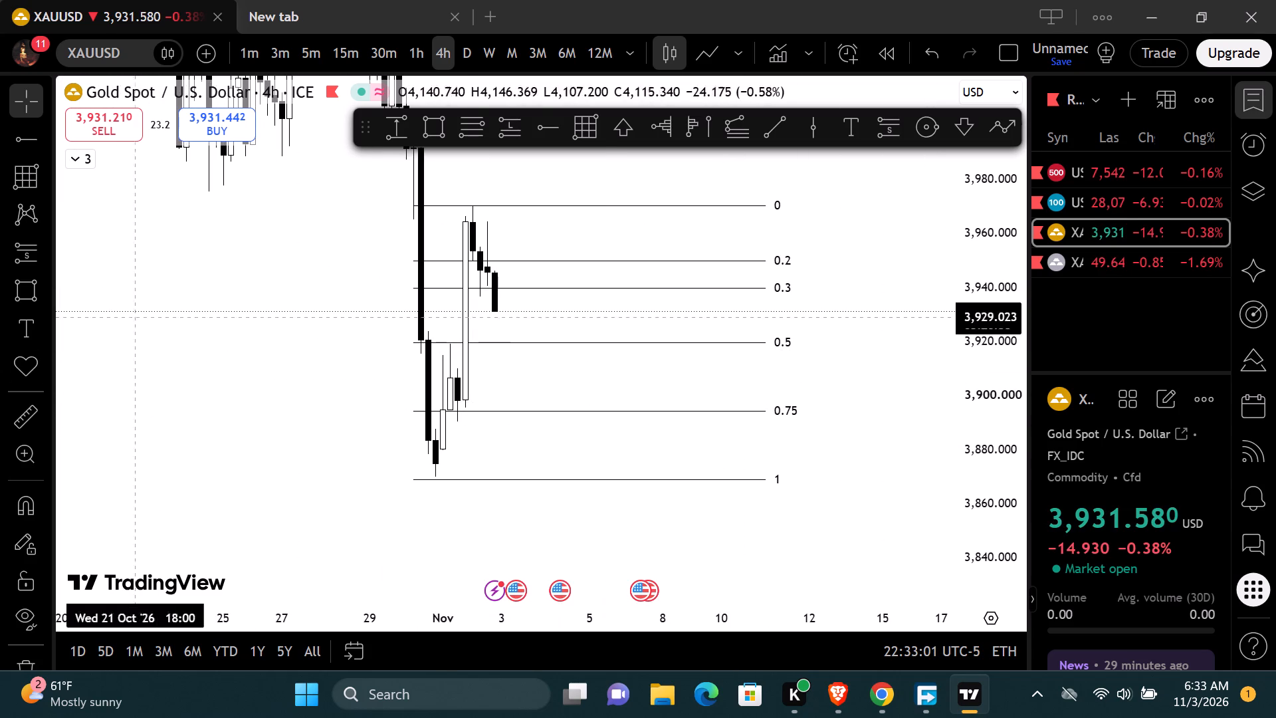
{"action": "scroll", "coordinate": [254, 332], "scroll_direction": "down", "scroll_amount": 4}
{"action": "left_click_drag", "start_coordinate": [983, 203], "coordinate": [873, 612]}
{"action": "left_click_drag", "start_coordinate": [612, 453], "coordinate": [576, 527]}
{"action": "left_click_drag", "start_coordinate": [576, 360], "coordinate": [510, 302]}
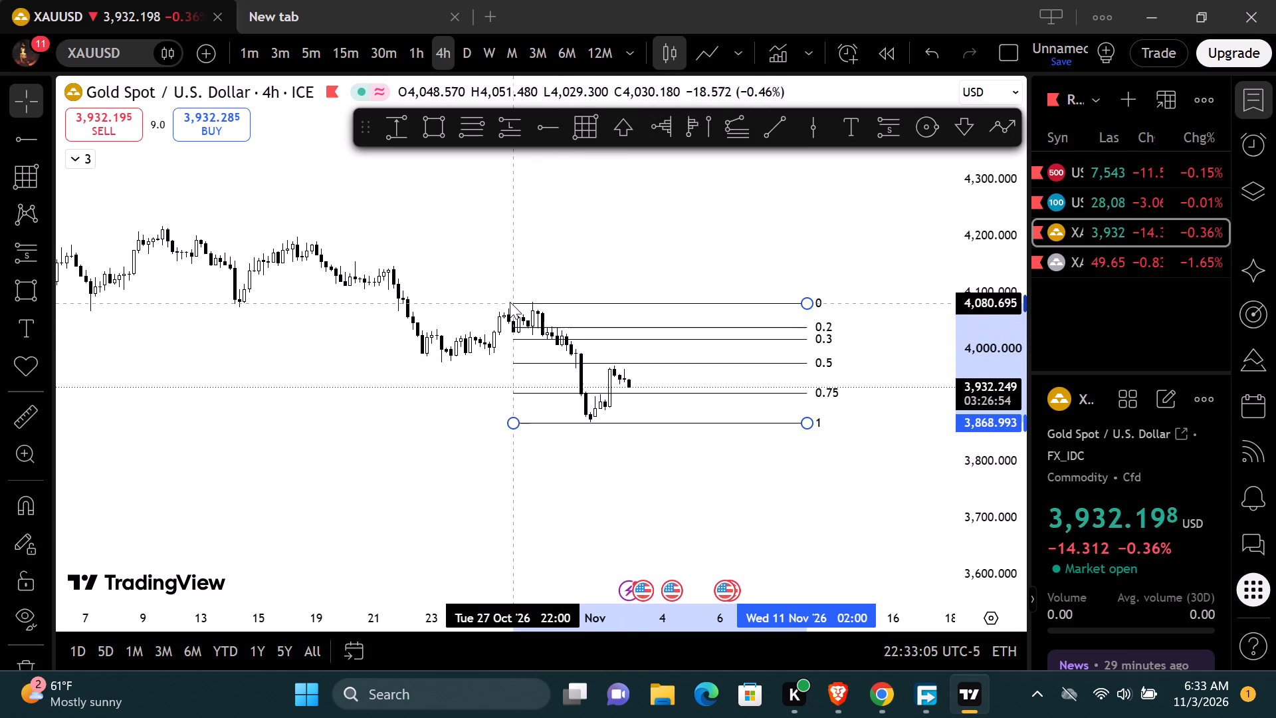
{"action": "left_click_drag", "start_coordinate": [510, 302], "coordinate": [507, 301]}
{"action": "left_click", "coordinate": [625, 480]}
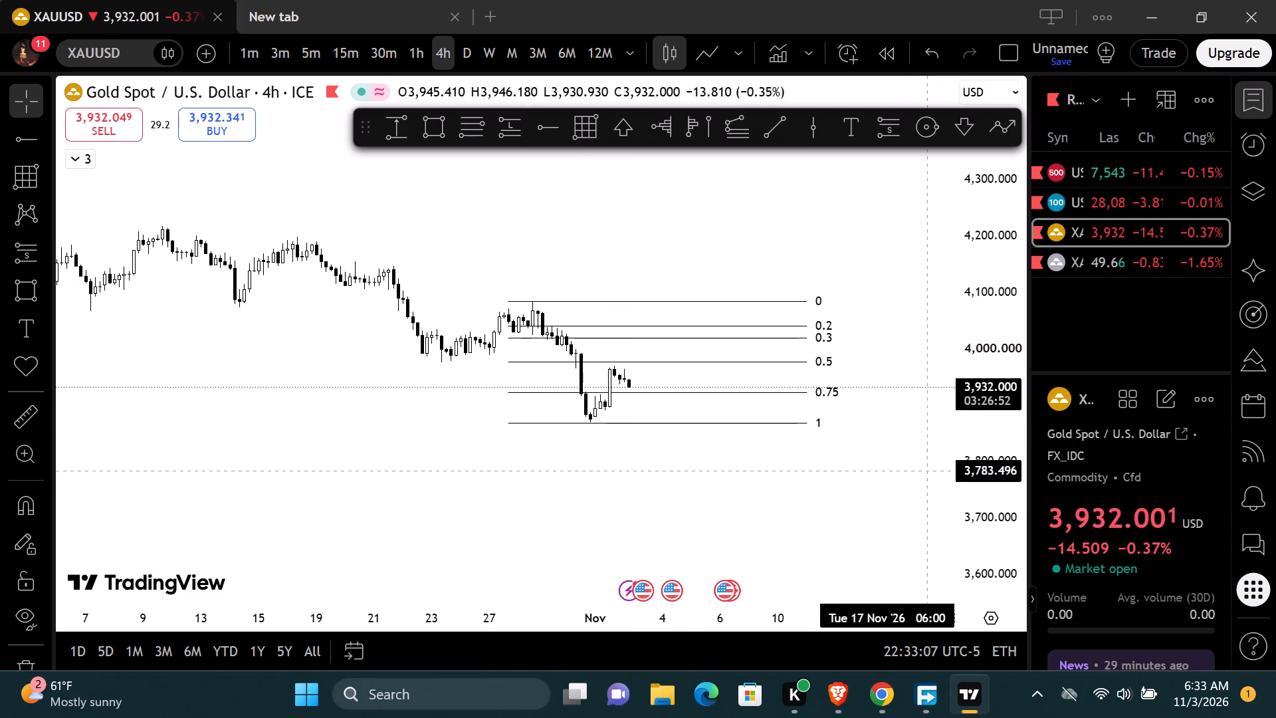
Place a horizontal ray at about 3,999.611, starting at the 30 Oct candles just before the sharp drop.
{"action": "left_click_drag", "start_coordinate": [940, 511], "coordinate": [896, 274]}
{"action": "left_click_drag", "start_coordinate": [749, 394], "coordinate": [752, 699]}
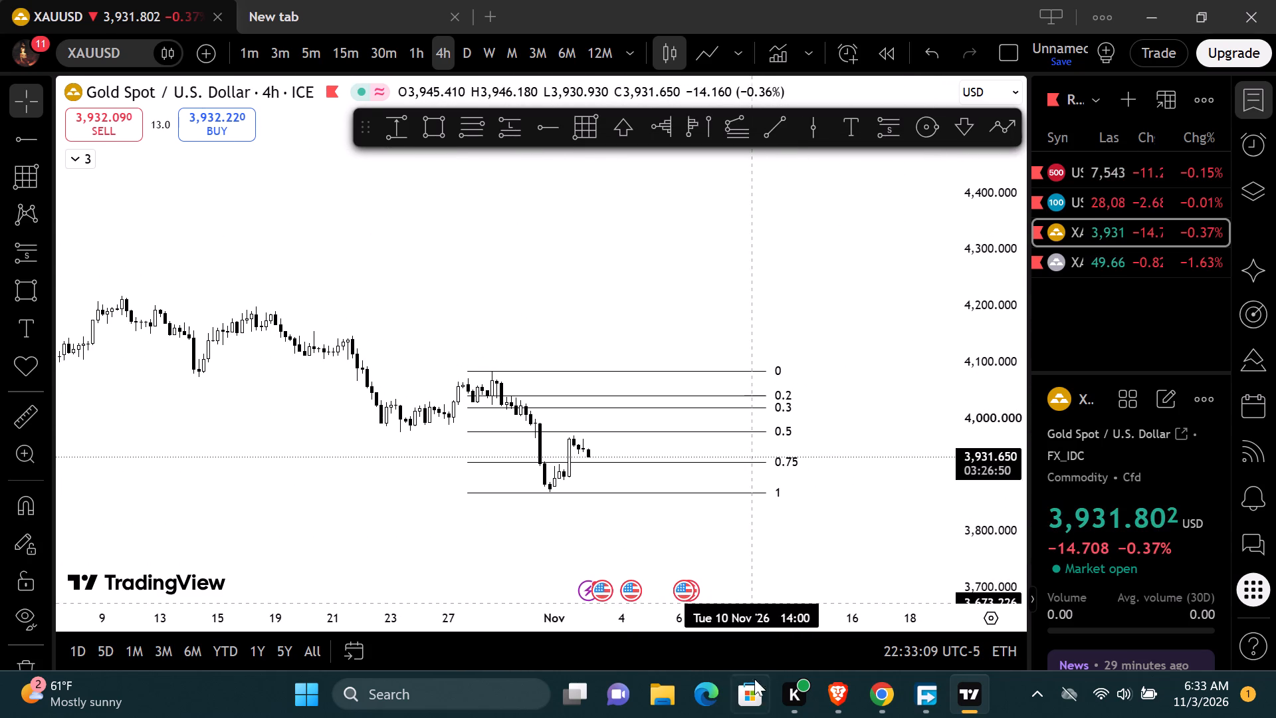
{"action": "left_click_drag", "start_coordinate": [974, 491], "coordinate": [864, 147]}
{"action": "left_click_drag", "start_coordinate": [850, 316], "coordinate": [803, 171]}
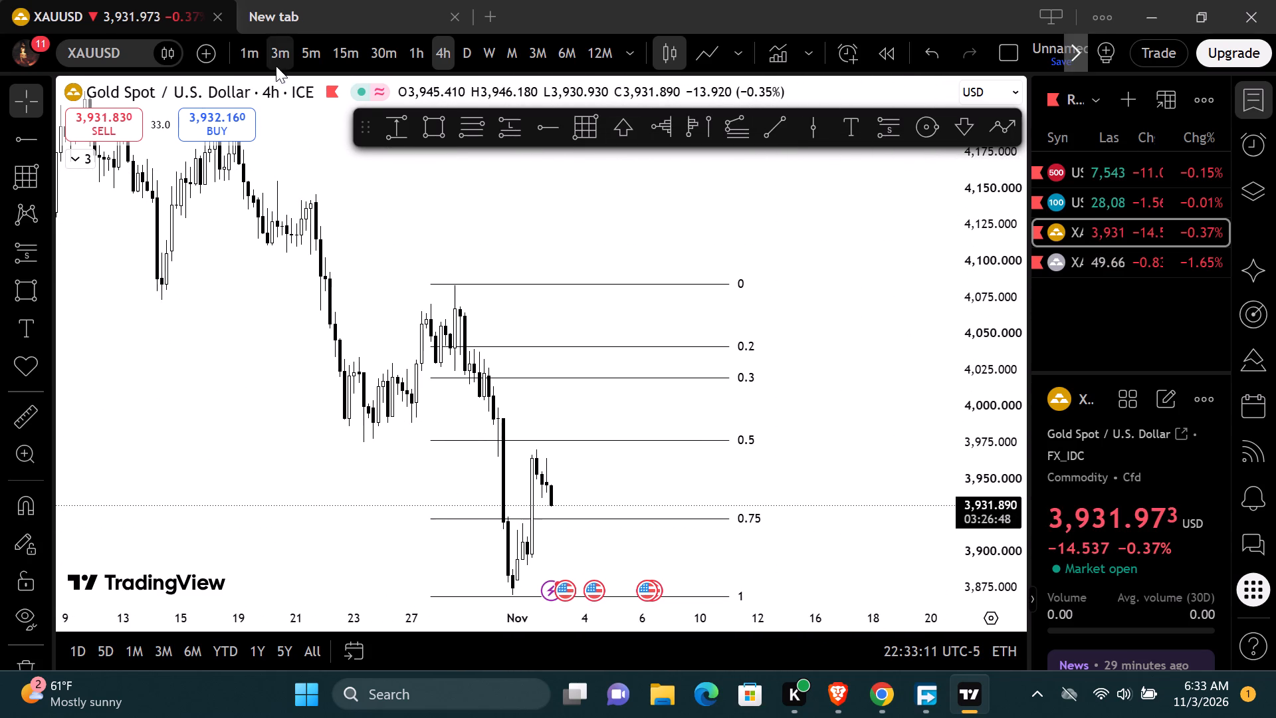
{"action": "left_click", "coordinate": [548, 130]}
{"action": "left_click", "coordinate": [496, 408]}
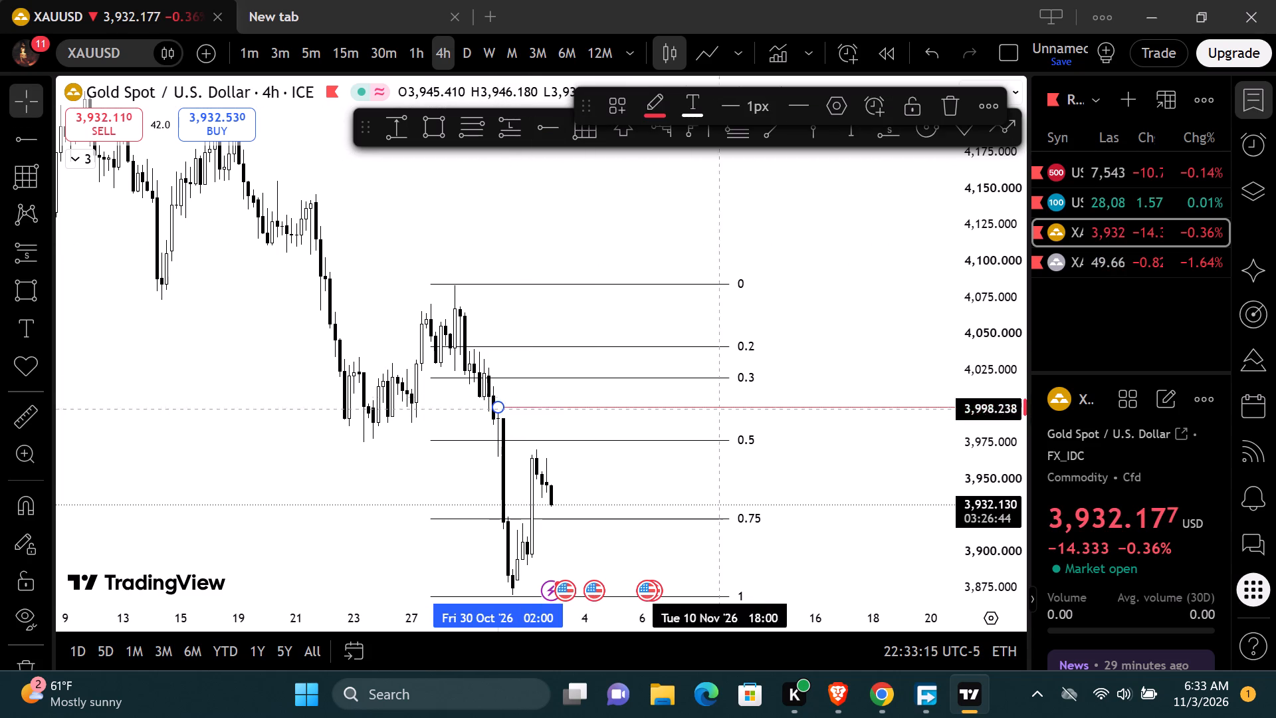
{"action": "left_click", "coordinate": [780, 469]}
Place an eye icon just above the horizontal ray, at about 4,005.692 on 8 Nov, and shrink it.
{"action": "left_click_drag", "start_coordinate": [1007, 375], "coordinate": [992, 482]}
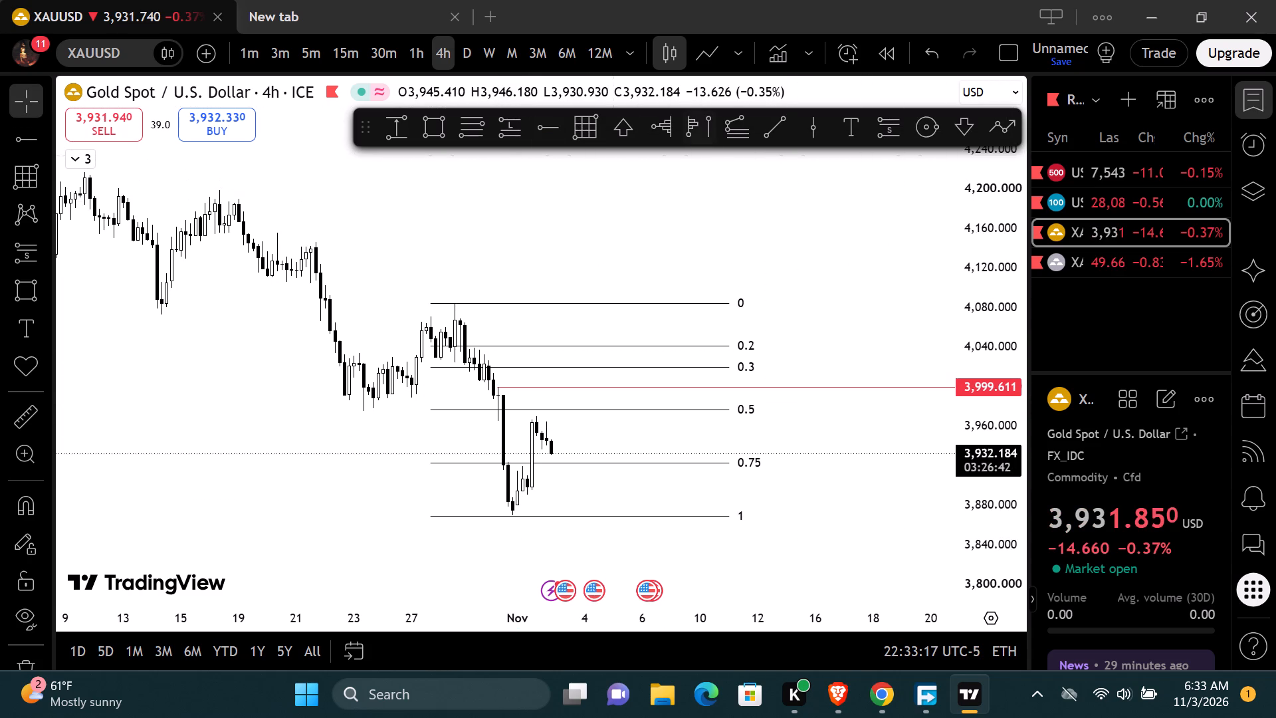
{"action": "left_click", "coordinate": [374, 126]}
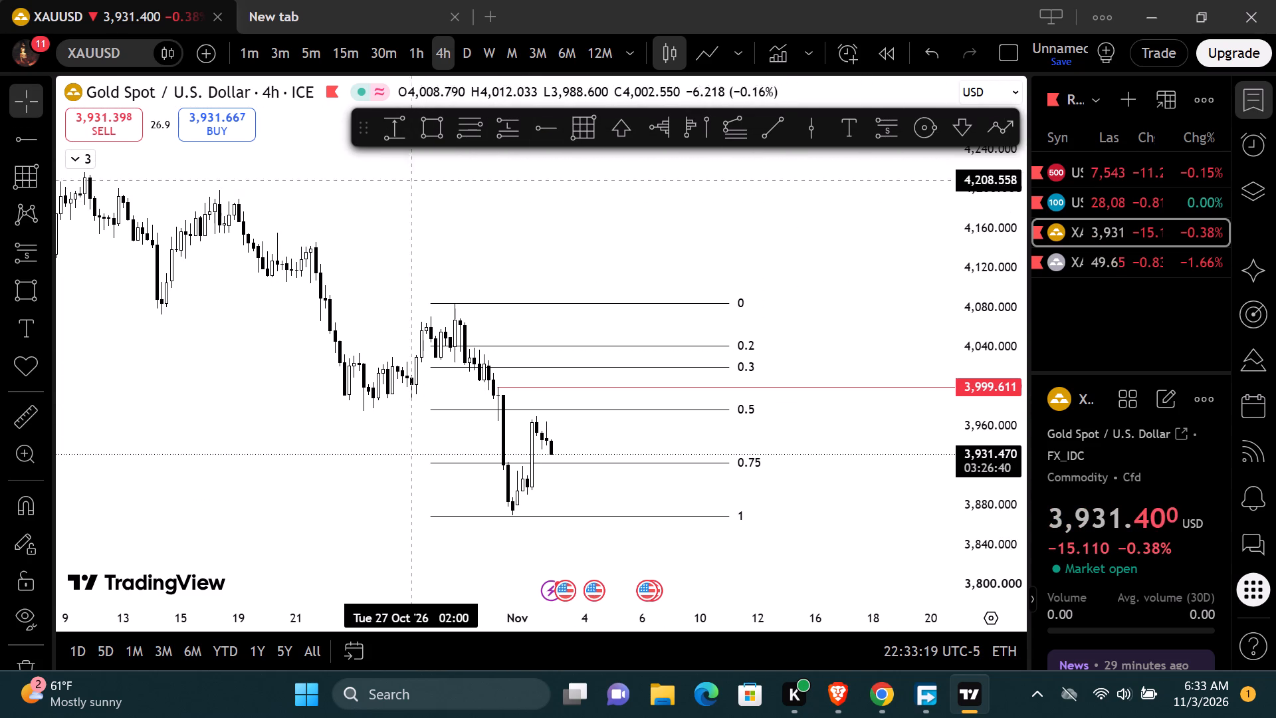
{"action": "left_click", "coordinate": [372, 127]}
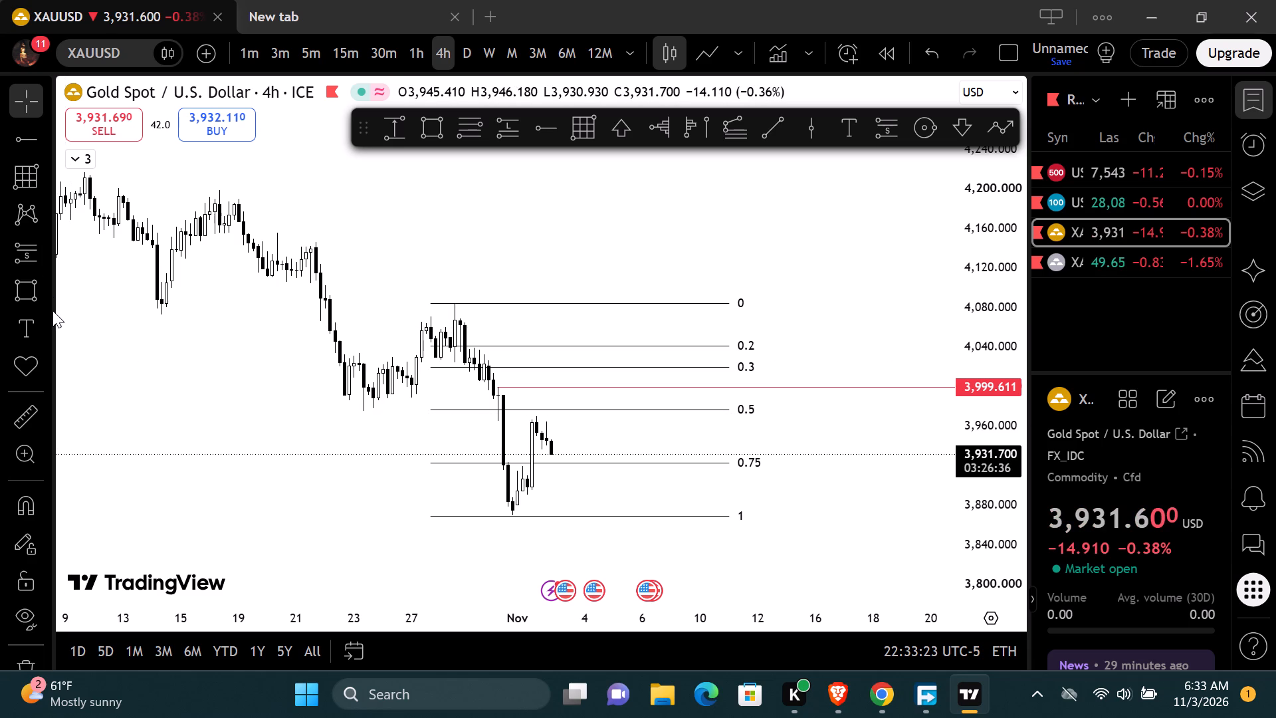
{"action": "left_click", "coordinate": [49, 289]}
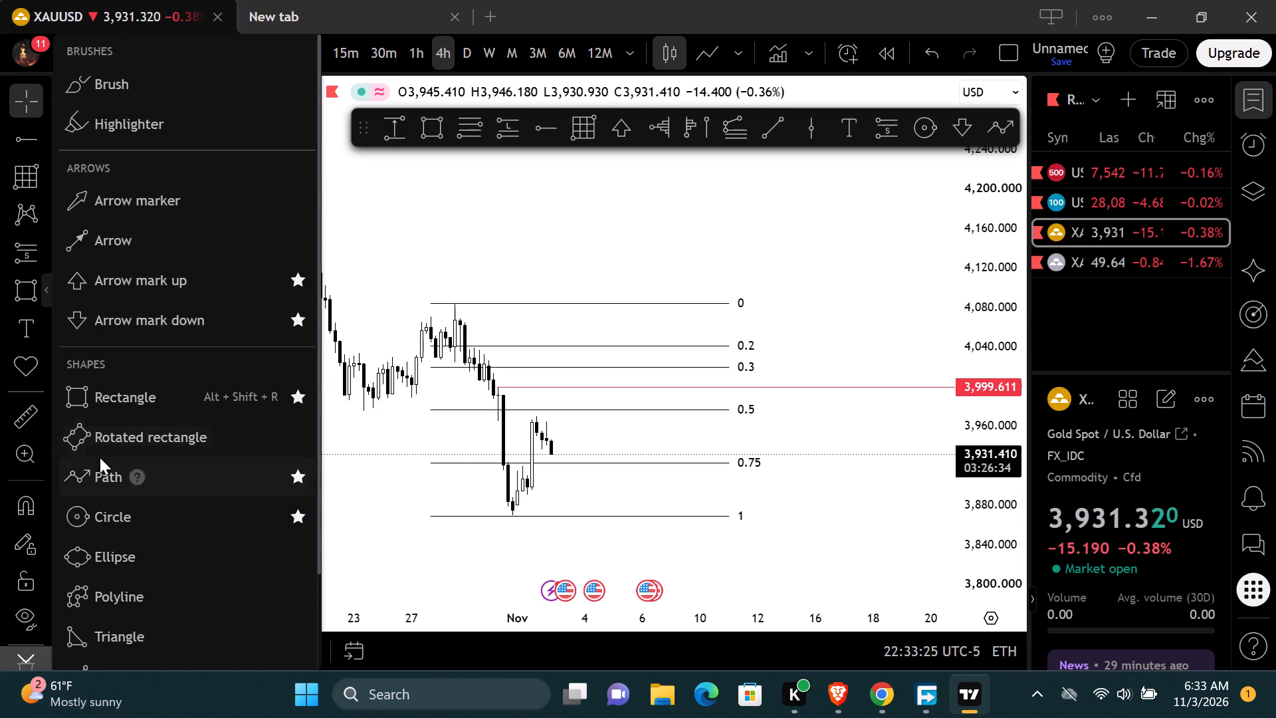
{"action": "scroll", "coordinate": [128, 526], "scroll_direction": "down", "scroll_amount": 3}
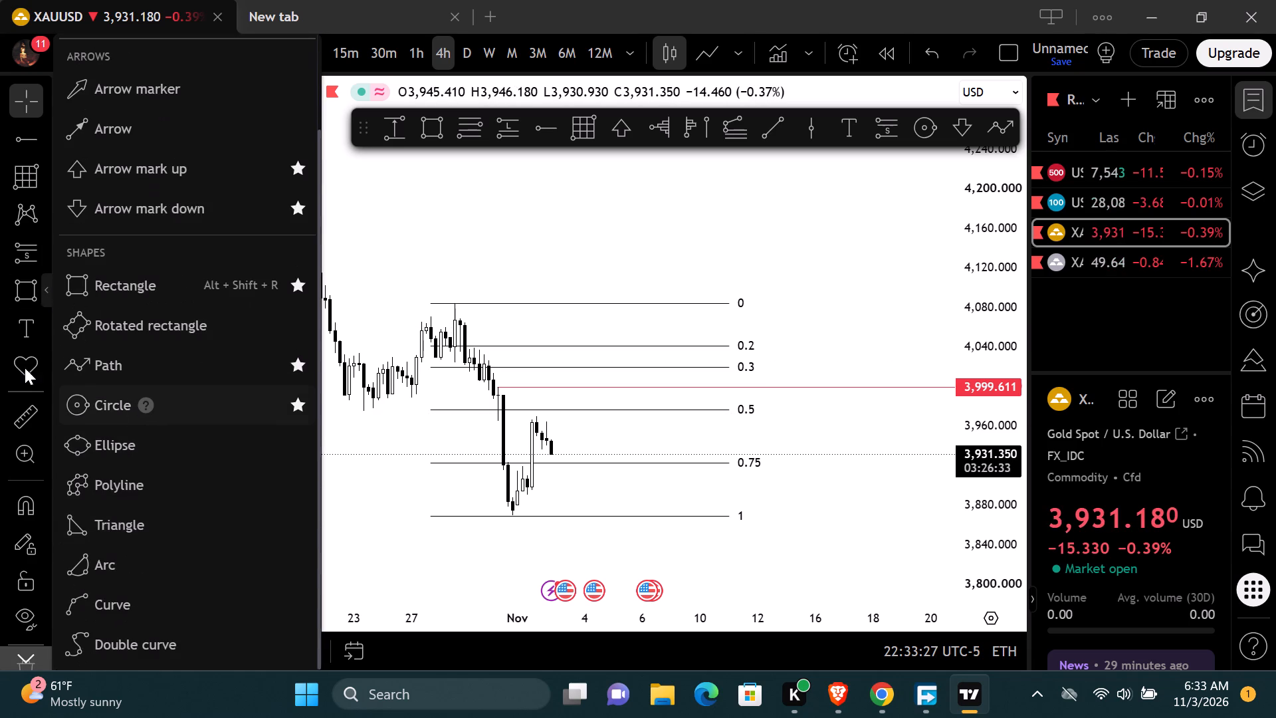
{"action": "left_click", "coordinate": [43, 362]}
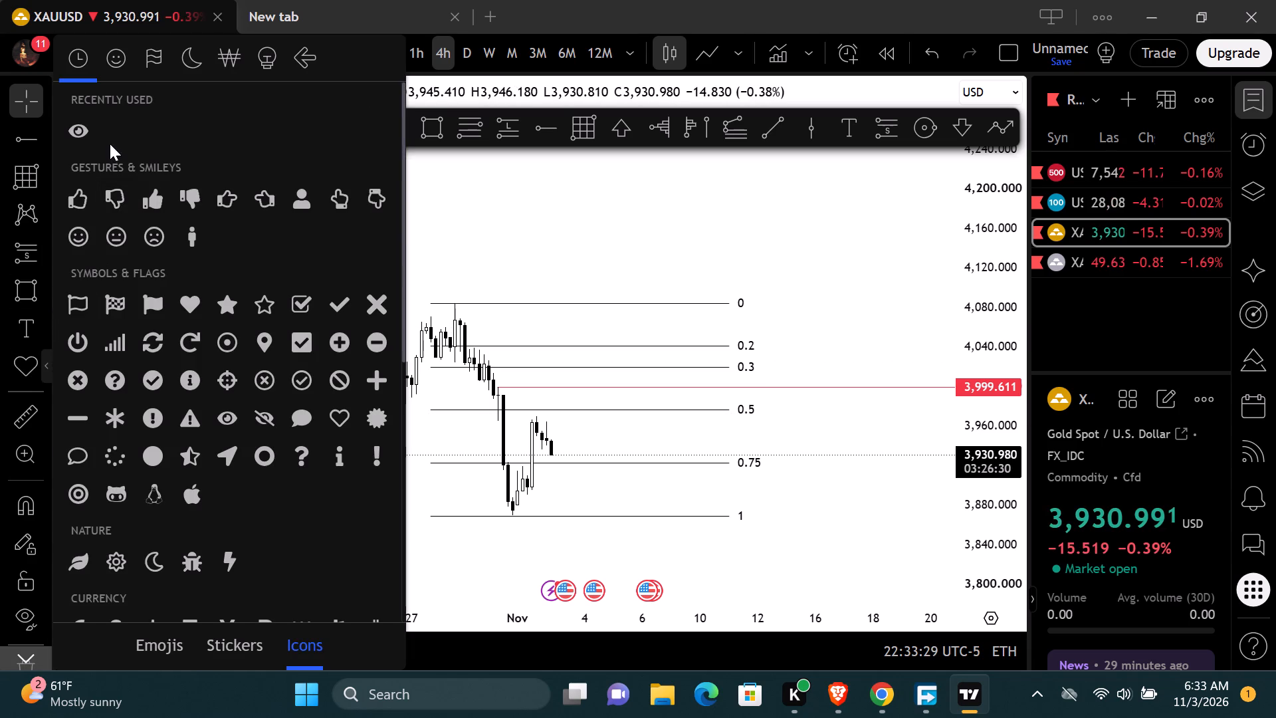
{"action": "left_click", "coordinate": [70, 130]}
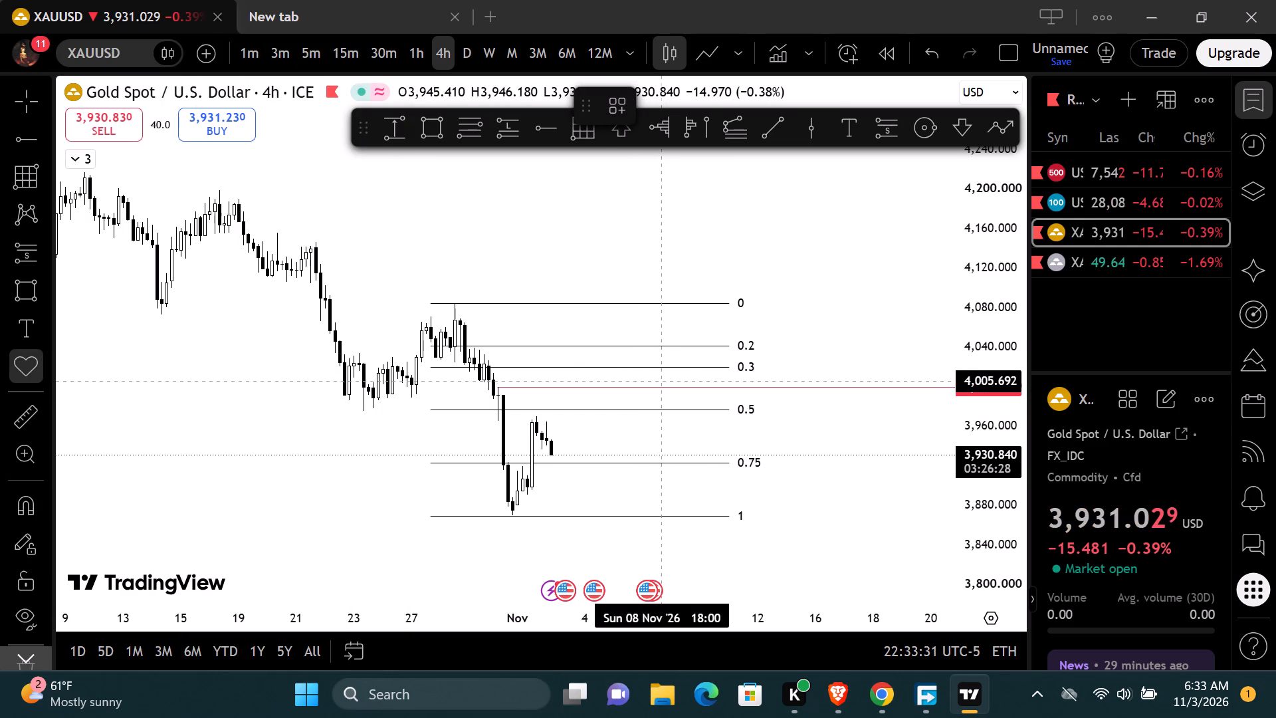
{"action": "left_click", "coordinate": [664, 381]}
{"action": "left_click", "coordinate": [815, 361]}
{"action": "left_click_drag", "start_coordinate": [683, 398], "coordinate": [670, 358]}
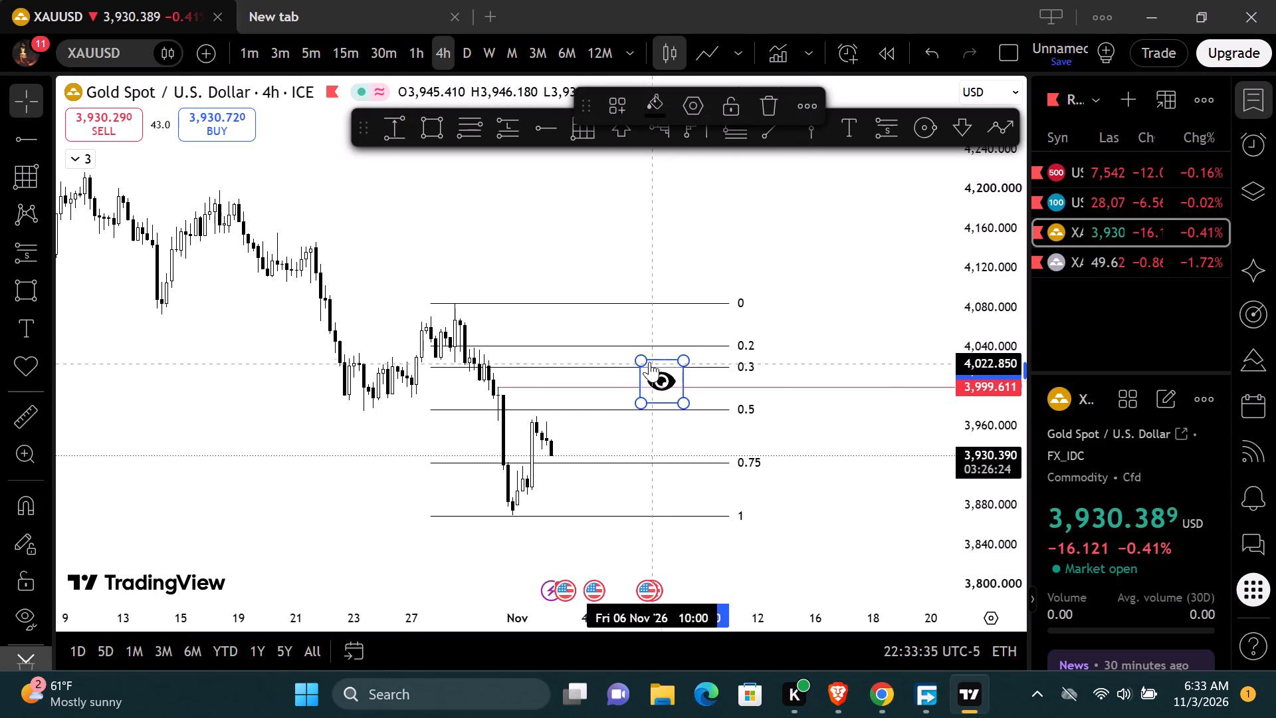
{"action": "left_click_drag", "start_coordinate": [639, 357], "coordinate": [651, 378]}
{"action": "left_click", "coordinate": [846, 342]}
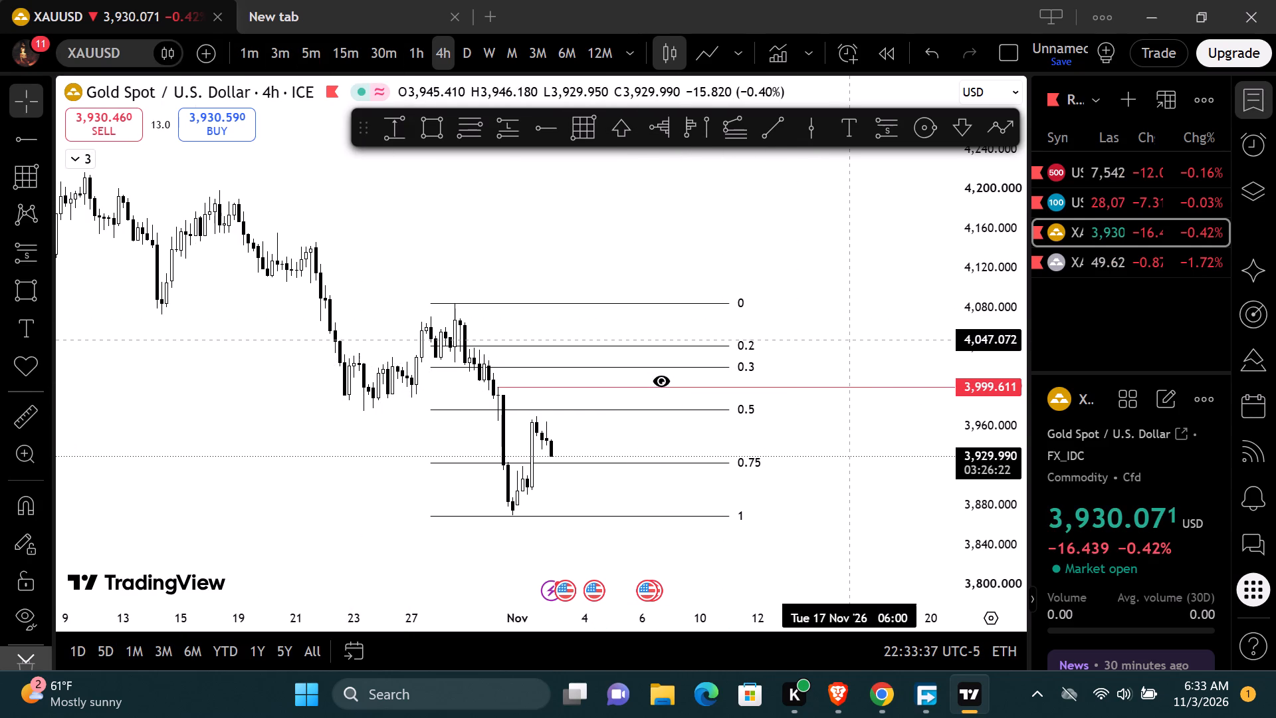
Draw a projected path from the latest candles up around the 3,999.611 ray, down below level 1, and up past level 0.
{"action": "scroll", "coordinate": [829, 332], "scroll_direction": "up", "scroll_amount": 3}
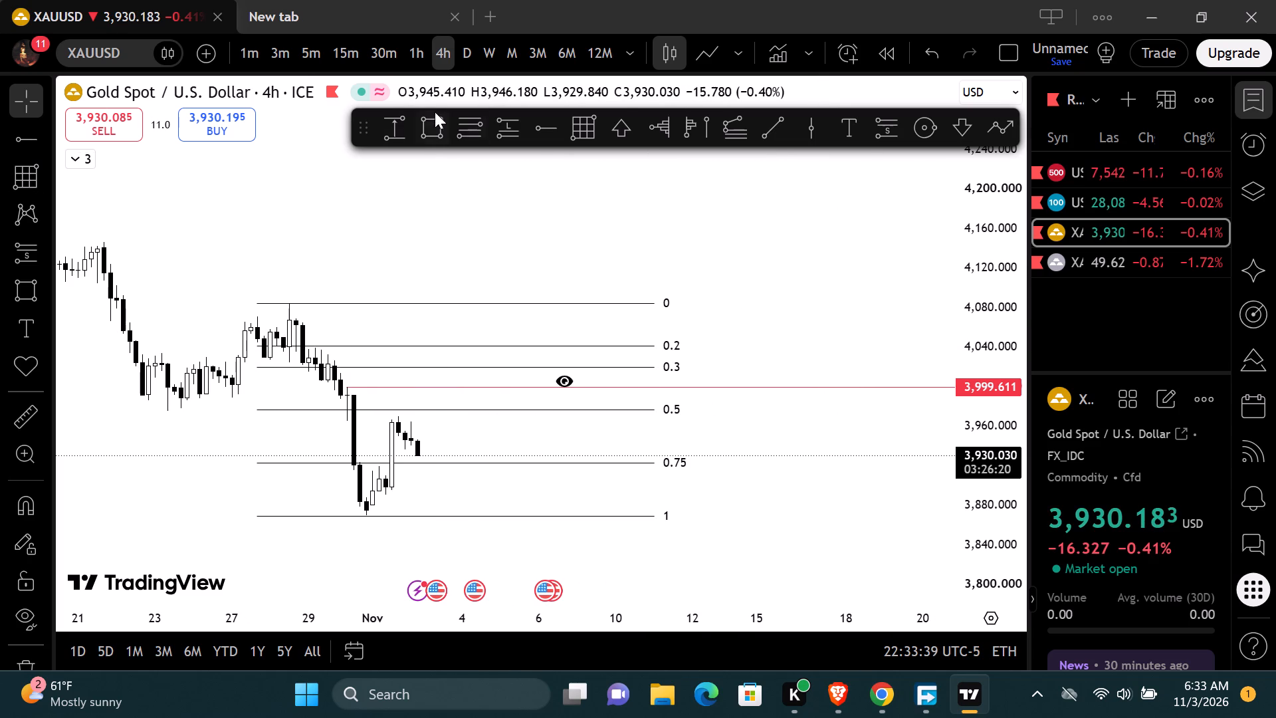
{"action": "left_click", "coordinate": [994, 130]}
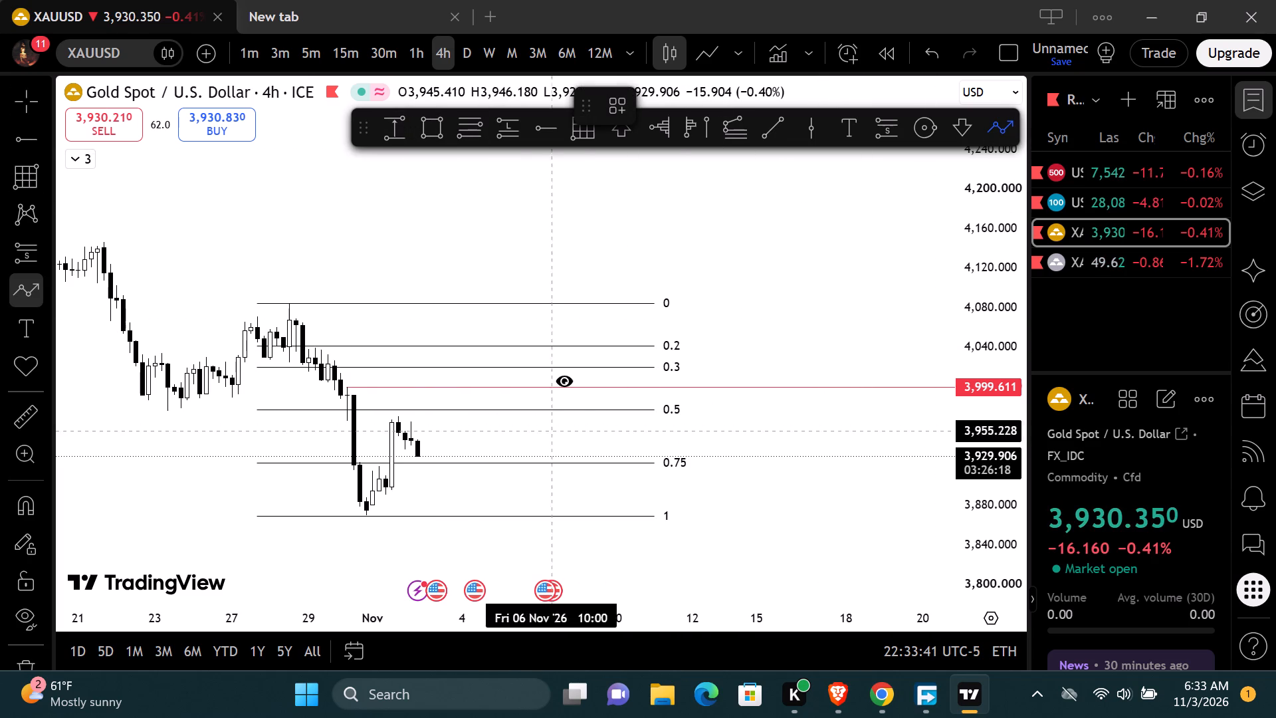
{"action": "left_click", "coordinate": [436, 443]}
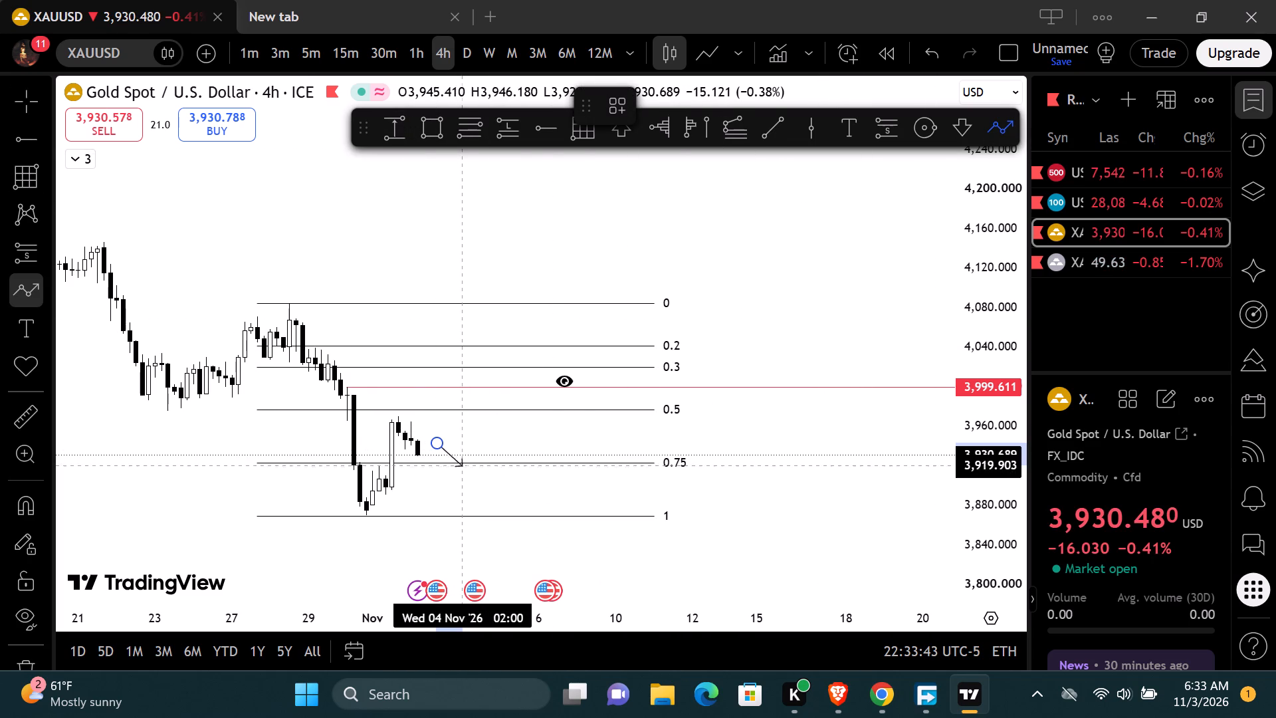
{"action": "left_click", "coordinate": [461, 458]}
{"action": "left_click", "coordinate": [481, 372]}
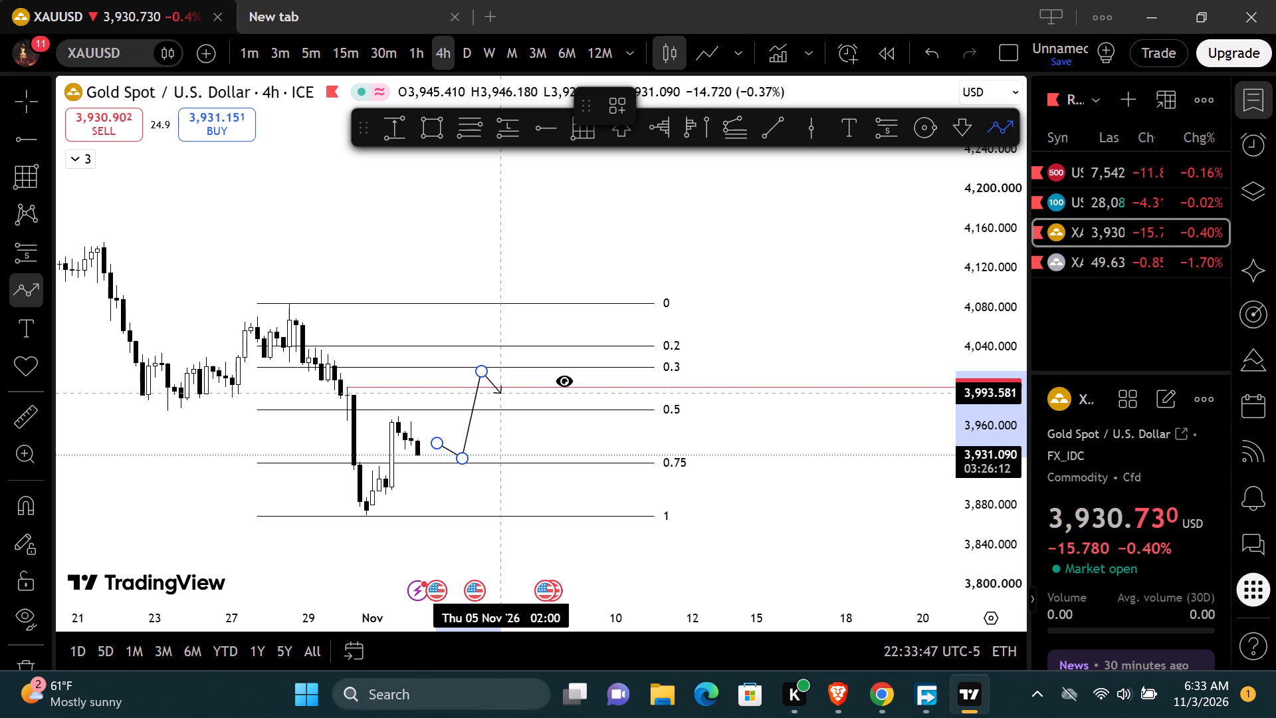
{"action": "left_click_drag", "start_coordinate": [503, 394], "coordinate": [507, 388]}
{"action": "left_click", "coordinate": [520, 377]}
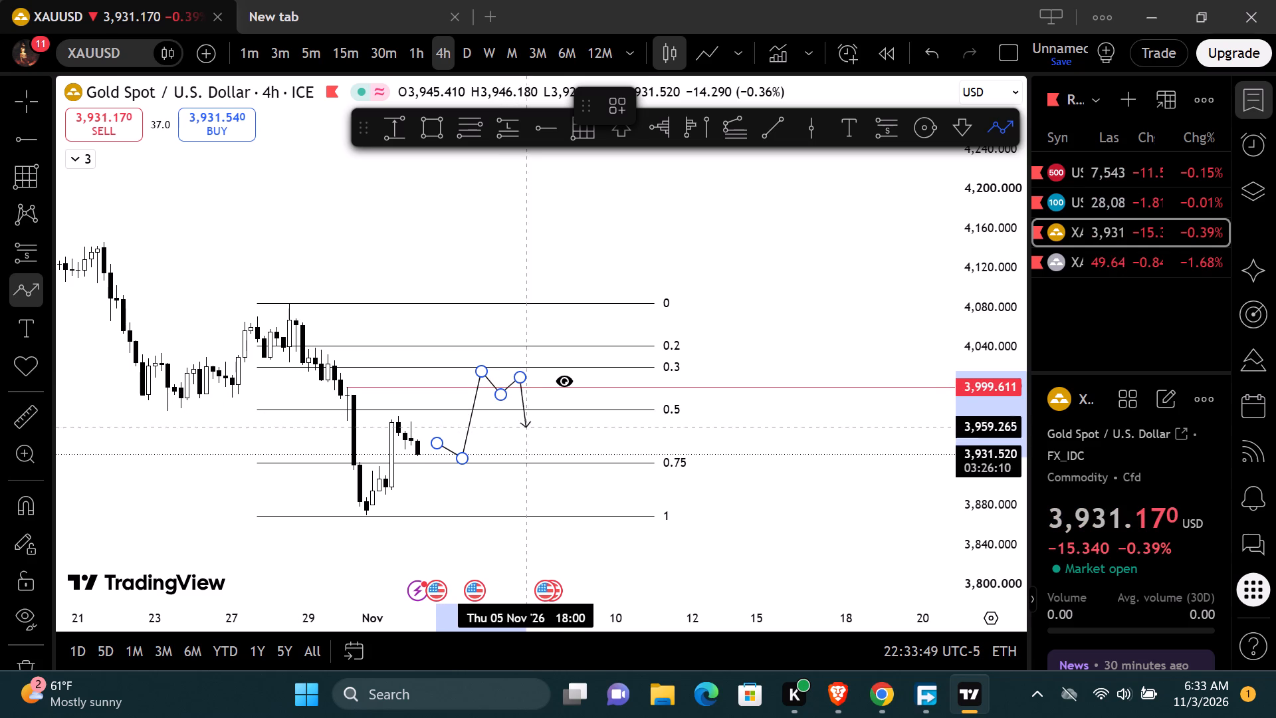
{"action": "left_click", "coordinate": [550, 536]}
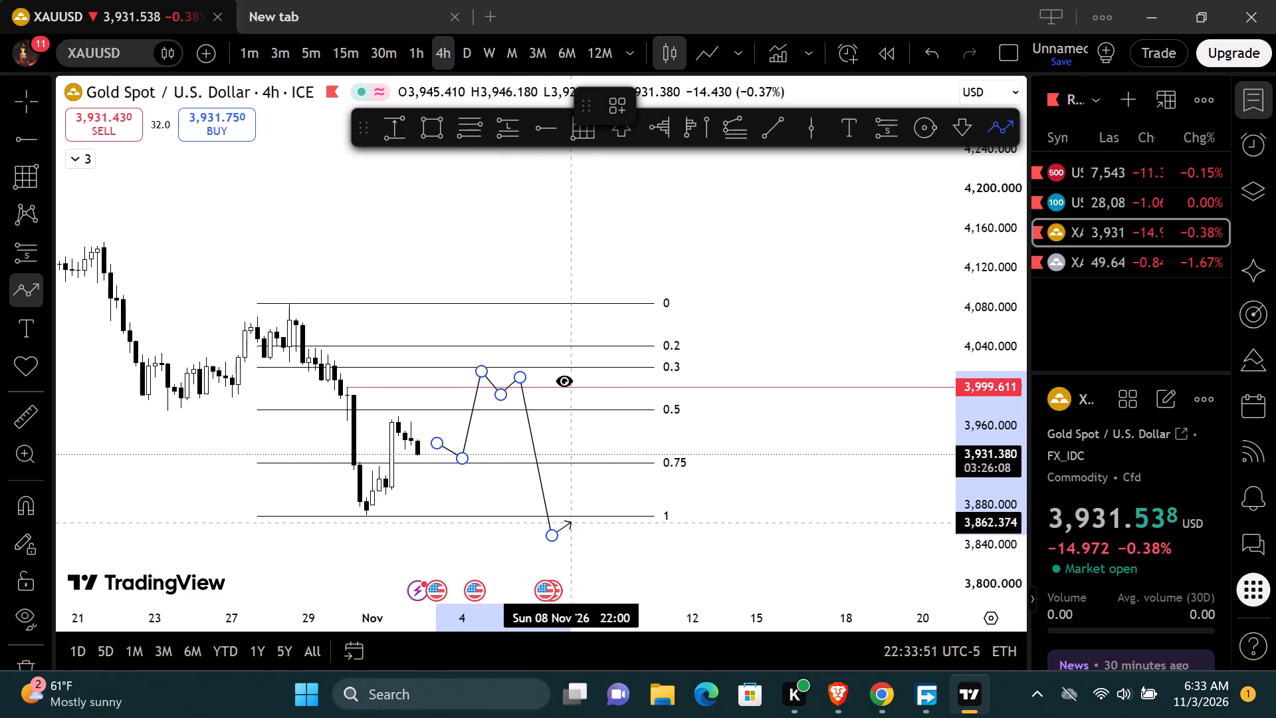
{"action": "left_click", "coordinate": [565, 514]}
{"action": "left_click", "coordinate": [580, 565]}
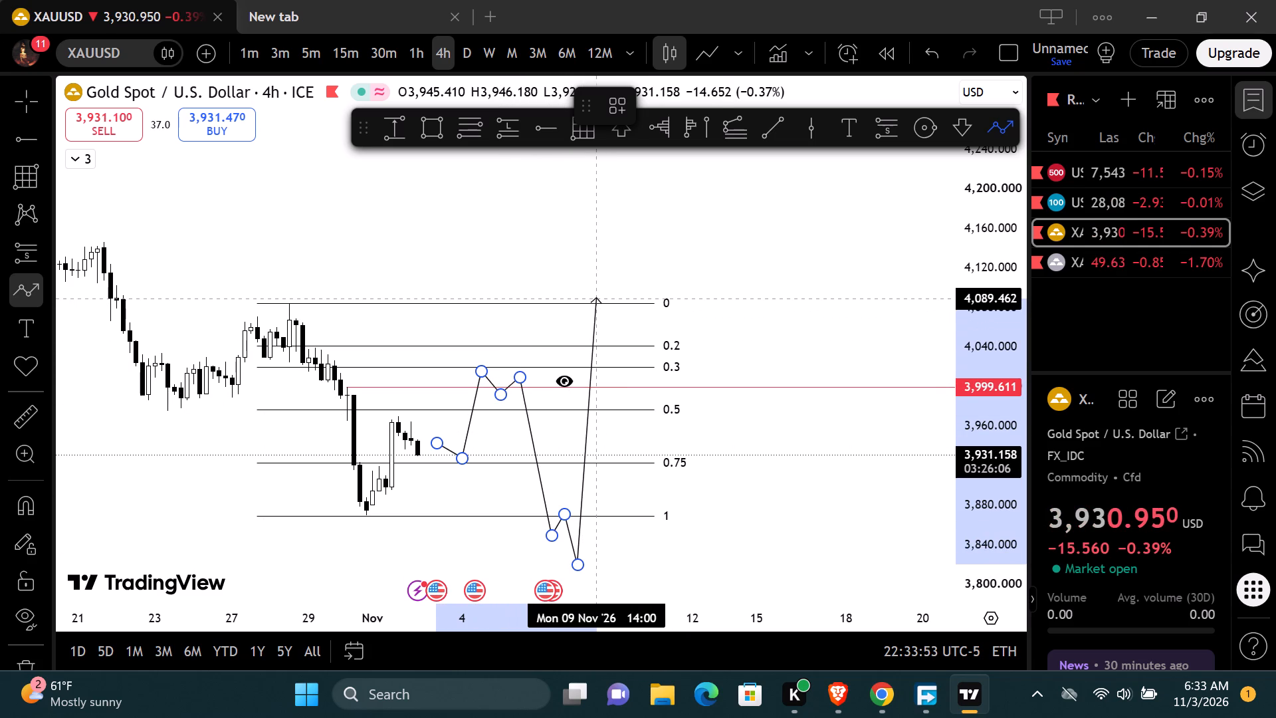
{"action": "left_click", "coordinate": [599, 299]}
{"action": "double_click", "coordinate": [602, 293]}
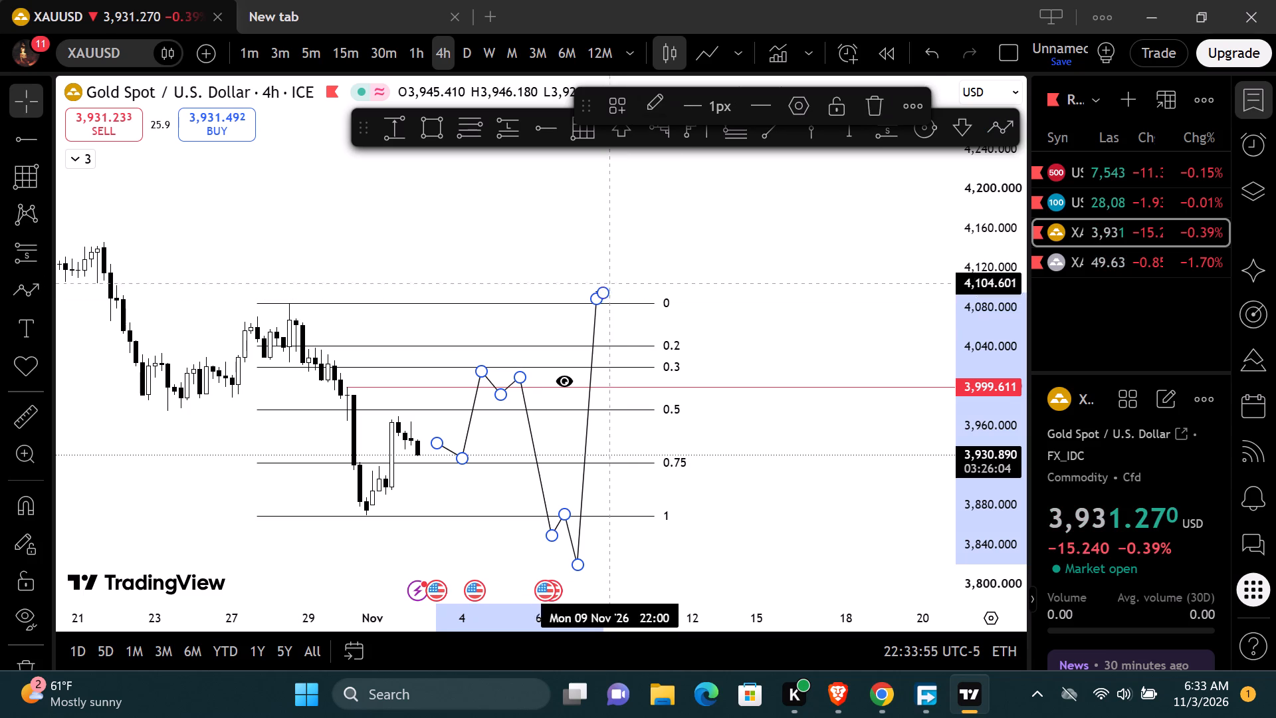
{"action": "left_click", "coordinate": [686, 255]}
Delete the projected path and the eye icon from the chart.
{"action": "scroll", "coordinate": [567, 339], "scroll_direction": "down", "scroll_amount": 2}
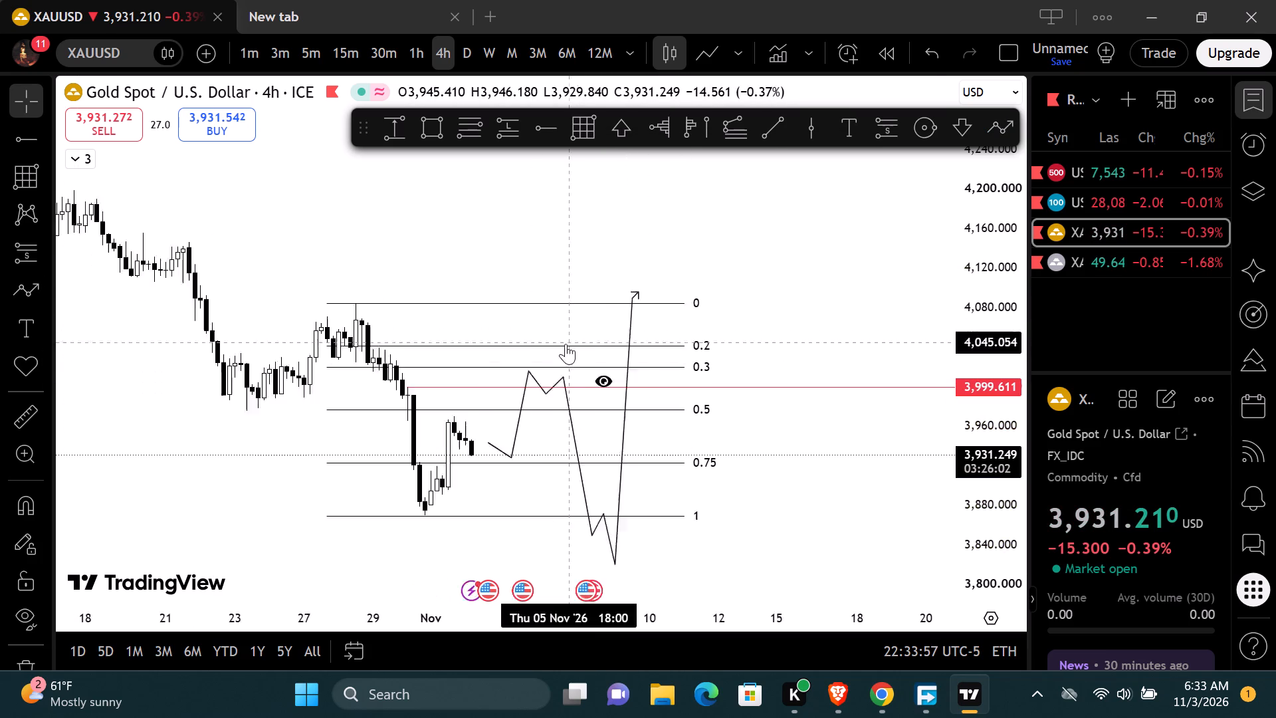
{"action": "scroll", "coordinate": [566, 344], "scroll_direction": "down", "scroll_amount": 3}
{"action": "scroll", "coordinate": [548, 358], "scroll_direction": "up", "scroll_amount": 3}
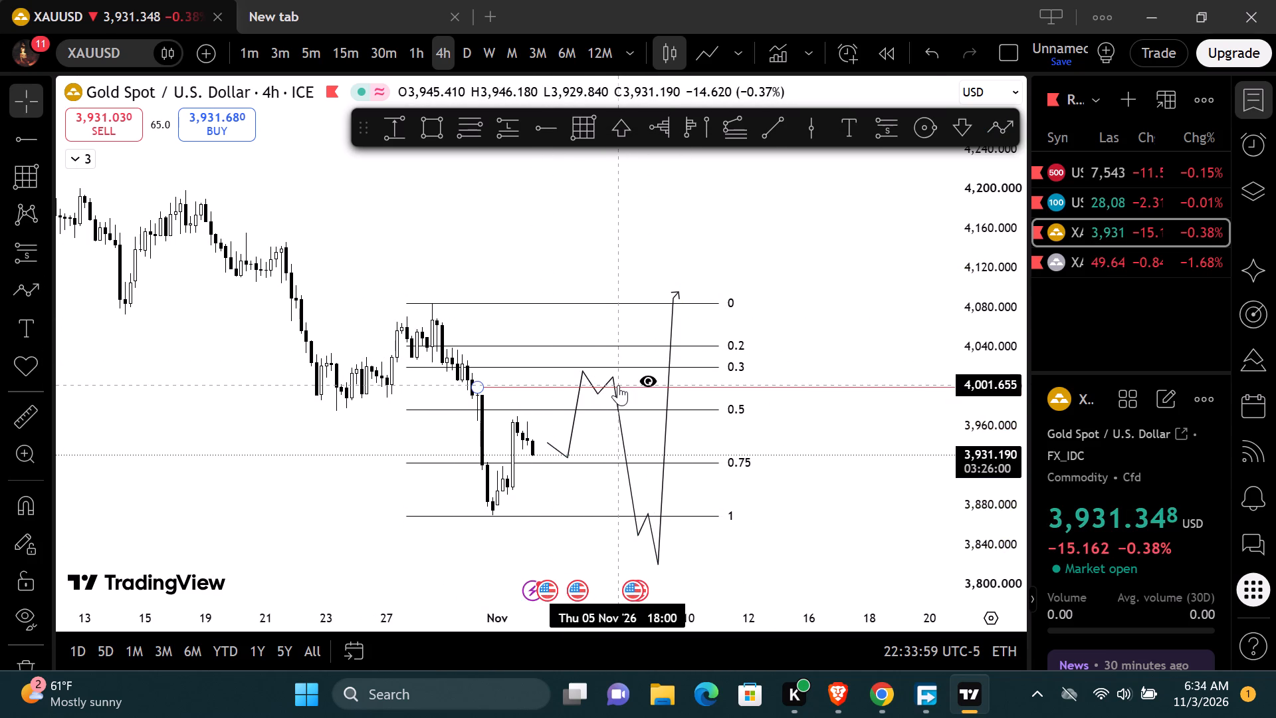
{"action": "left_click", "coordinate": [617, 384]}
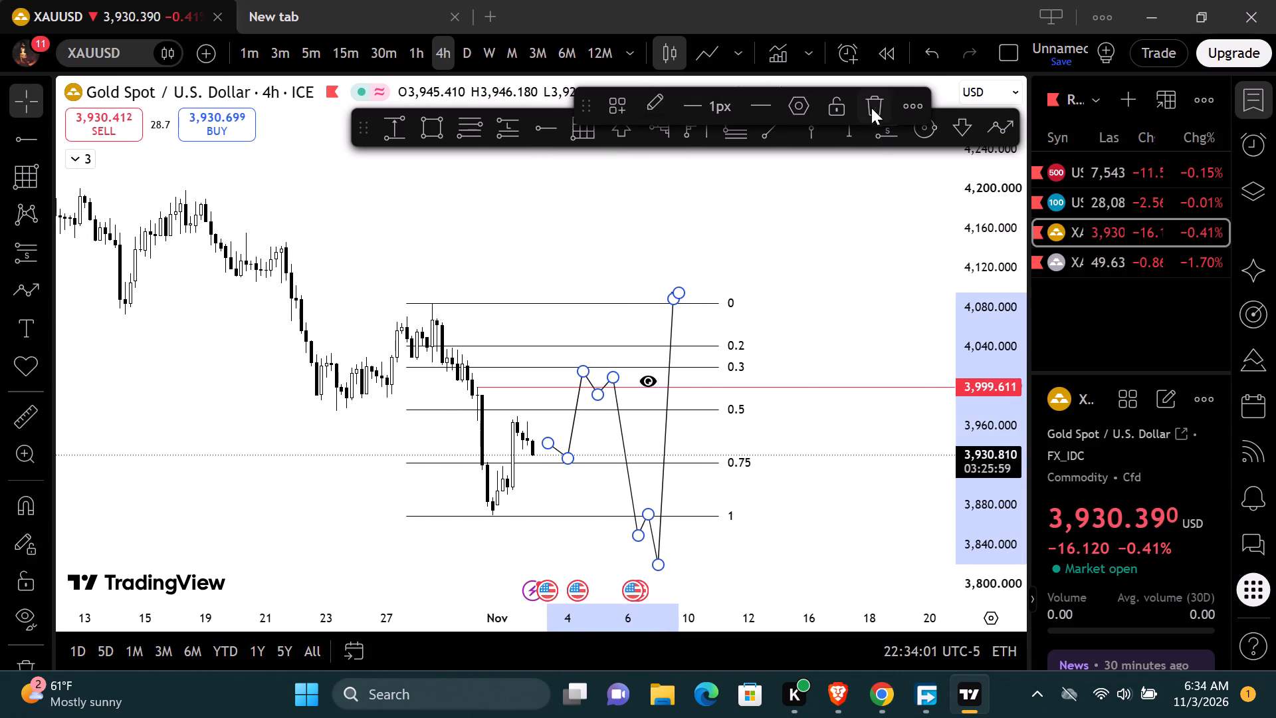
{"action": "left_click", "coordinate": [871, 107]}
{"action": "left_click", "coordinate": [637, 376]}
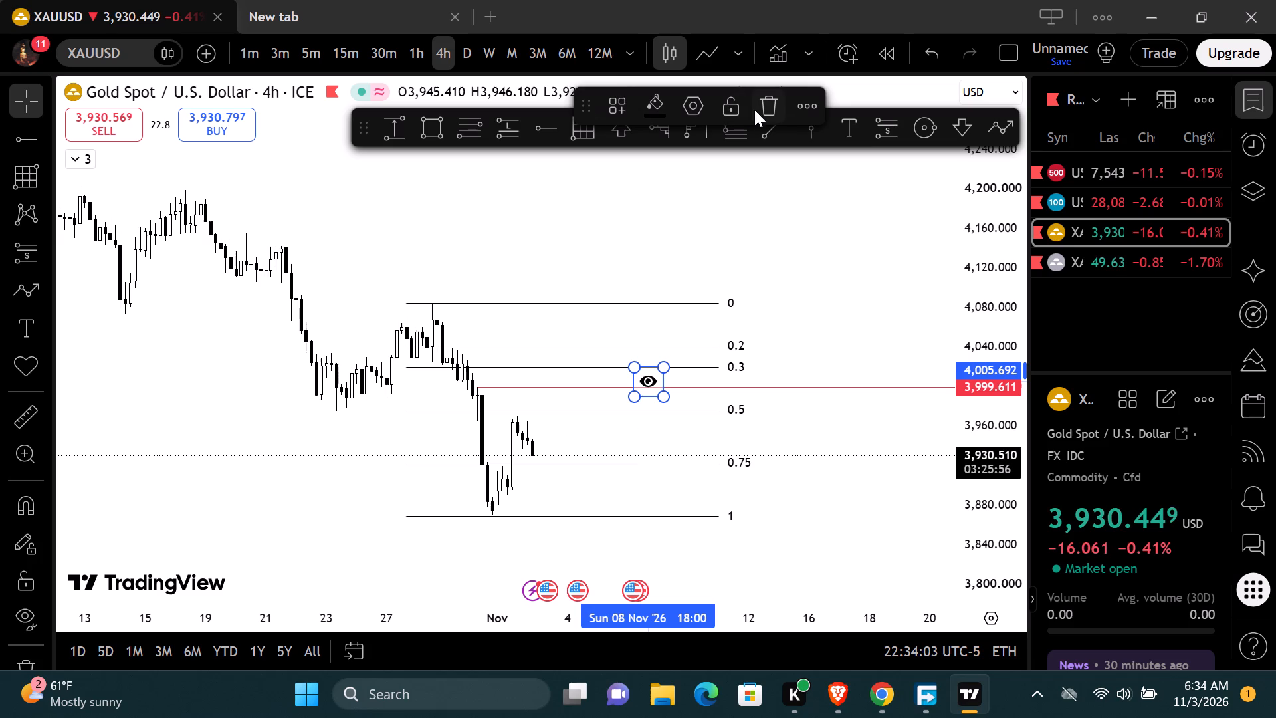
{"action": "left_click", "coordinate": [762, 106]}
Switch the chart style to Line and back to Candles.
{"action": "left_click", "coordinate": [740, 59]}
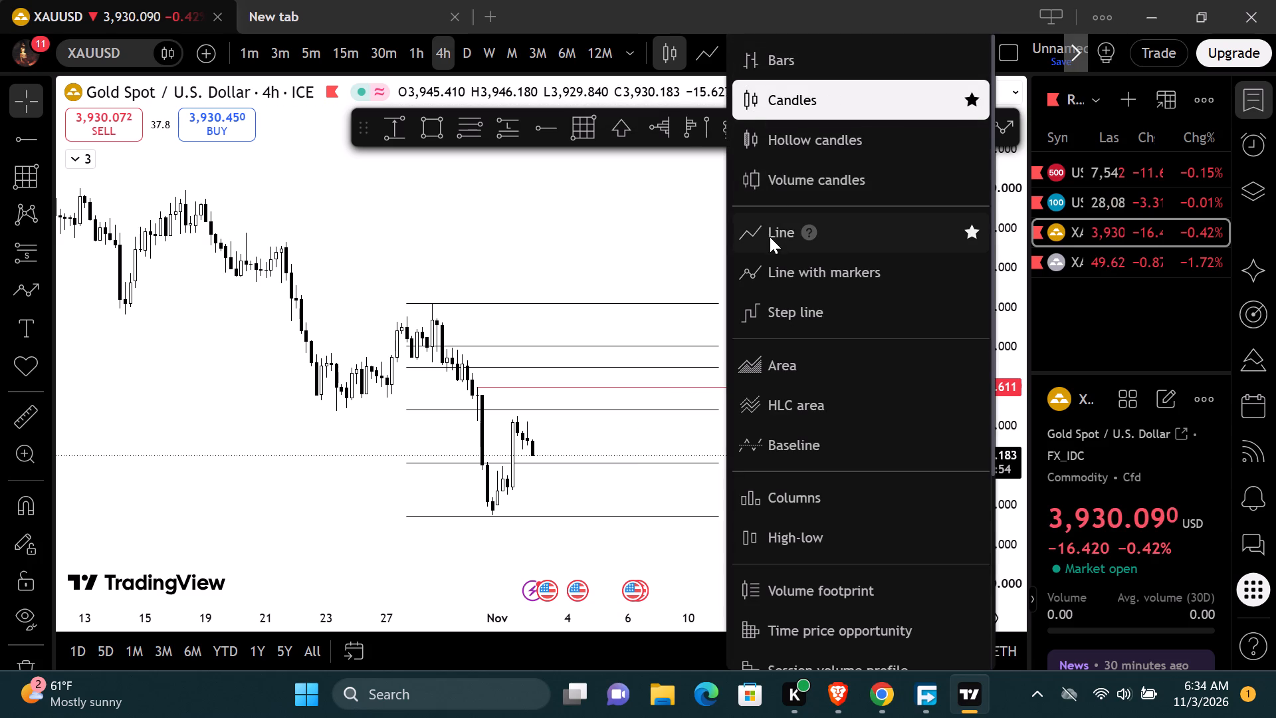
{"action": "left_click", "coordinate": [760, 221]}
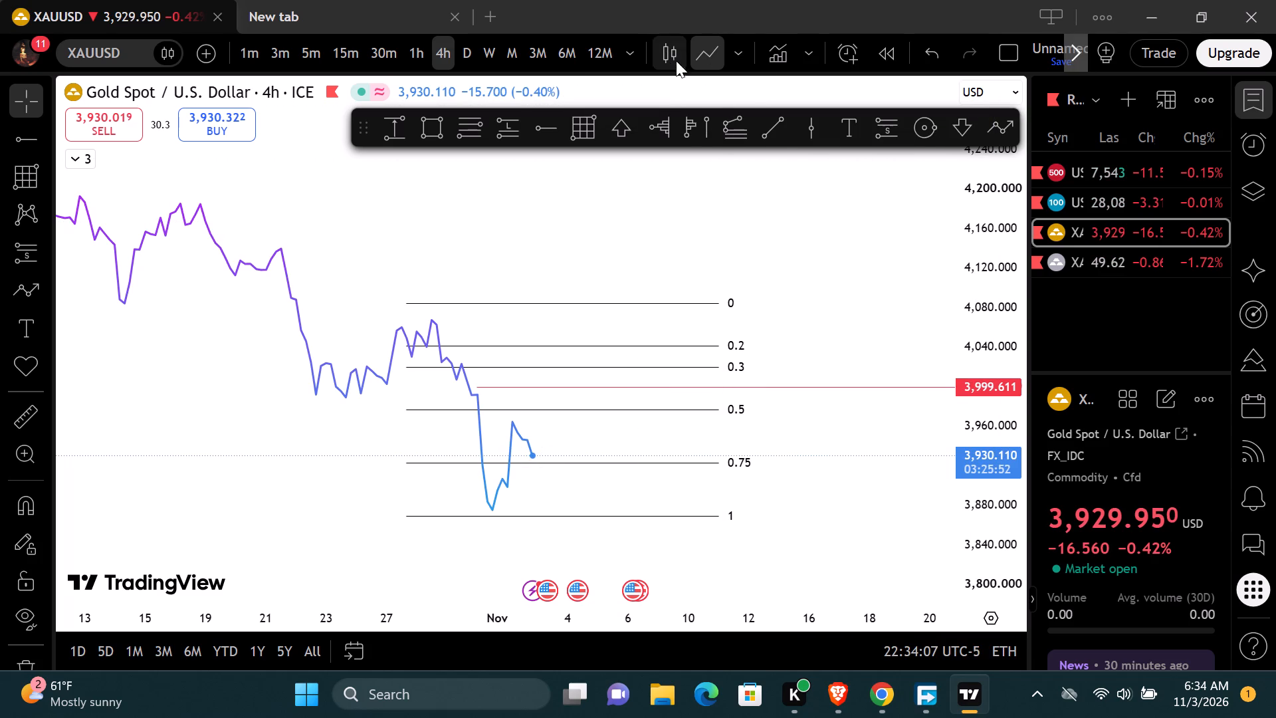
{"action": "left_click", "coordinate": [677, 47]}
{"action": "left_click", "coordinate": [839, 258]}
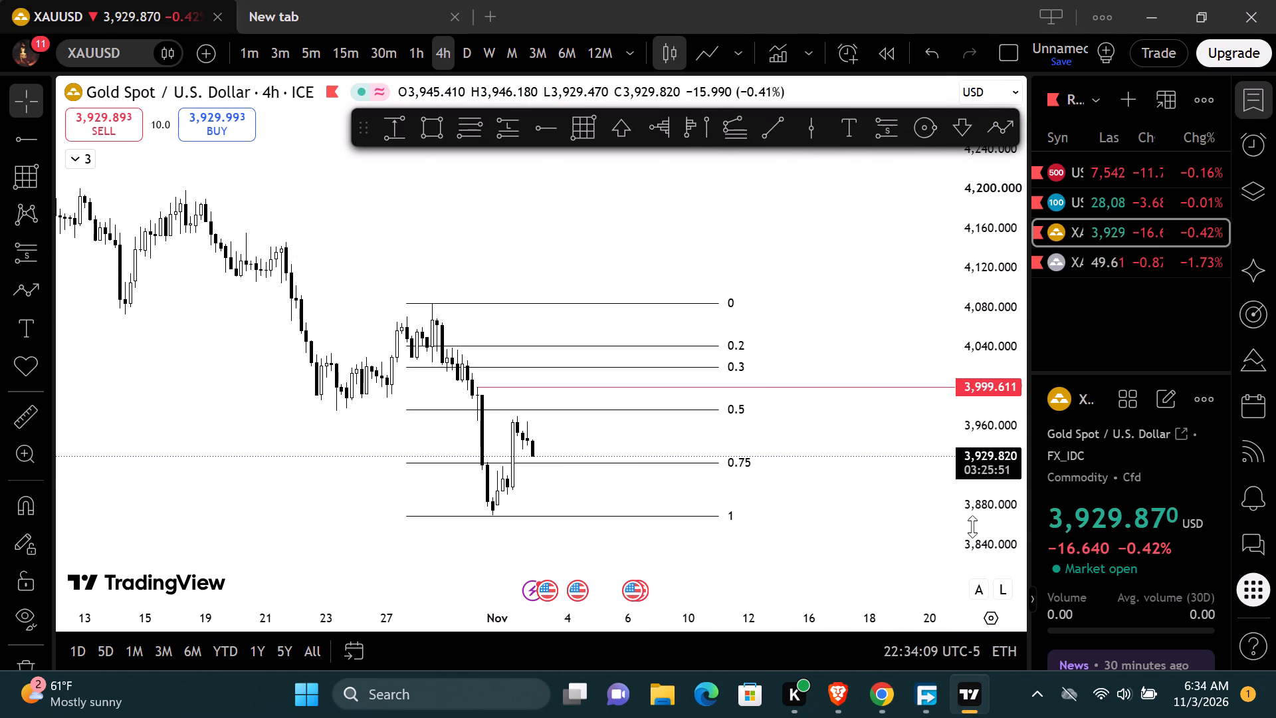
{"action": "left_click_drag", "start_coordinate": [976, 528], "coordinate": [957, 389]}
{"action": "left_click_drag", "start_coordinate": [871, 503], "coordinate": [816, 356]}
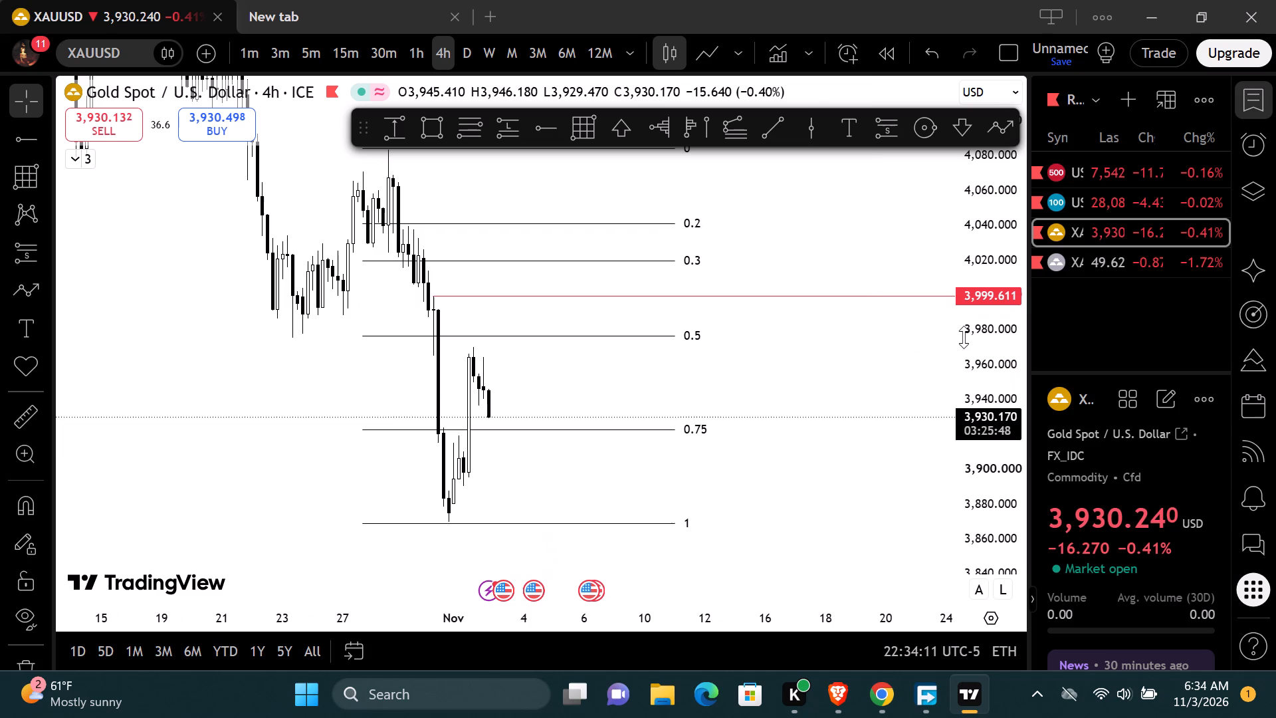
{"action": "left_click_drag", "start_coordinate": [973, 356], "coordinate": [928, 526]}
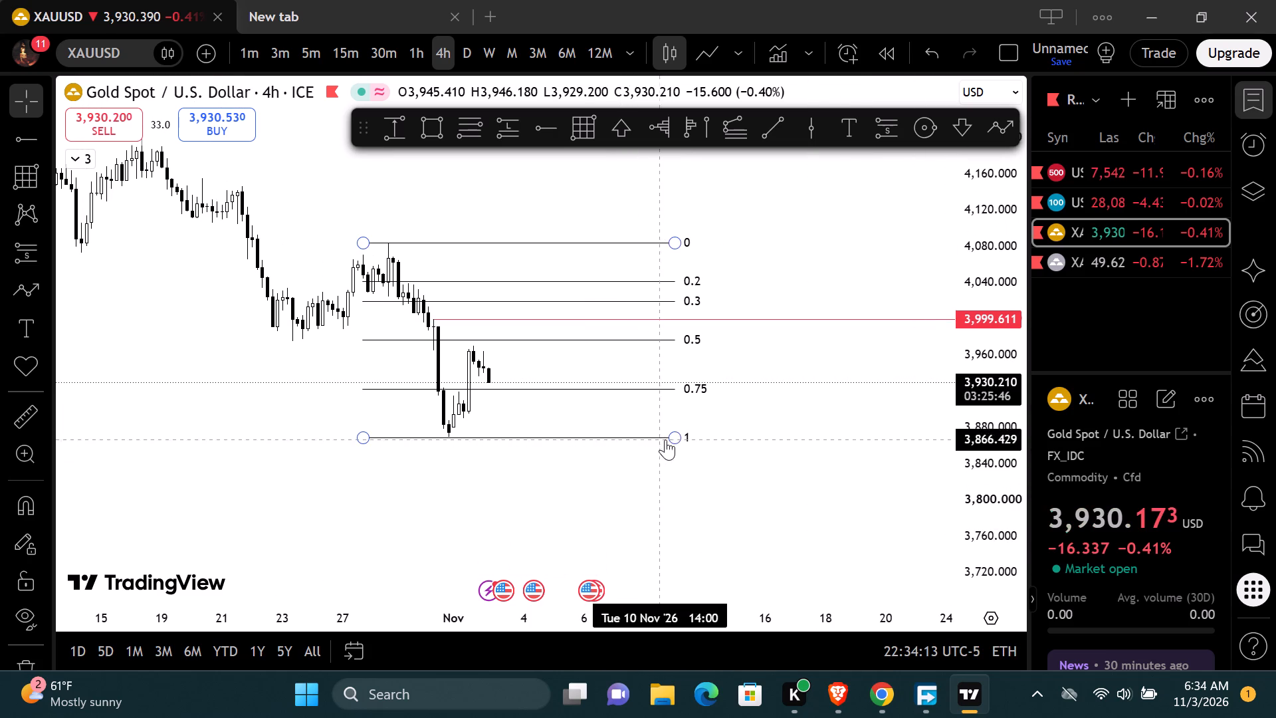
Flip the gold Gann box so level 1 sits at the late-October high, about 4,083, and level 0 at the low, about 3,870.
{"action": "left_click_drag", "start_coordinate": [675, 433], "coordinate": [686, 176]}
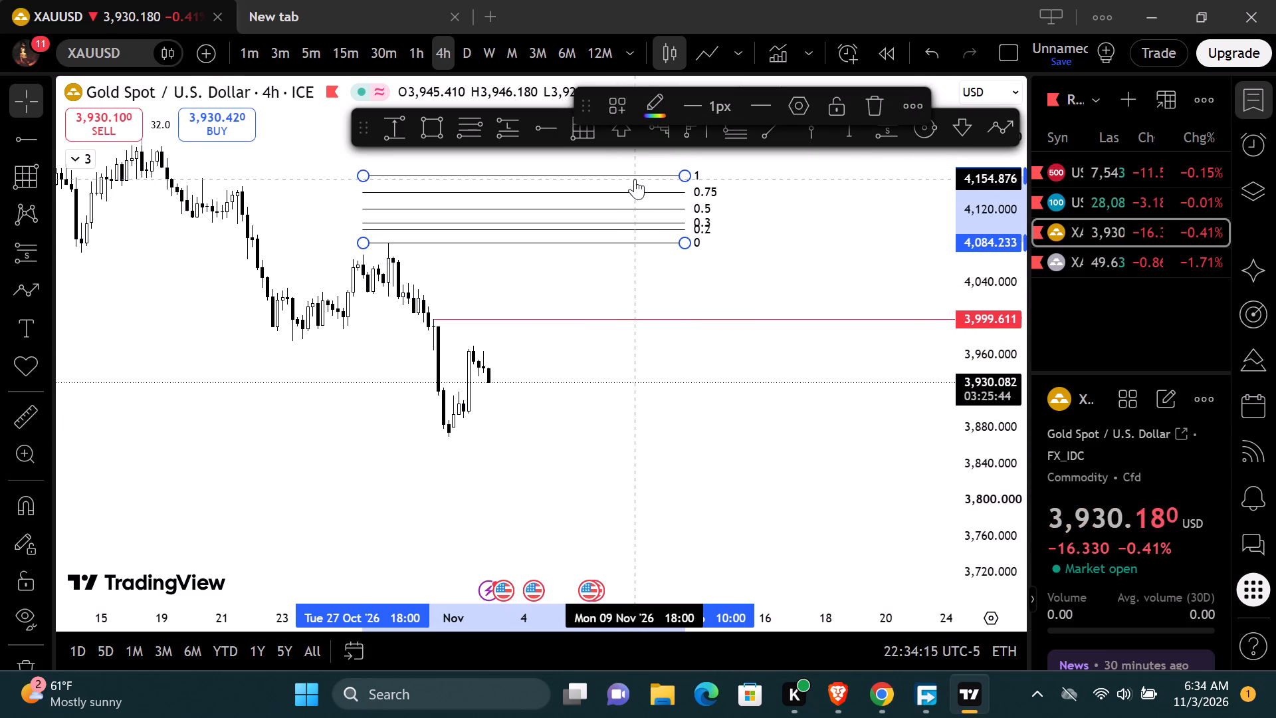
{"action": "left_click_drag", "start_coordinate": [637, 174], "coordinate": [629, 241]}
{"action": "left_click_drag", "start_coordinate": [683, 311], "coordinate": [691, 374]}
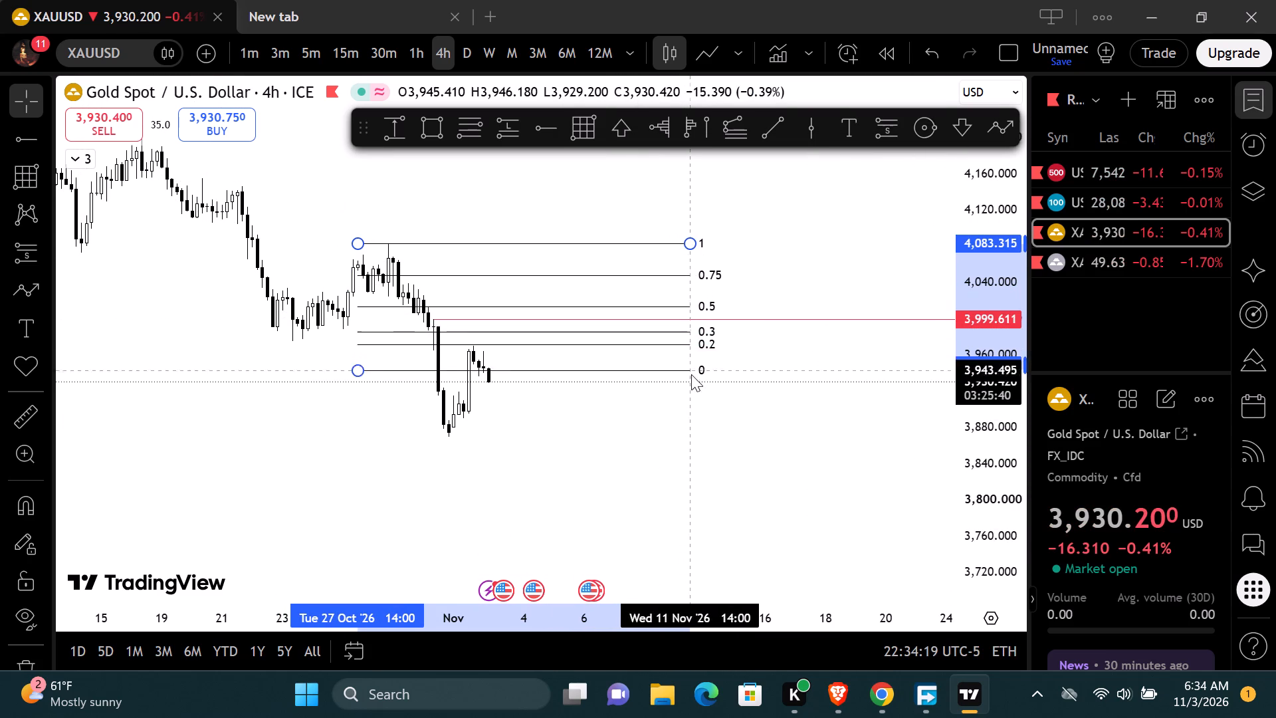
{"action": "left_click_drag", "start_coordinate": [691, 374], "coordinate": [732, 436]}
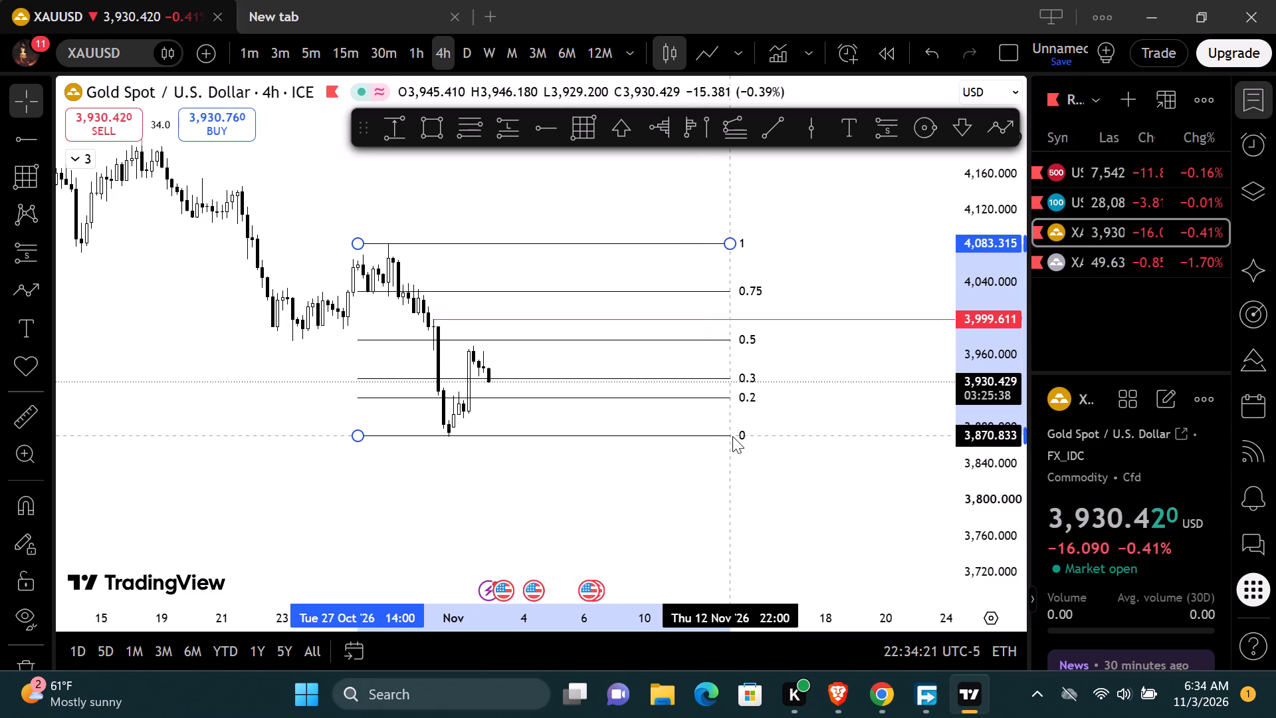
{"action": "left_click_drag", "start_coordinate": [732, 436], "coordinate": [734, 437]}
{"action": "left_click", "coordinate": [745, 533]}
{"action": "scroll", "coordinate": [749, 533], "scroll_direction": "down", "scroll_amount": 4}
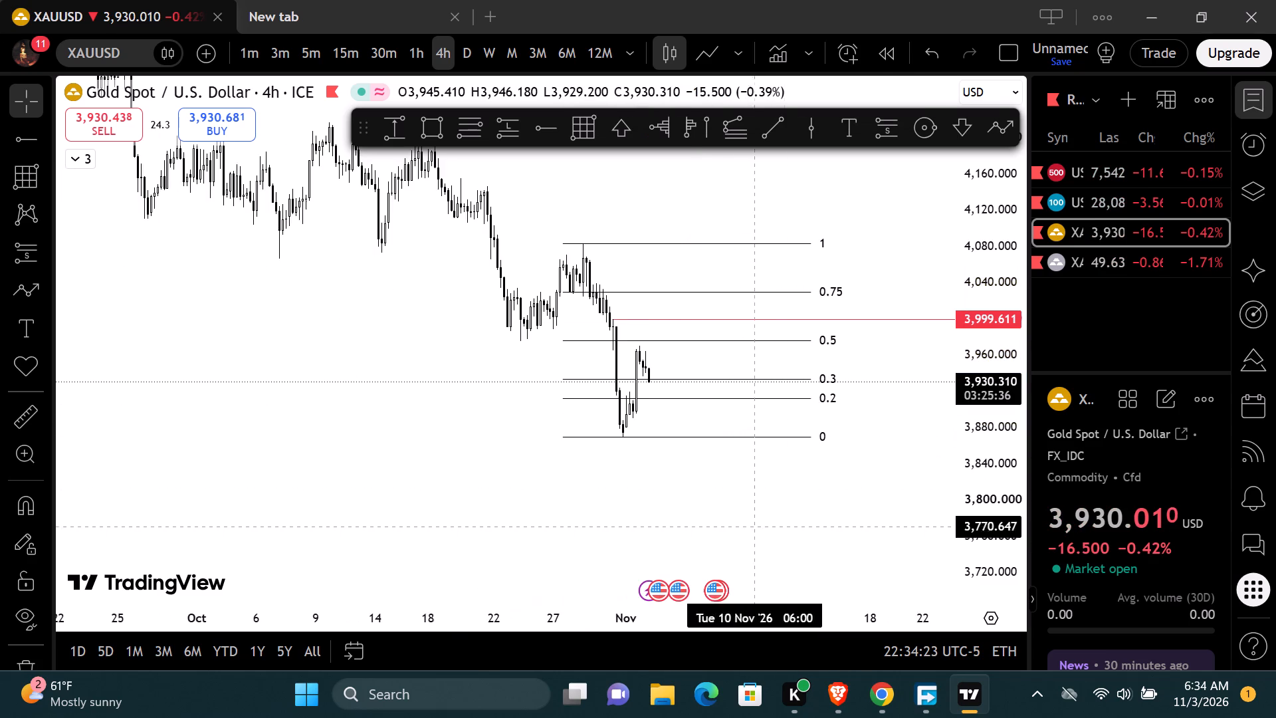
{"action": "left_click_drag", "start_coordinate": [806, 497], "coordinate": [646, 584]}
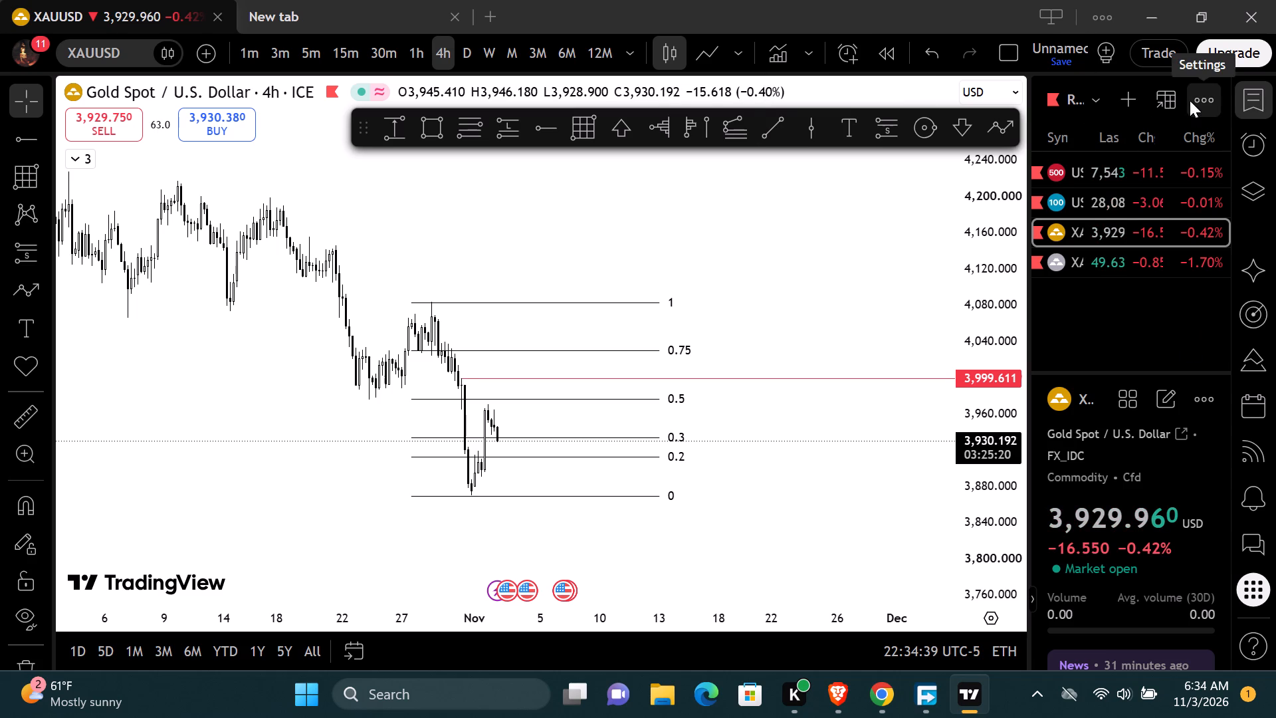
Switch to the US100 chart and draw a Gann box with level 1 at the late-October high, about 30,017, and level 0 at the November low.
{"action": "left_click", "coordinate": [1089, 198]}
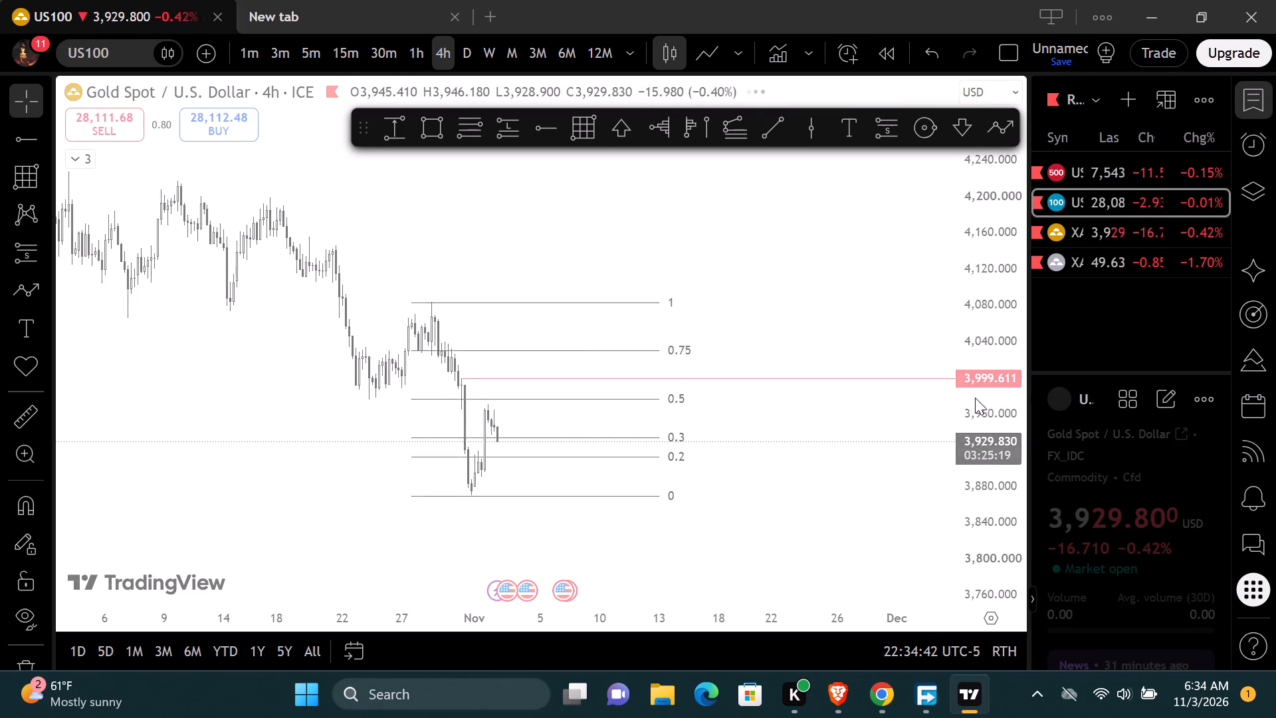
{"action": "scroll", "coordinate": [962, 362], "scroll_direction": "down", "scroll_amount": 3}
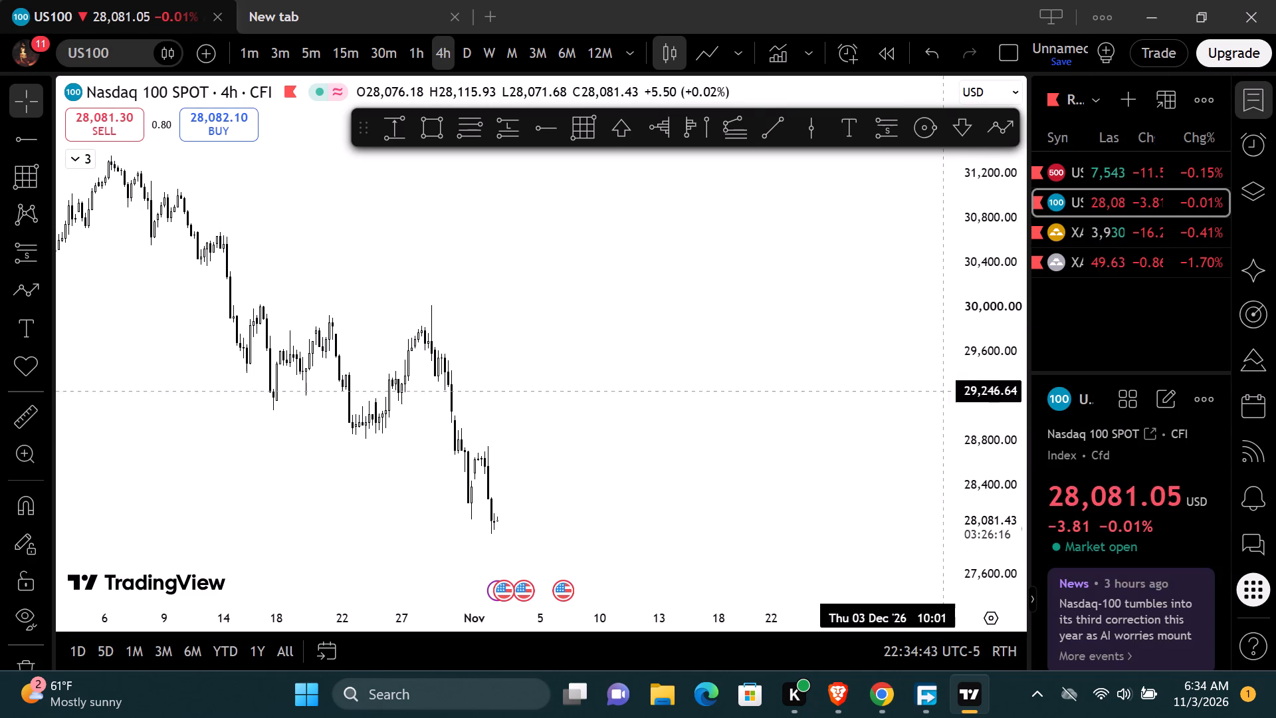
{"action": "left_click", "coordinate": [577, 133]}
{"action": "left_click", "coordinate": [432, 304]}
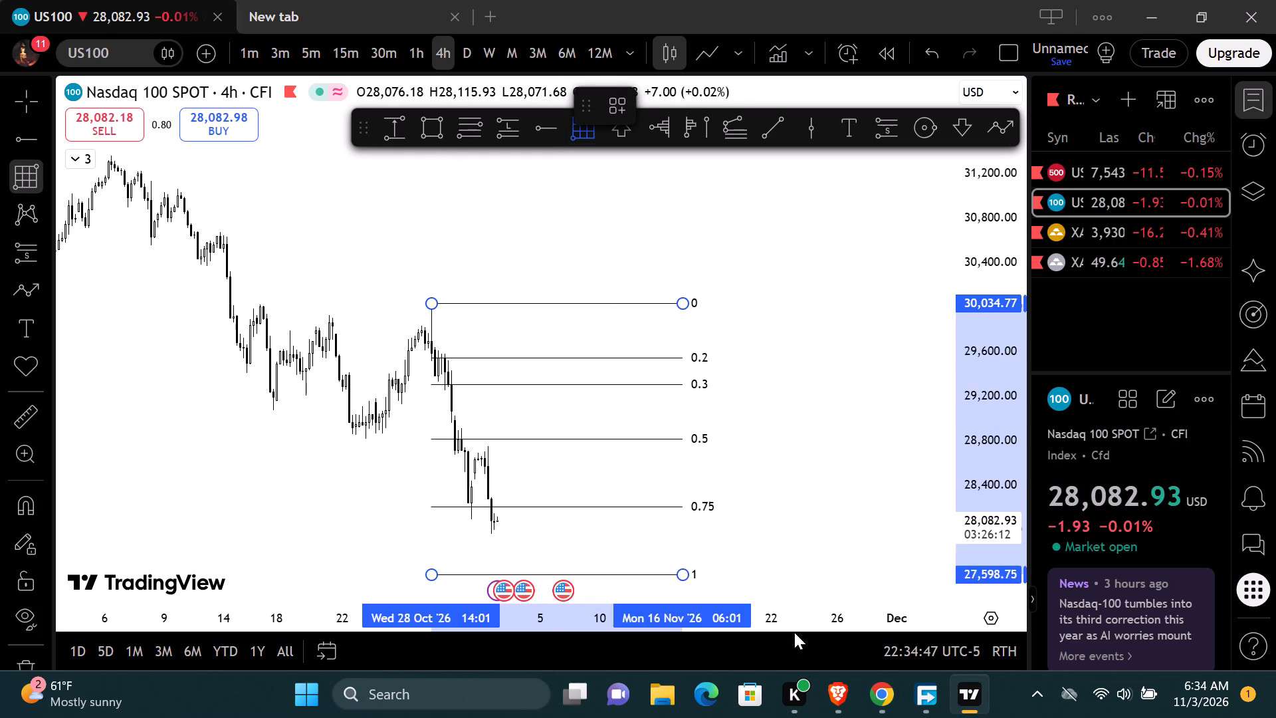
{"action": "left_click", "coordinate": [650, 199]}
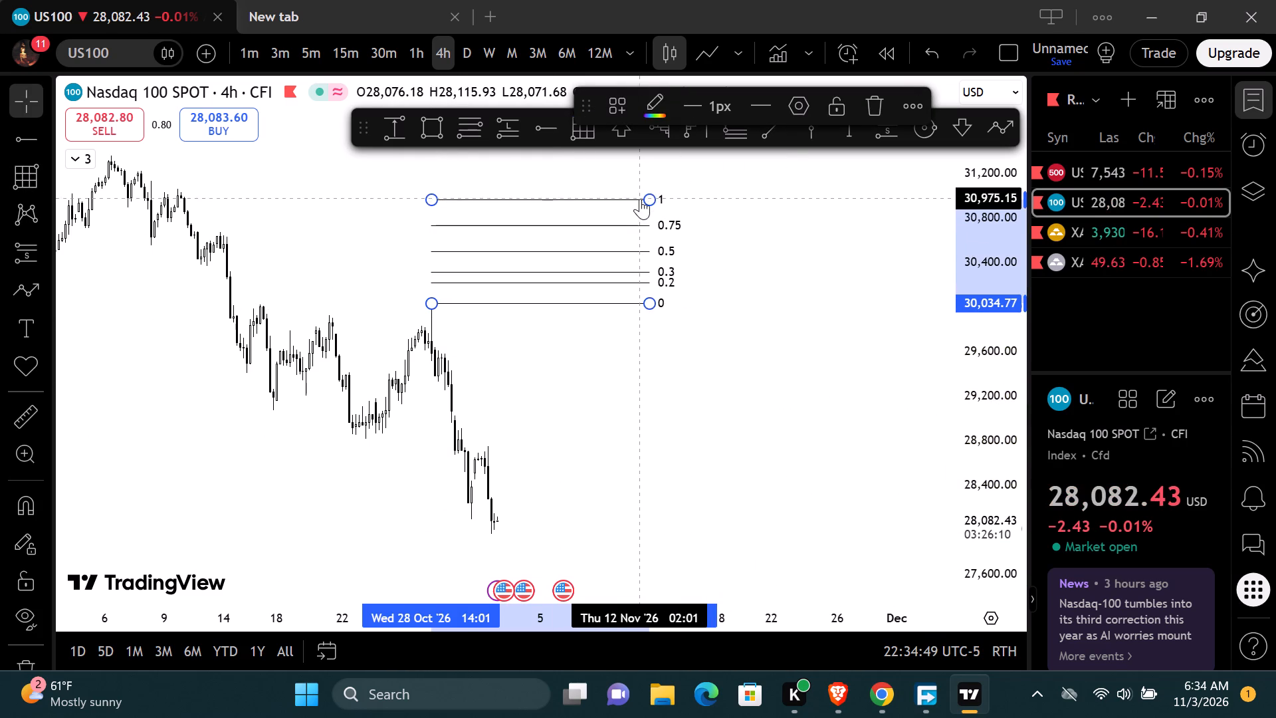
{"action": "left_click_drag", "start_coordinate": [640, 197], "coordinate": [614, 306]}
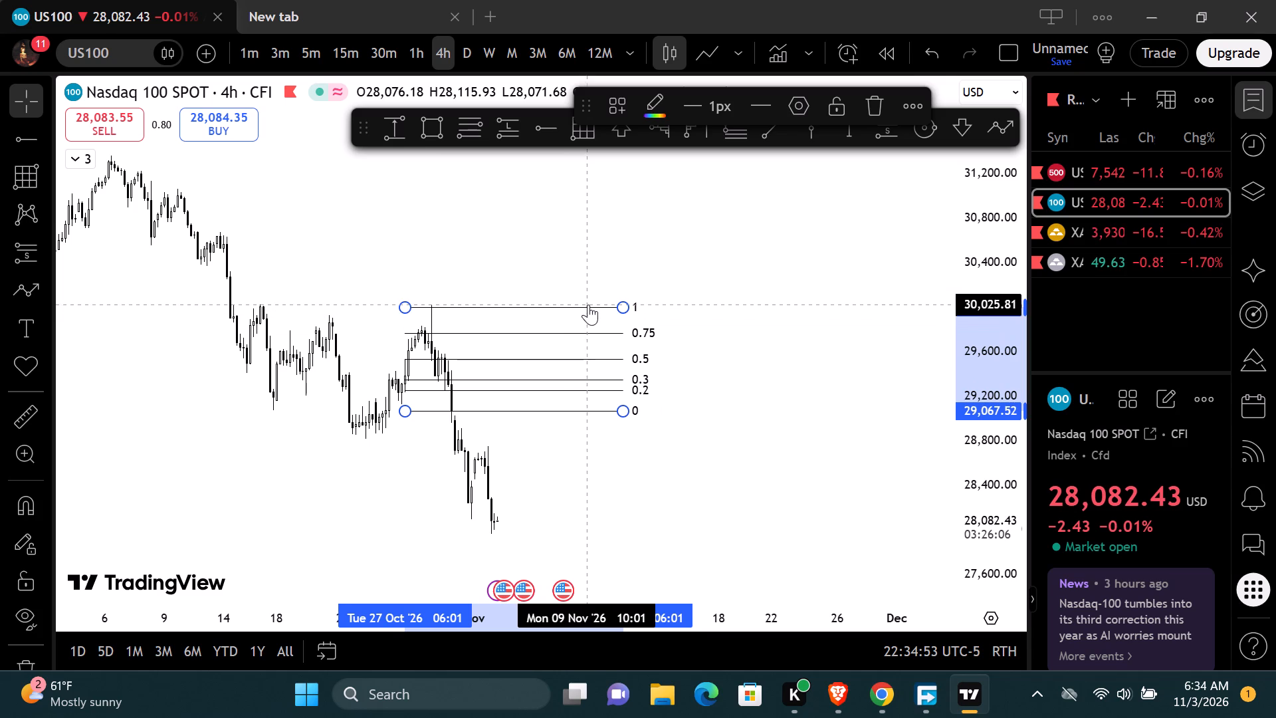
{"action": "left_click", "coordinate": [588, 304]}
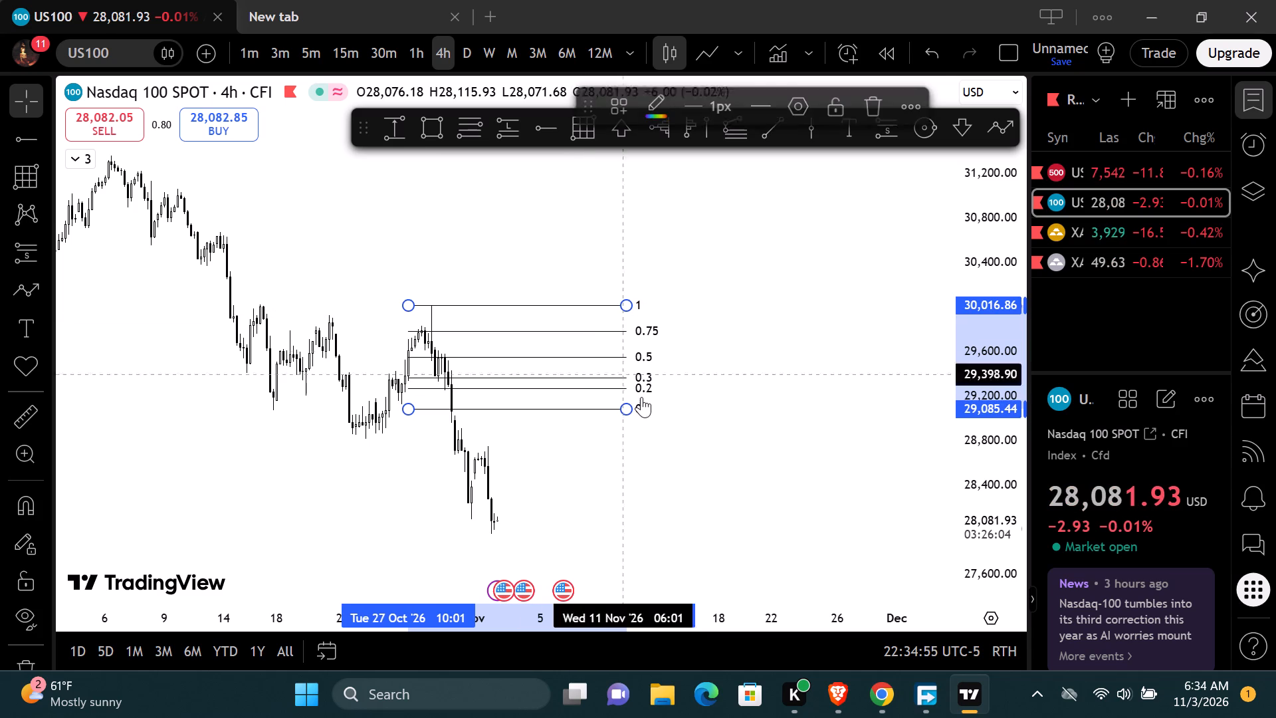
{"action": "left_click_drag", "start_coordinate": [630, 411], "coordinate": [676, 533]}
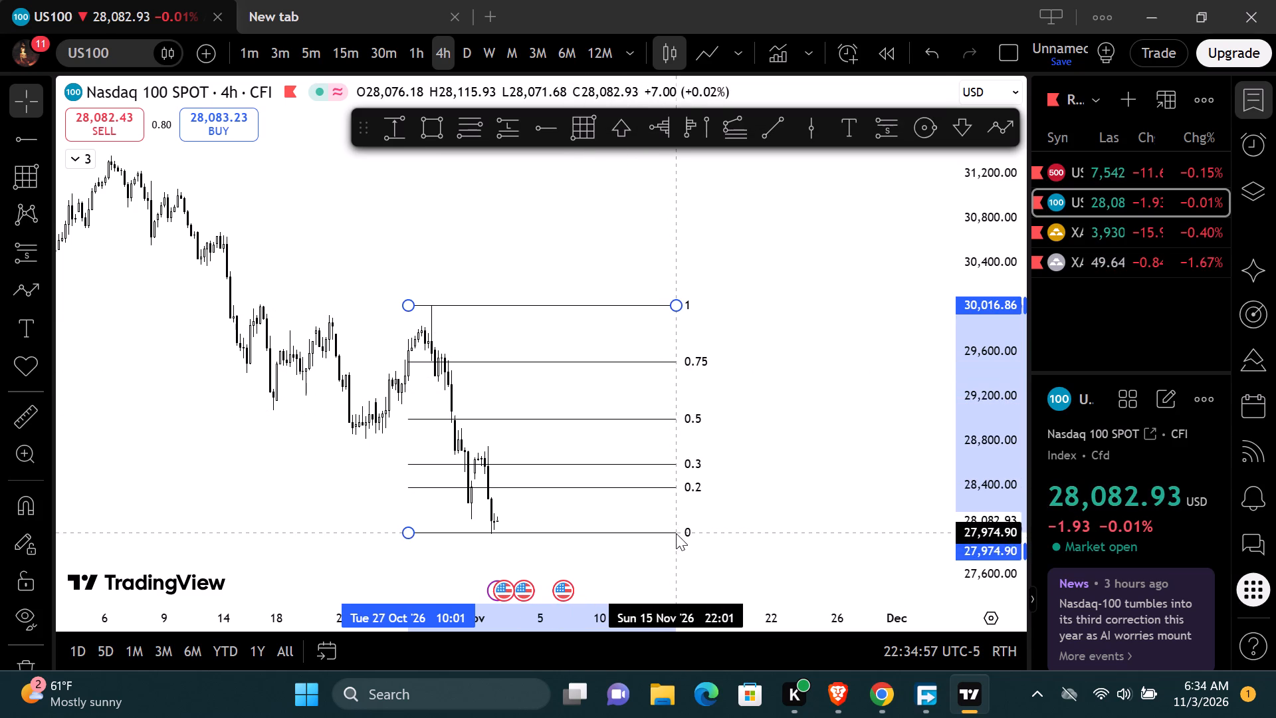
{"action": "left_click_drag", "start_coordinate": [676, 533], "coordinate": [679, 537]}
{"action": "left_click", "coordinate": [766, 505]}
Shift the US100 Gann box slightly so level 1 sits at about 30,034.77 and level 0 at about 27,956.98.
{"action": "scroll", "coordinate": [766, 505], "scroll_direction": "down", "scroll_amount": 1}
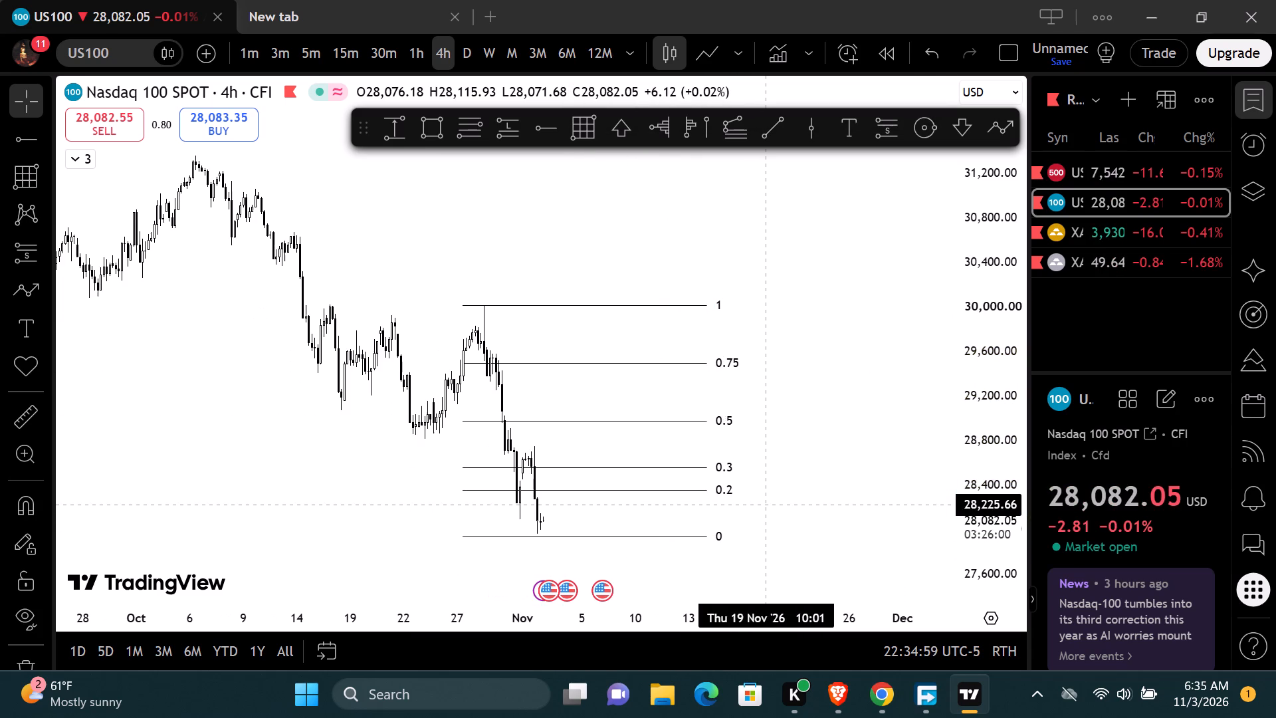
{"action": "left_click_drag", "start_coordinate": [770, 504], "coordinate": [772, 456]}
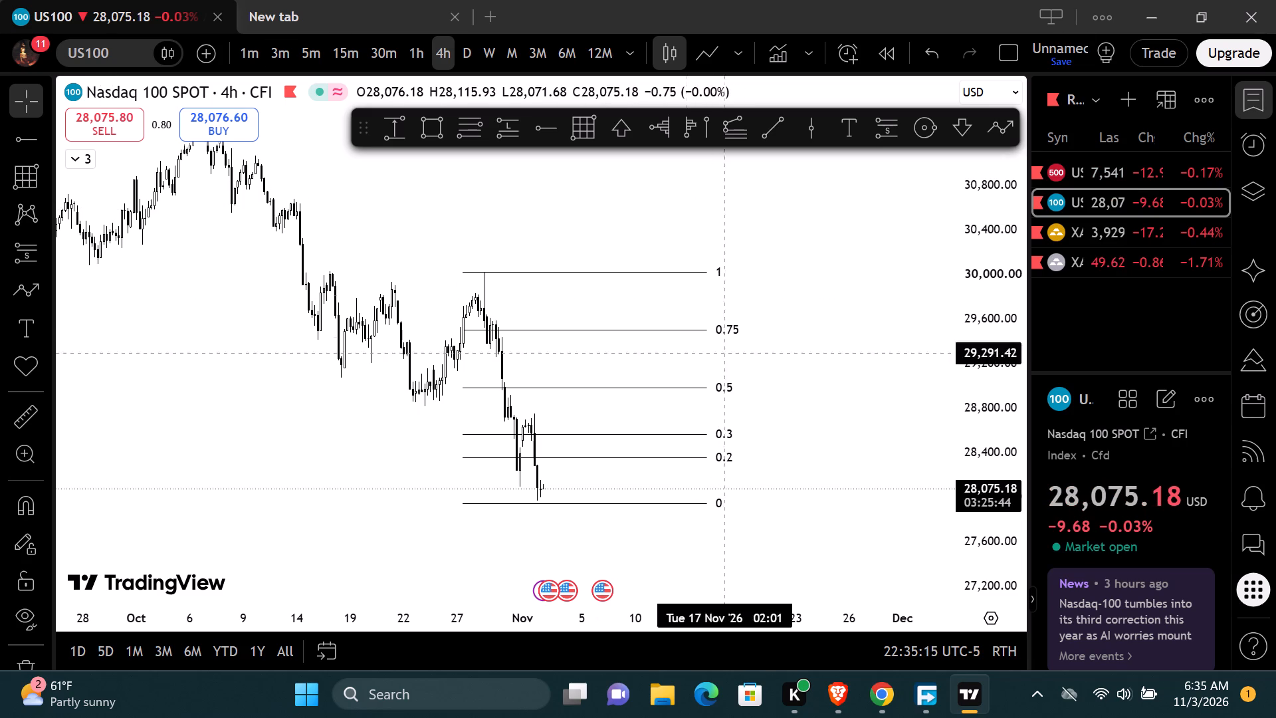
{"action": "left_click", "coordinate": [867, 309]}
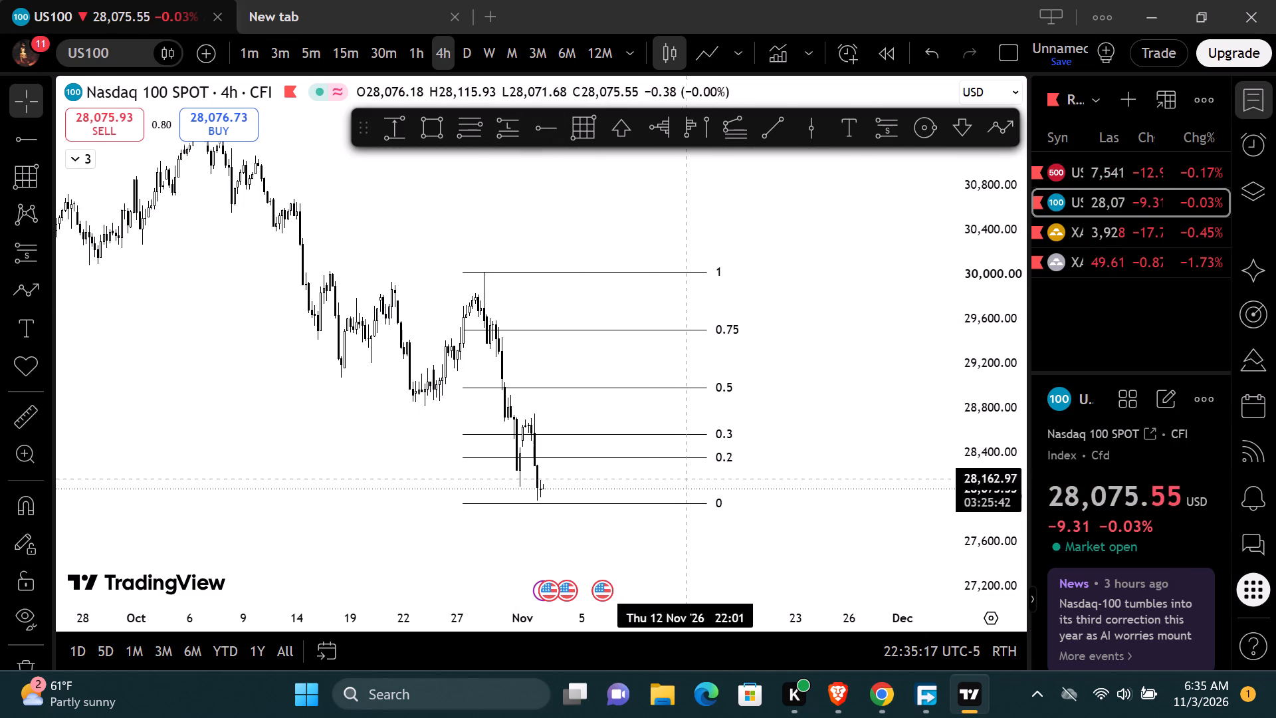
{"action": "left_click_drag", "start_coordinate": [808, 468], "coordinate": [823, 416]}
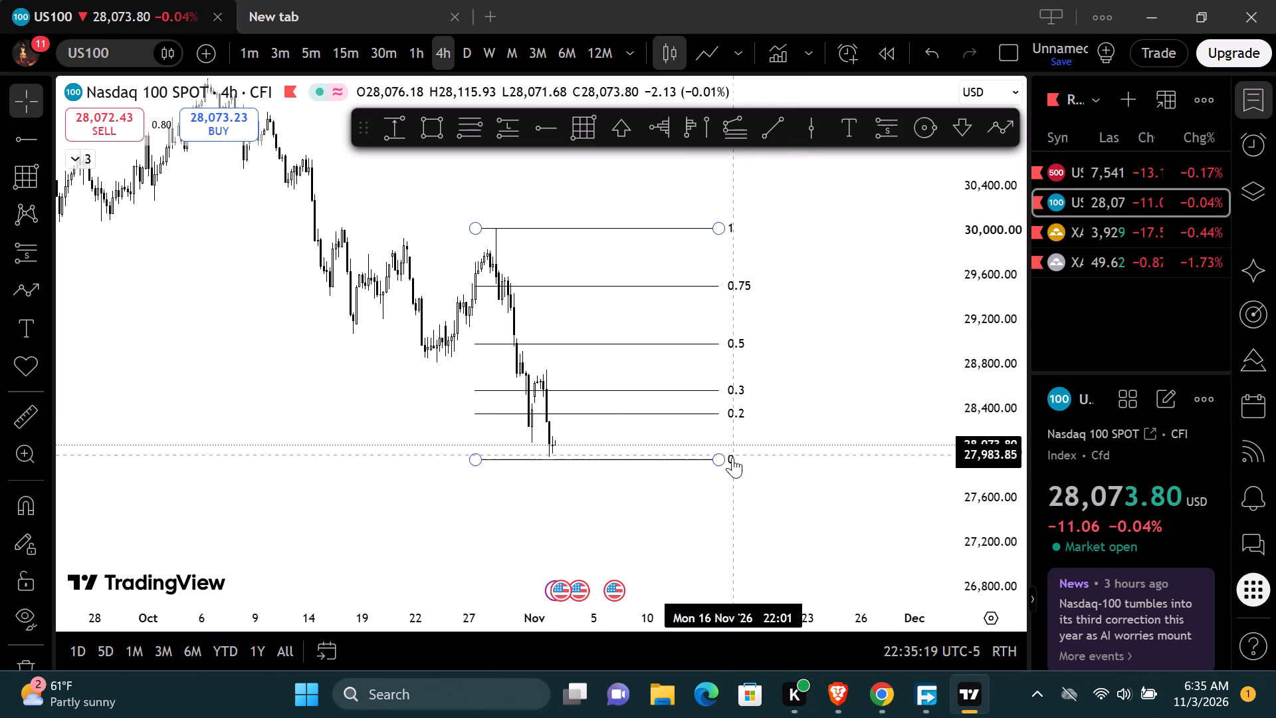
{"action": "left_click_drag", "start_coordinate": [730, 459], "coordinate": [738, 457]}
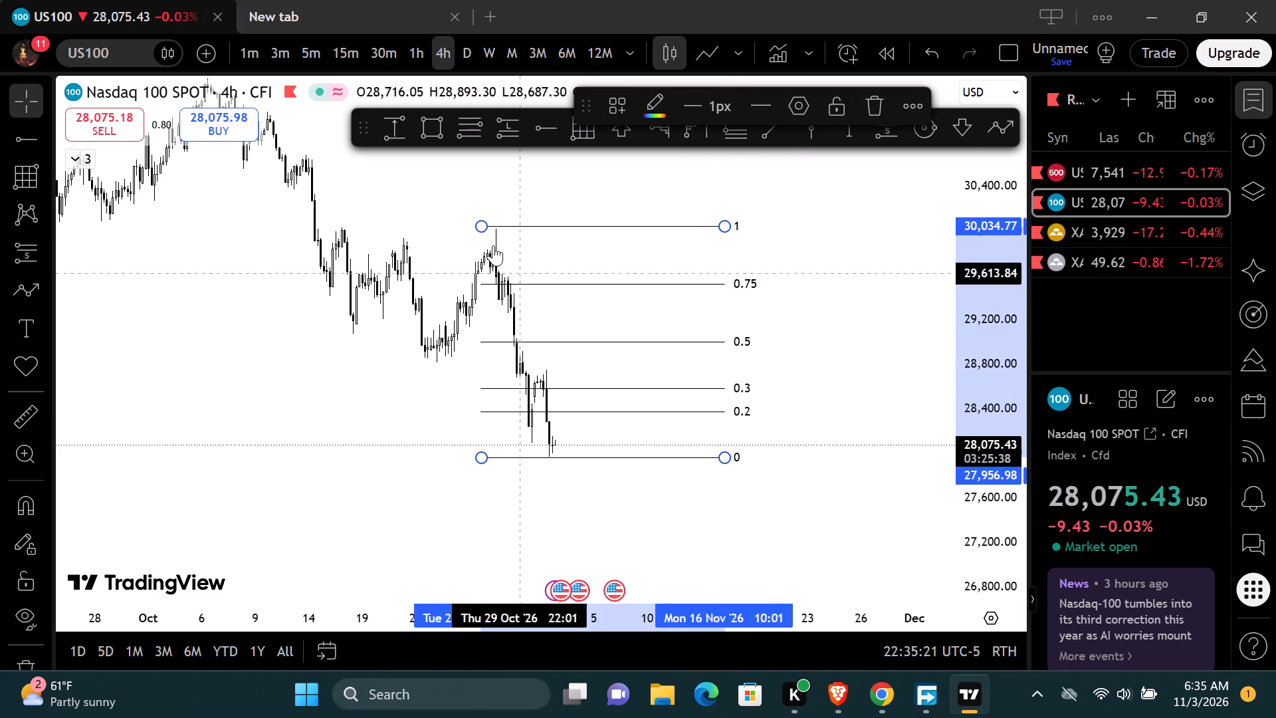
{"action": "left_click", "coordinate": [477, 227]}
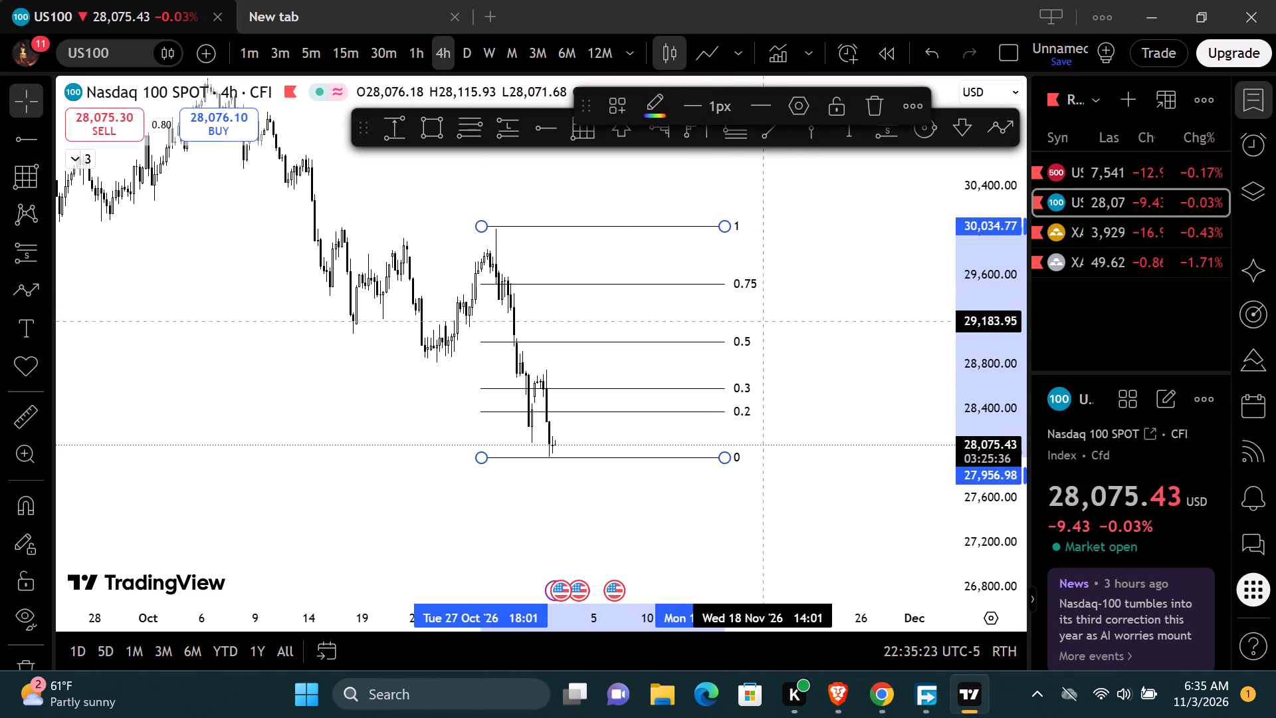
{"action": "left_click", "coordinate": [825, 344]}
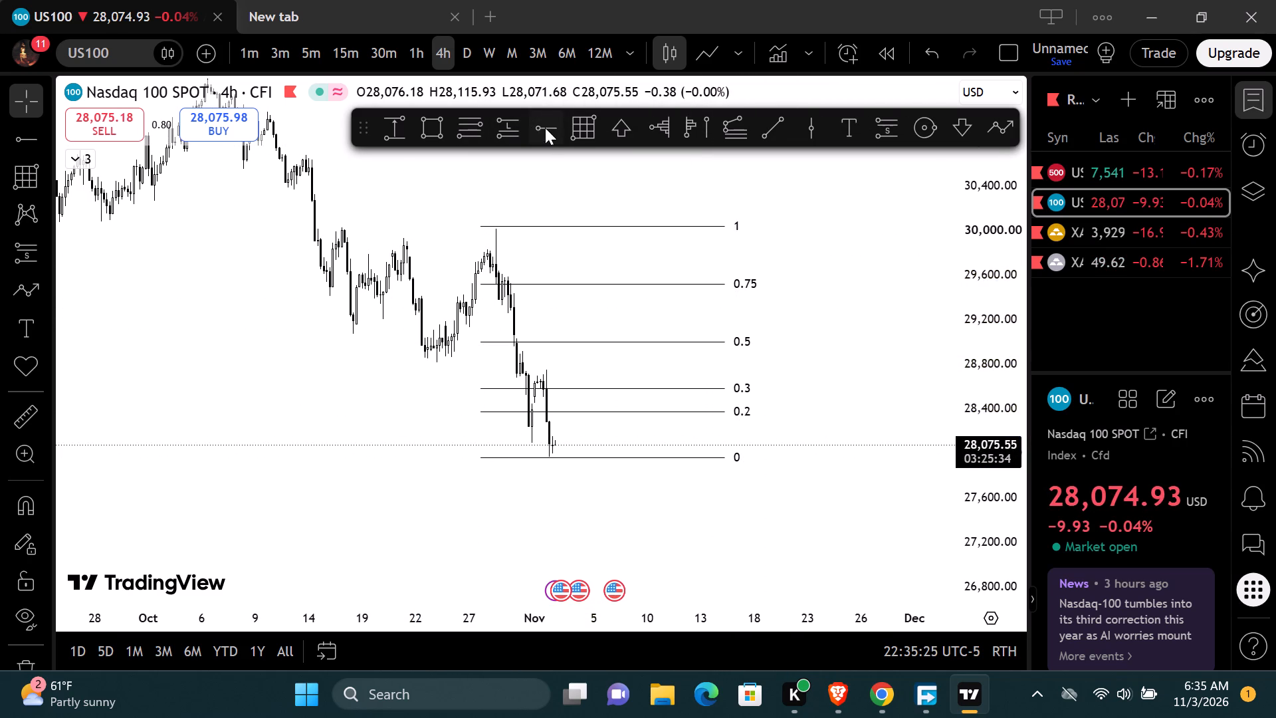
Add a horizontal ray at 29,004.83 along the 0.5 level, starting from the 29 October candles.
{"action": "left_click", "coordinate": [545, 128]}
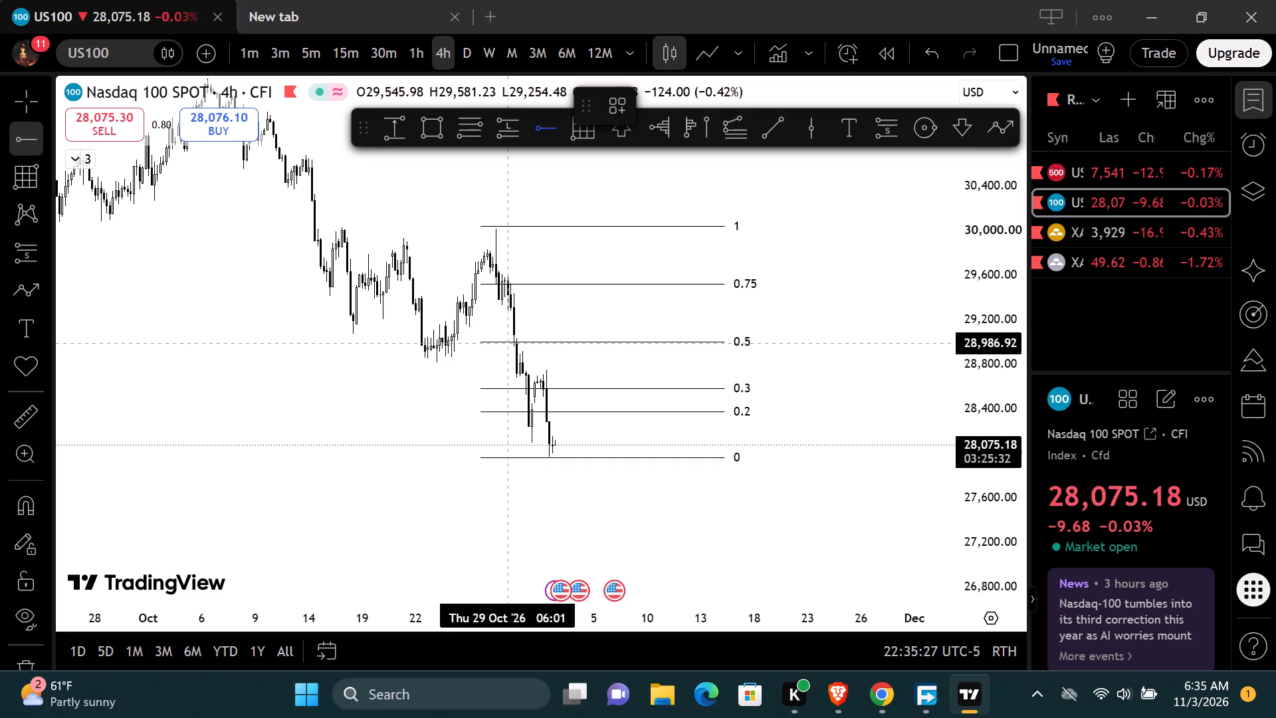
{"action": "left_click", "coordinate": [510, 342]}
{"action": "left_click", "coordinate": [931, 256]}
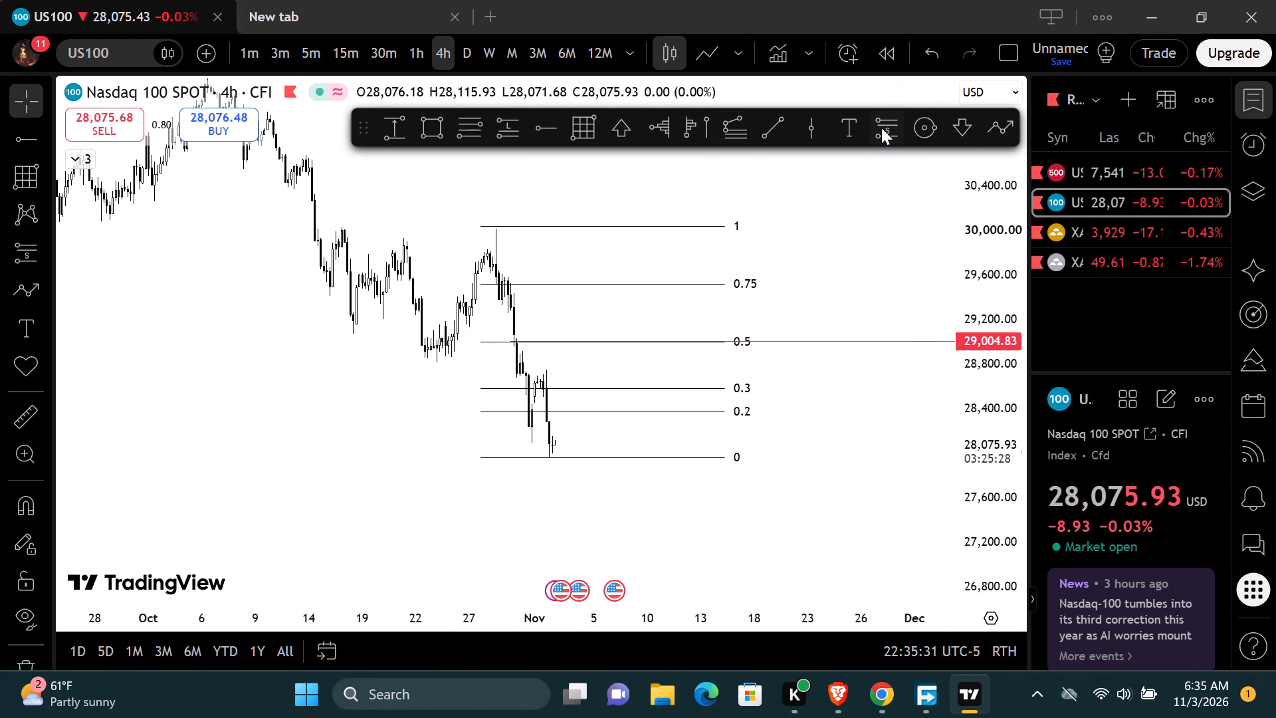
Start a text note beyond the Gann box at about 28,270 and set the text colour to black, leaving it empty.
{"action": "left_click", "coordinate": [831, 128]}
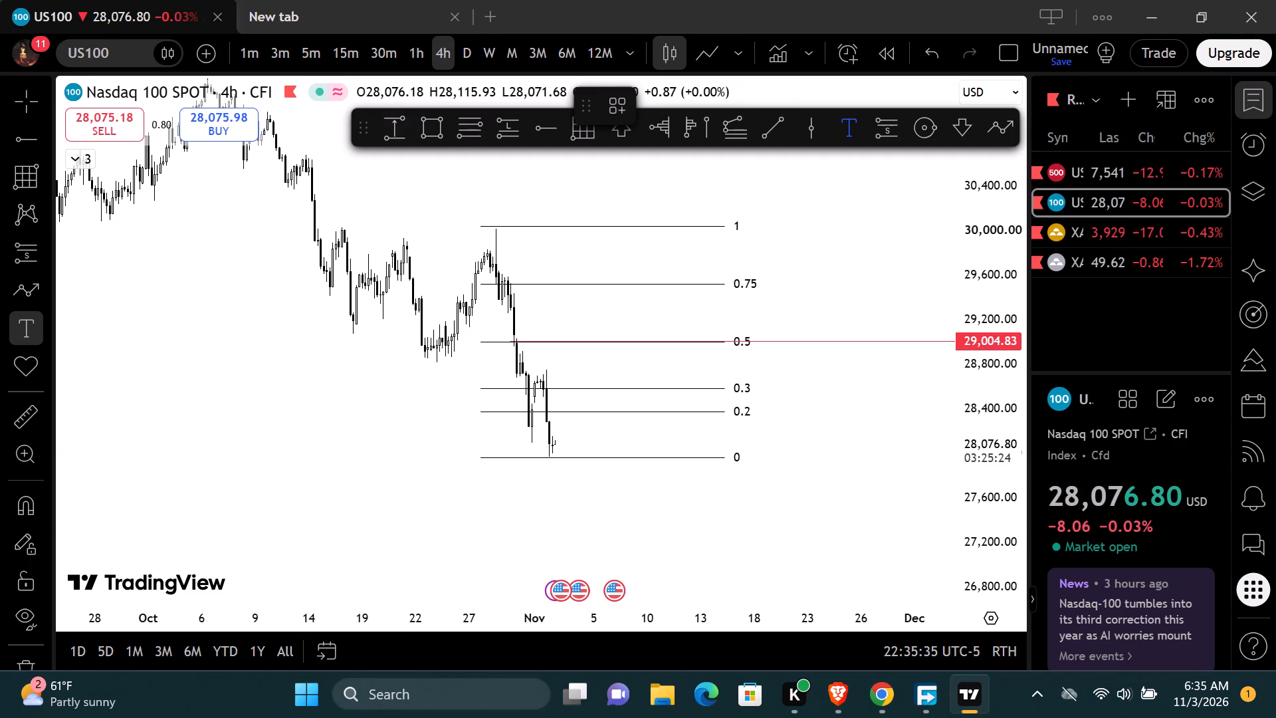
{"action": "left_click", "coordinate": [865, 423]}
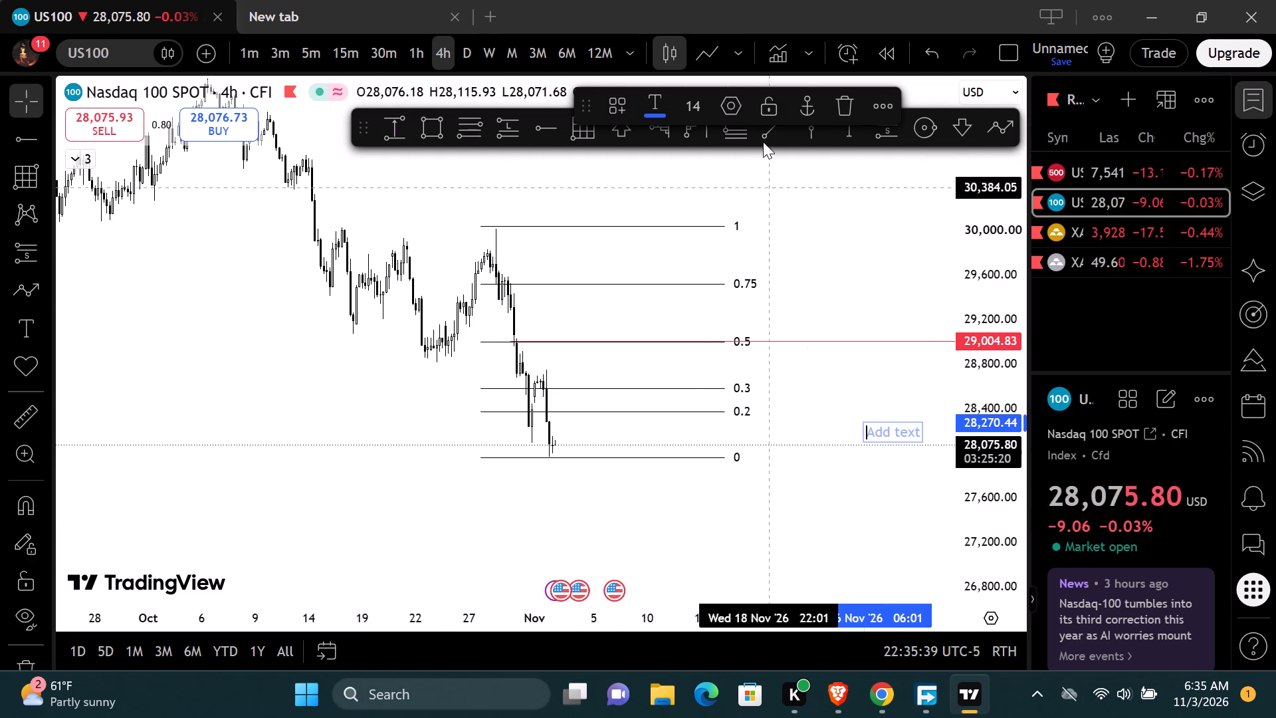
{"action": "left_click", "coordinate": [651, 112]}
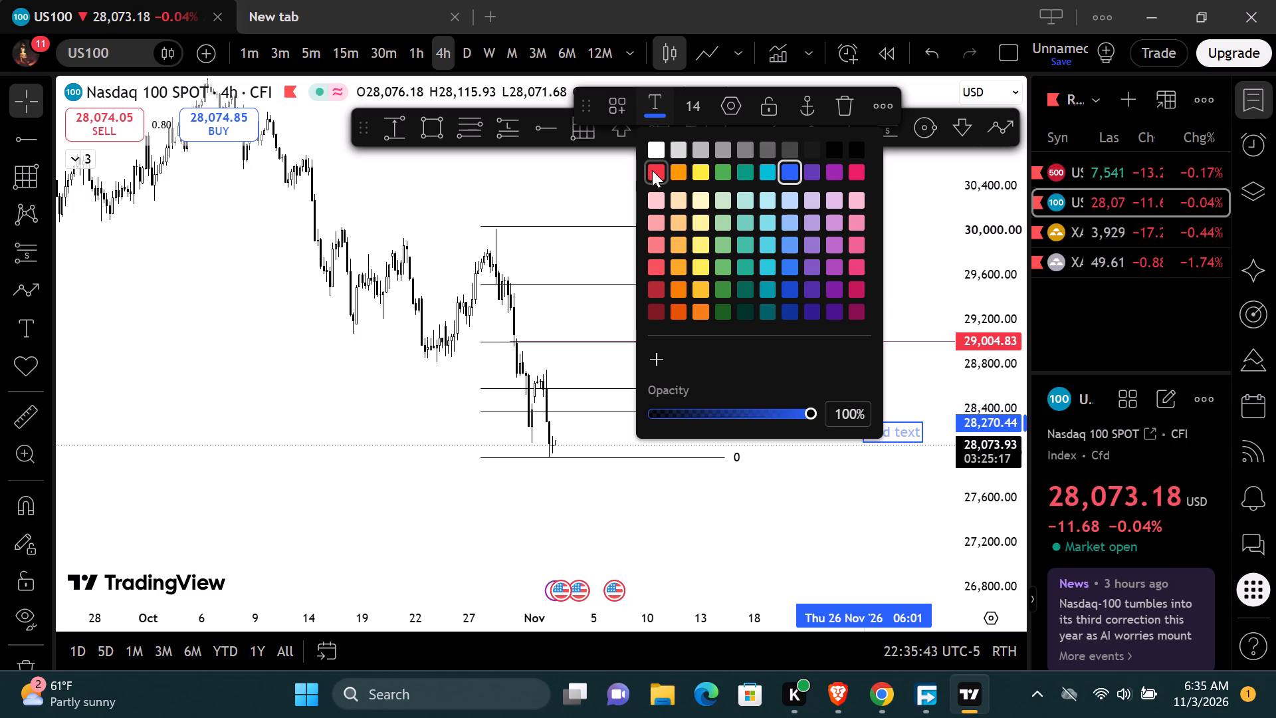
{"action": "left_click", "coordinate": [652, 170]}
{"action": "left_click", "coordinate": [651, 109]}
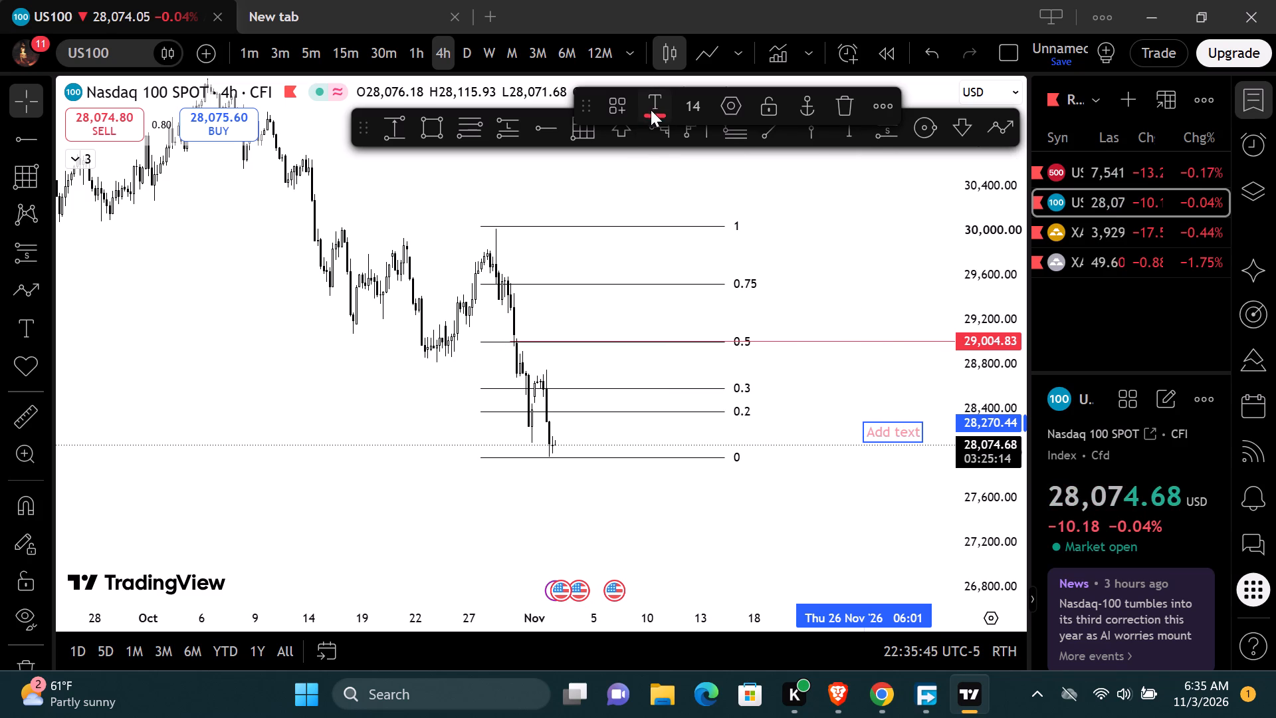
{"action": "left_click", "coordinate": [853, 149]}
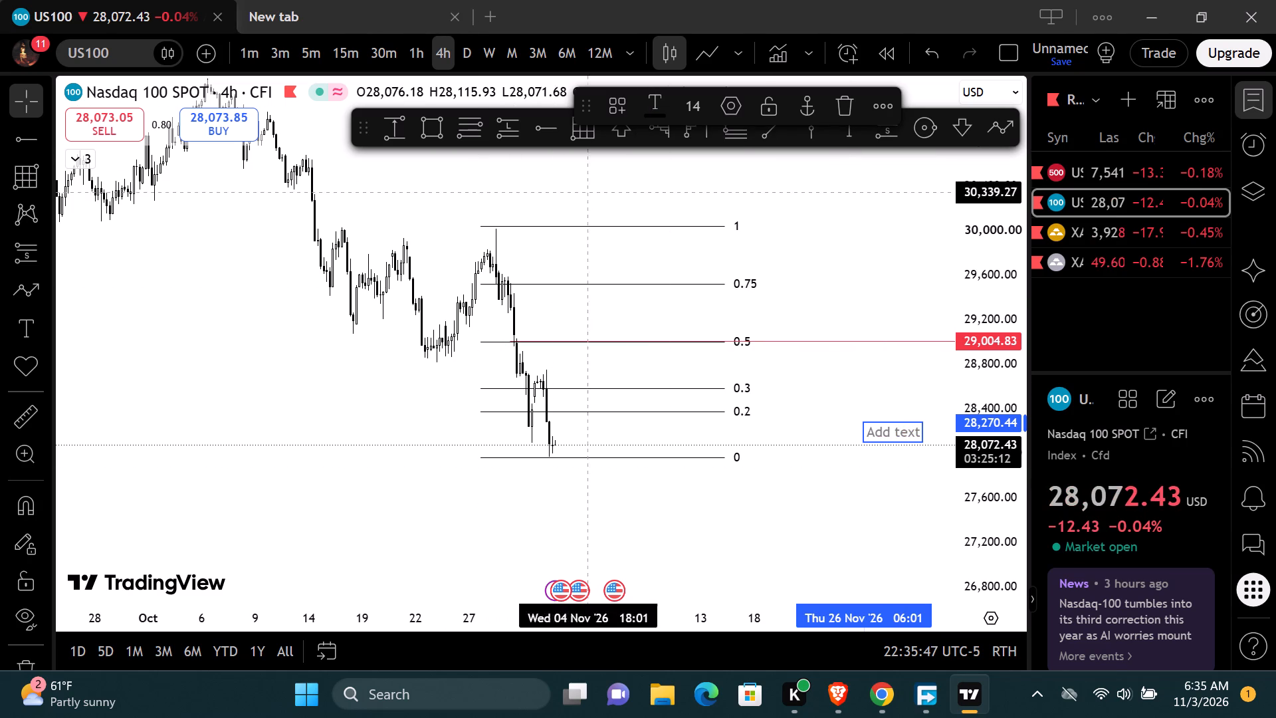
{"action": "left_click_drag", "start_coordinate": [747, 175], "coordinate": [756, 183]}
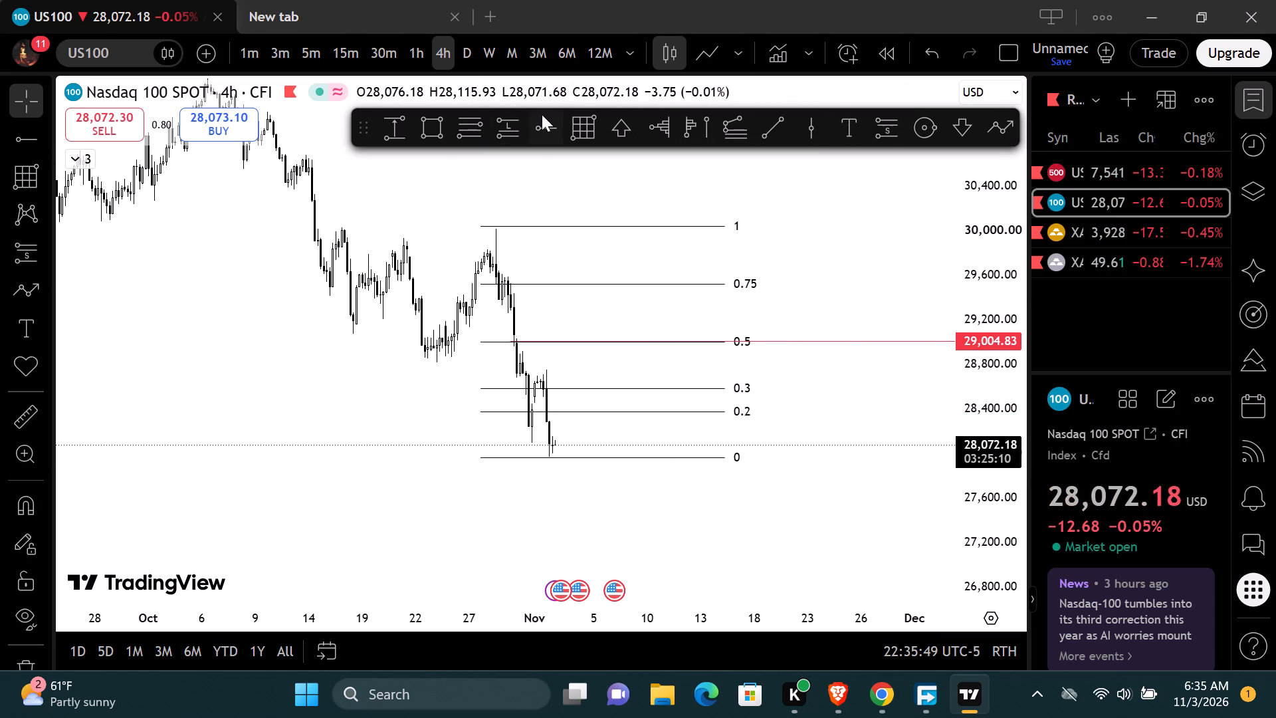
Add a horizontal ray at 27,965.94 along level 0 and shift its start to 1 November.
{"action": "left_click", "coordinate": [544, 119]}
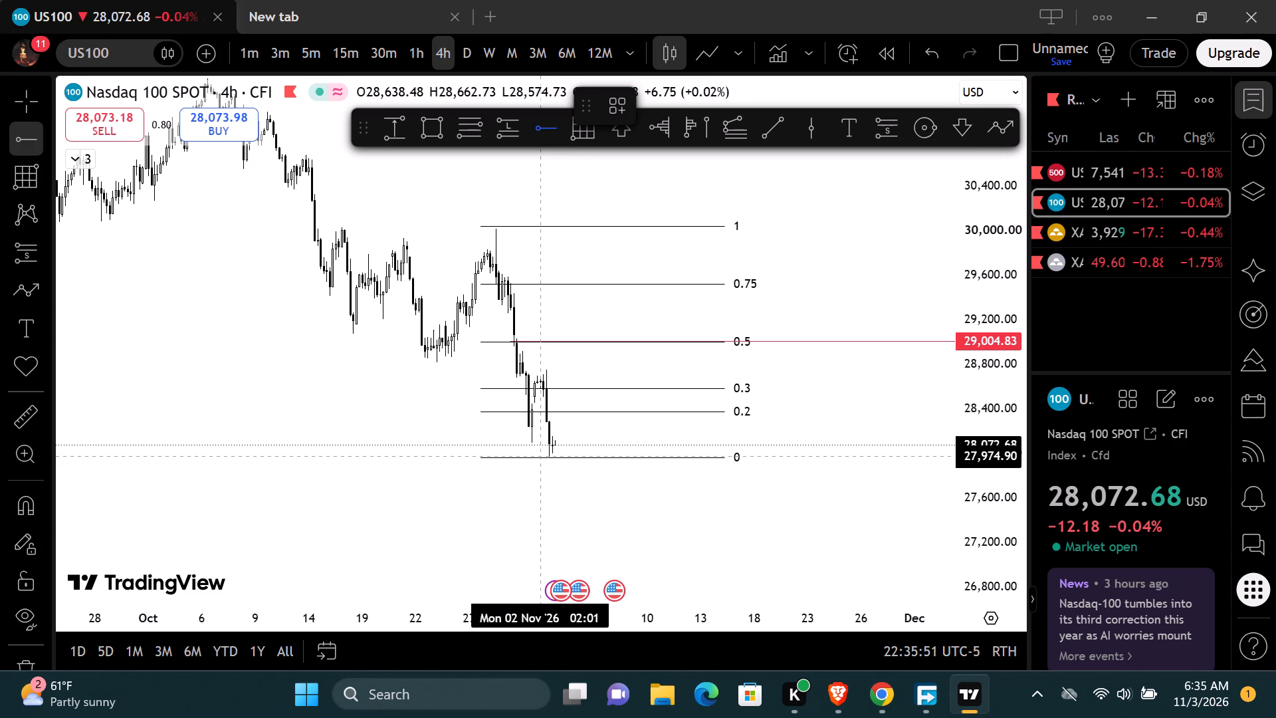
{"action": "left_click", "coordinate": [540, 457]}
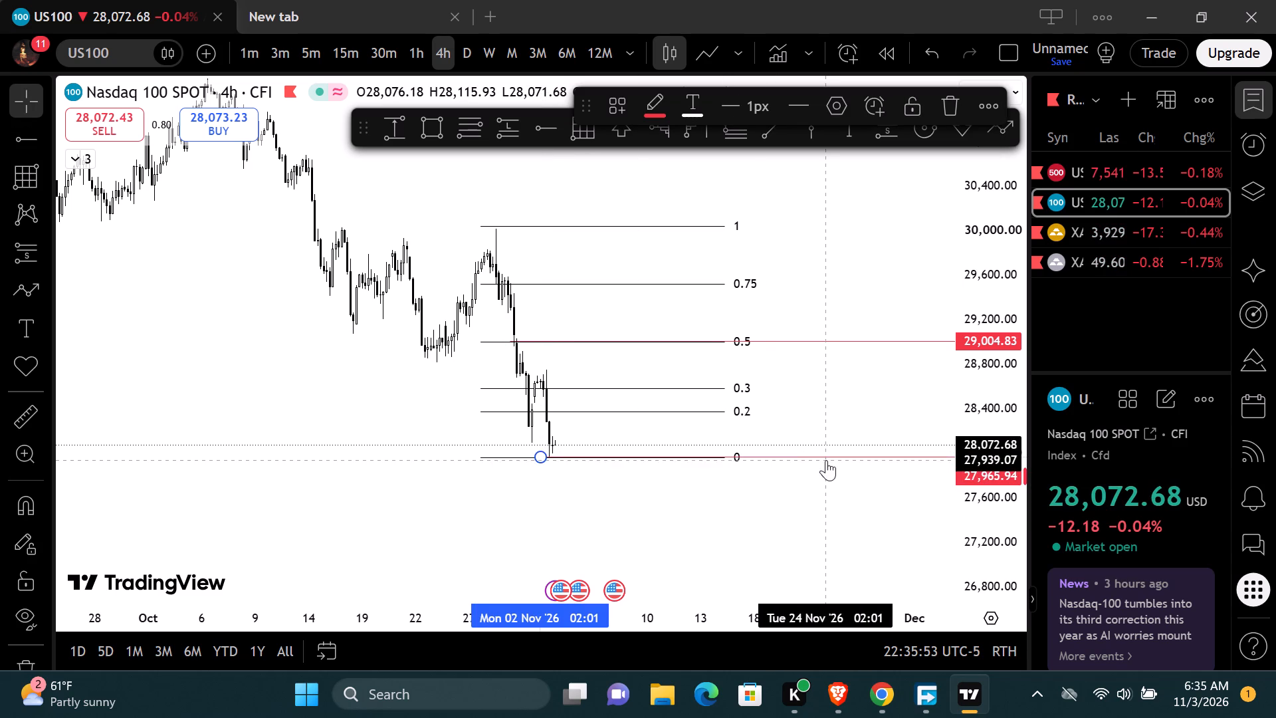
{"action": "left_click_drag", "start_coordinate": [823, 455], "coordinate": [817, 457]}
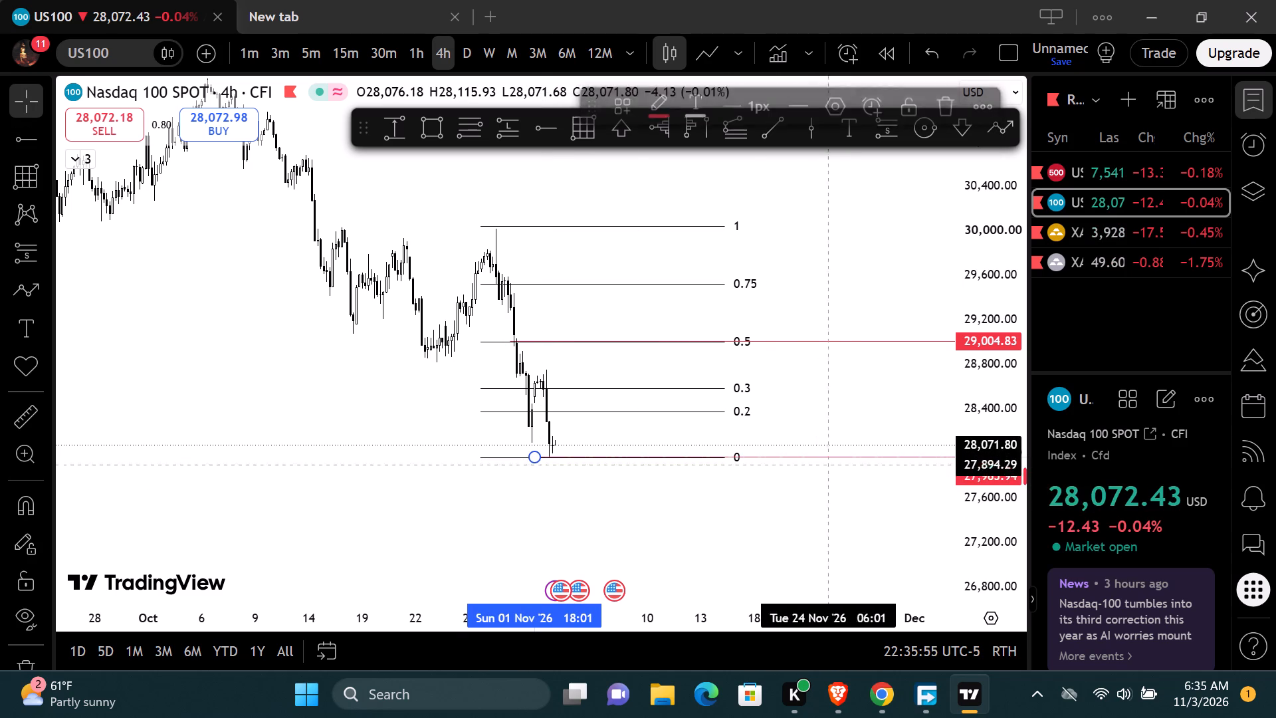
{"action": "left_click", "coordinate": [850, 508]}
Add a text note at about 28,118 near 13 October, starting with "A lft range below 27965 .94".
{"action": "left_click", "coordinate": [852, 127]}
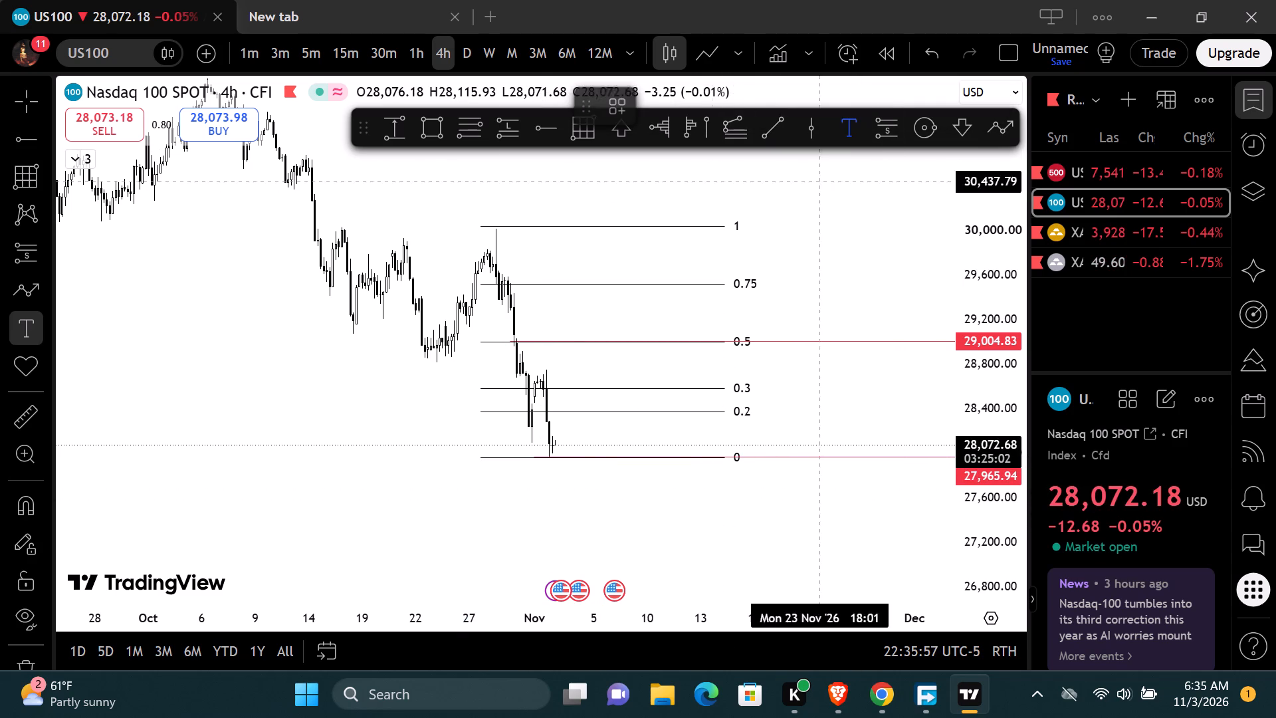
{"action": "left_click", "coordinate": [304, 440]}
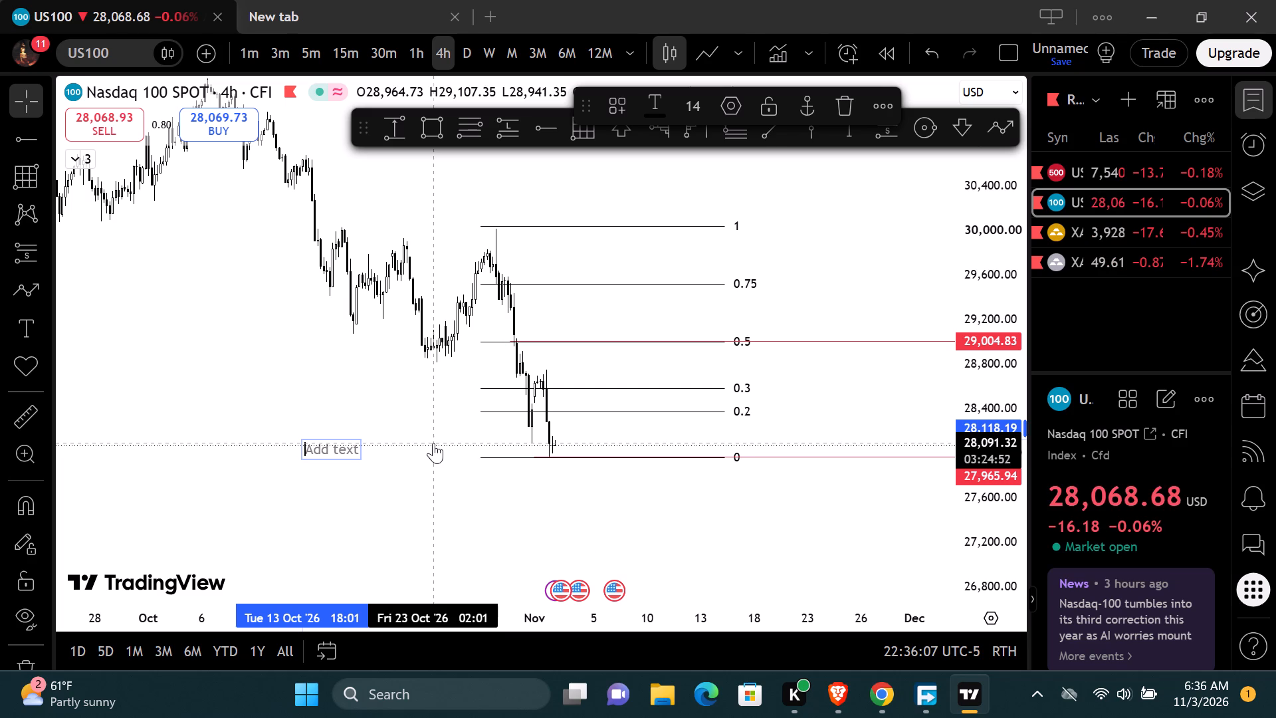
{"action": "type", "text": "A"}
{"action": "key", "text": "space"}
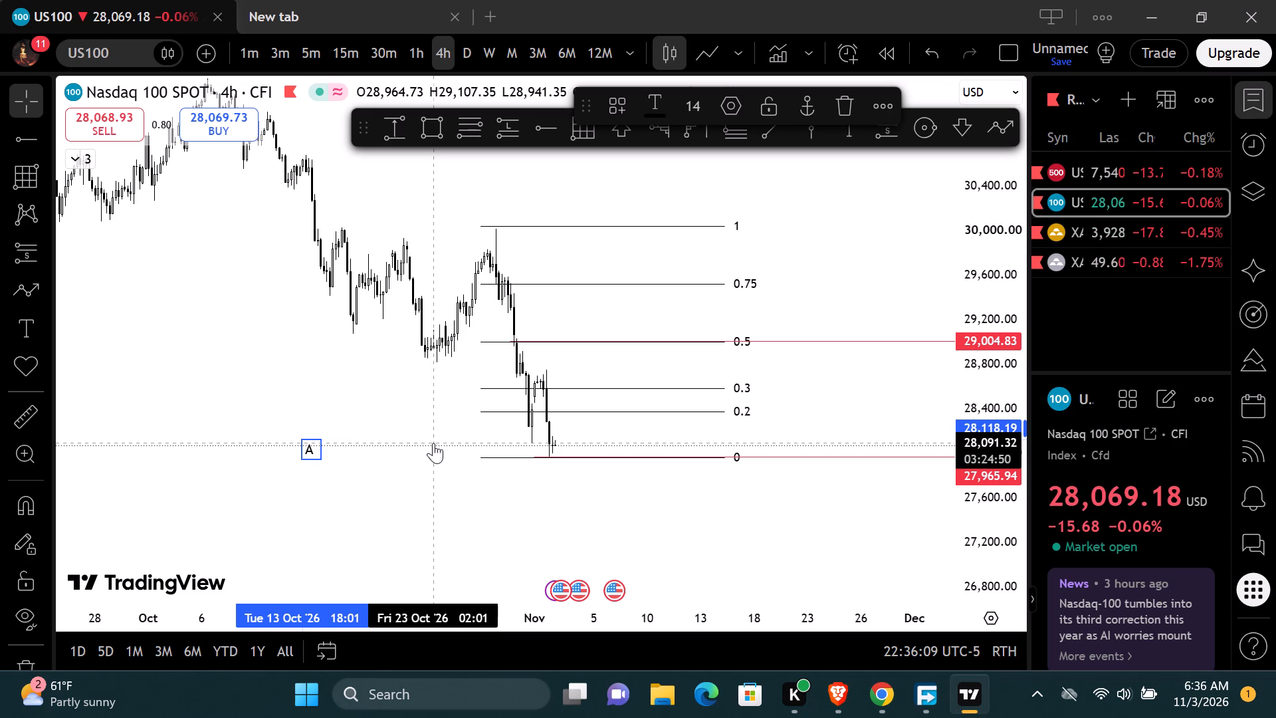
{"action": "type", "text": "LF"}
{"action": "key", "text": "space"}
{"action": "key", "text": "BackSpace"}
{"action": "type", "text": "tm"}
{"action": "key", "text": "BackSpace"}
{"action": "key", "text": "BackSpace"}
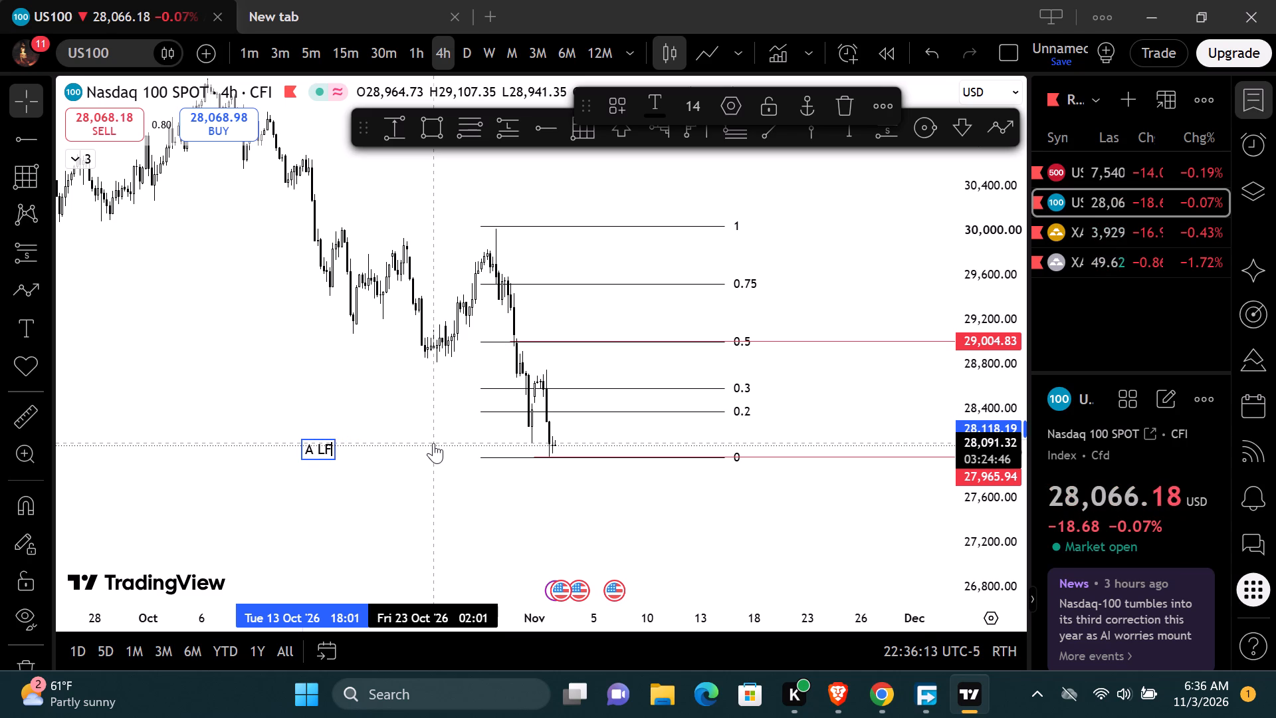
{"action": "key", "text": "BackSpace"}
{"action": "key", "text": "BackSpace"}
{"action": "type", "text": "lft range"}
{"action": "key", "text": "space"}
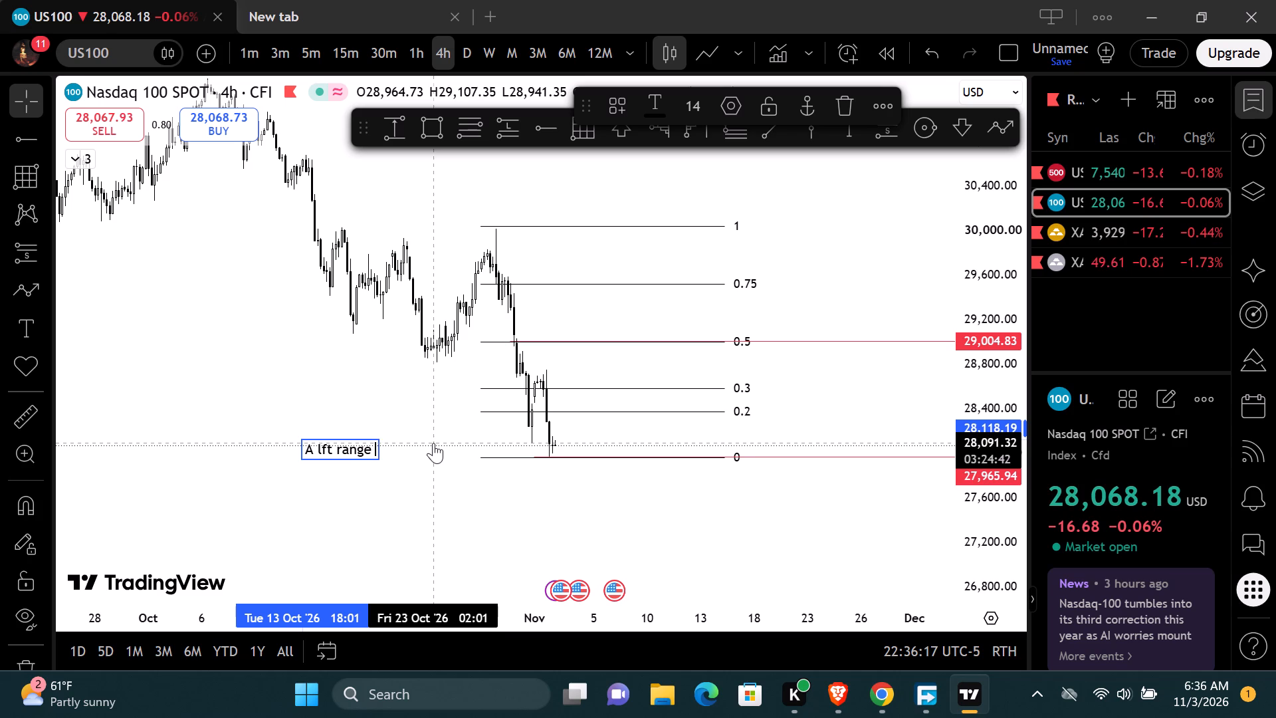
{"action": "type", "text": "be"}
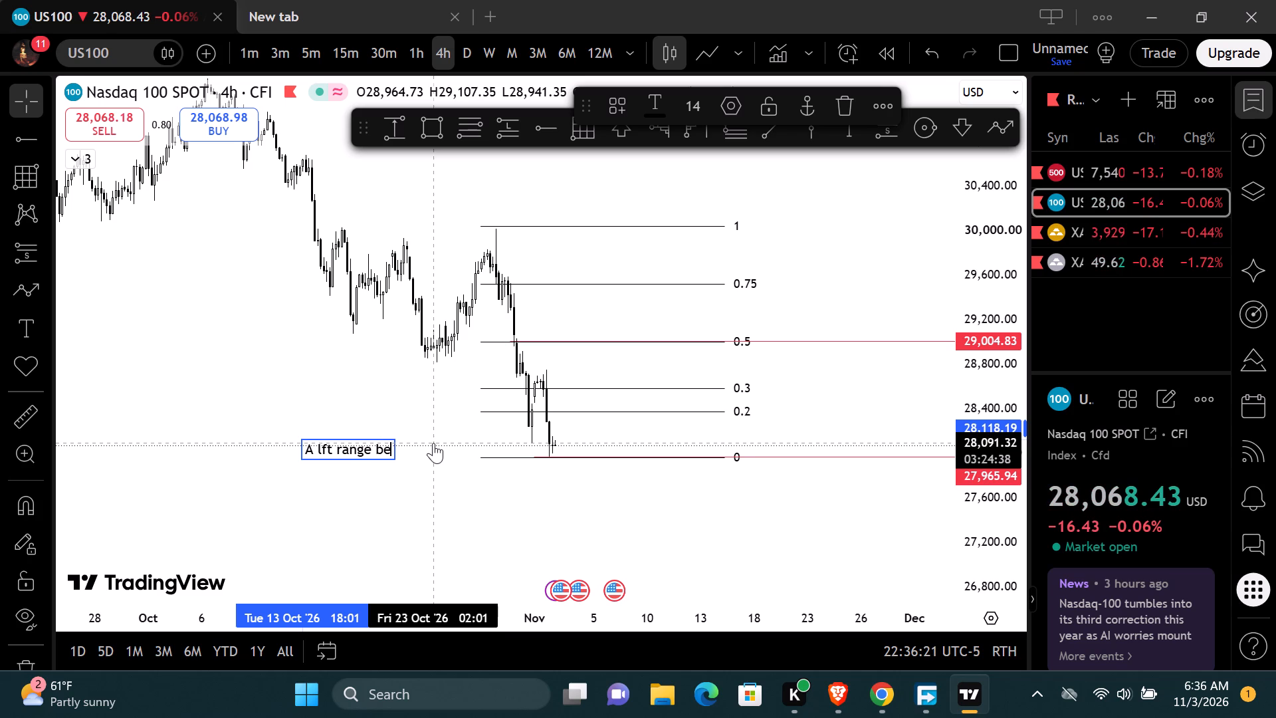
{"action": "type", "text": "lo"}
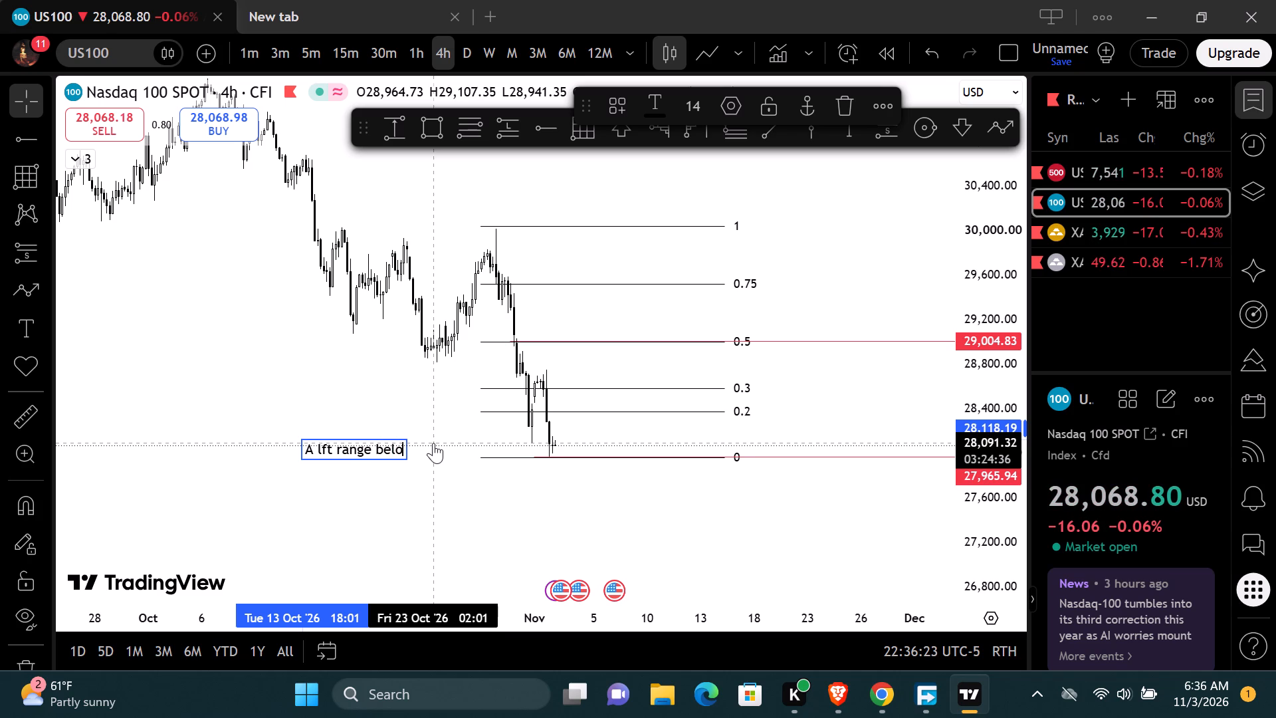
{"action": "type", "text": "w"}
{"action": "key", "text": "space"}
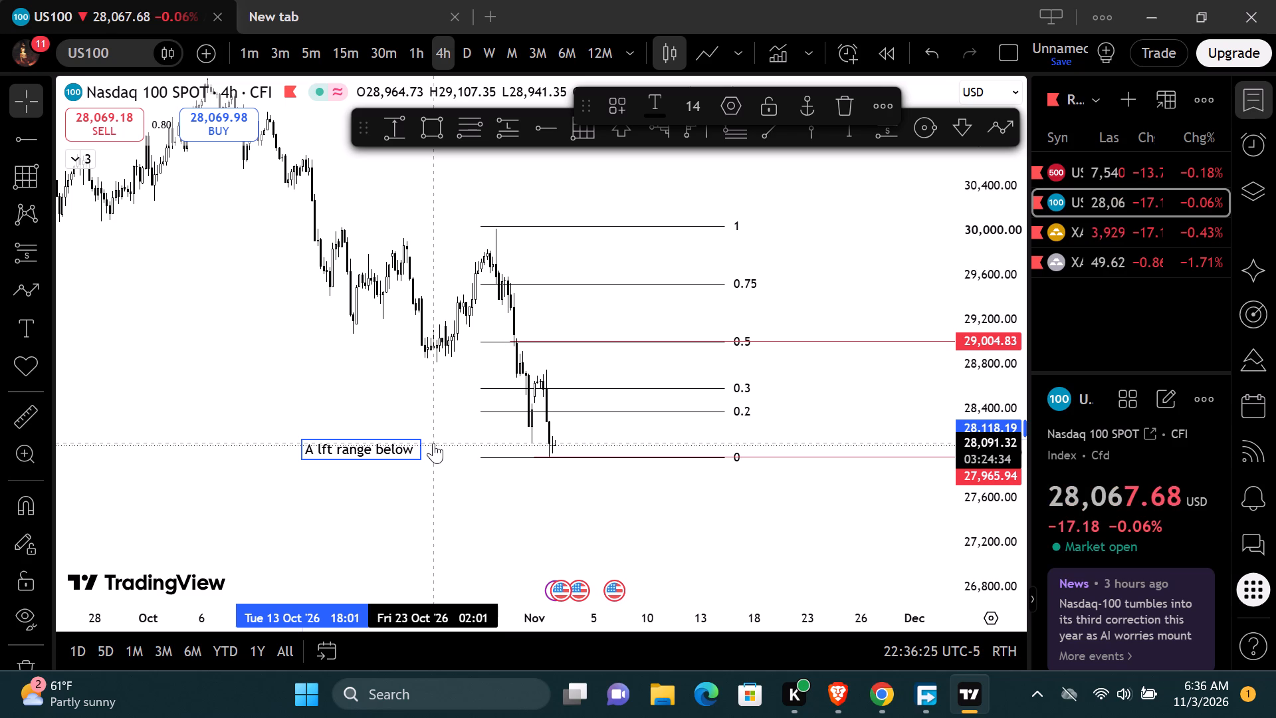
{"action": "type", "text": "2796"}
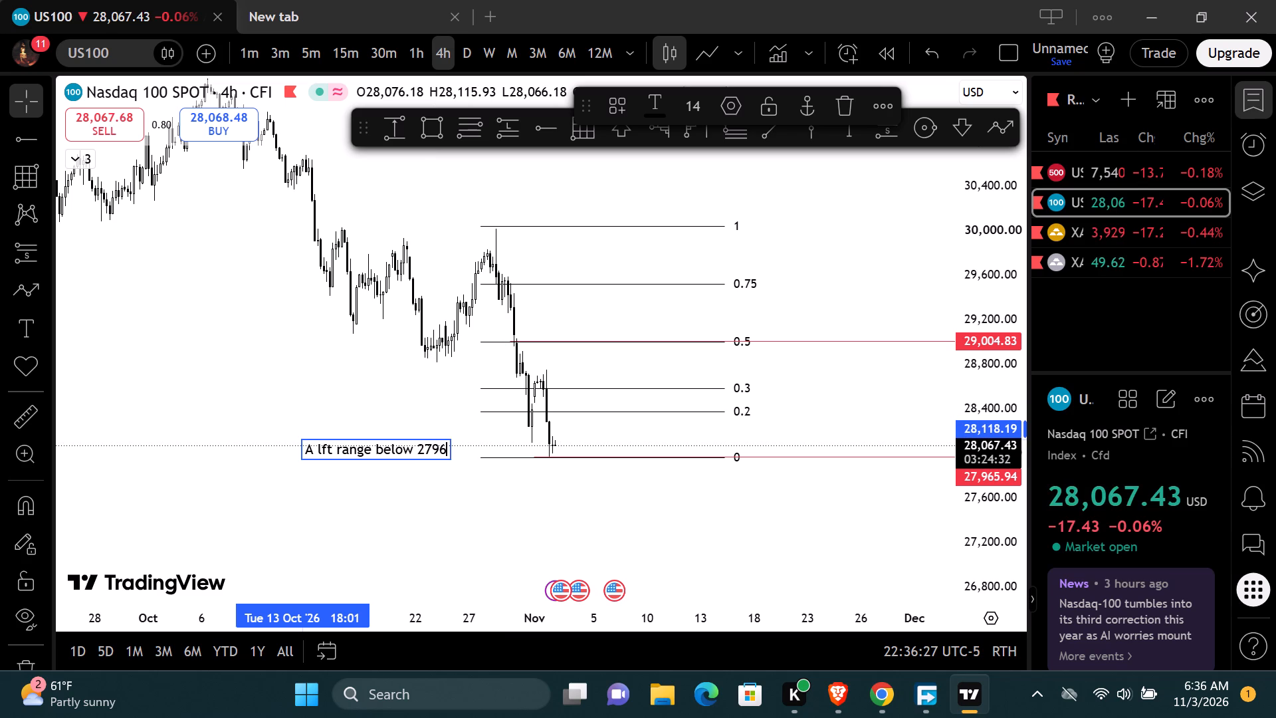
{"action": "type", "text": "5"}
{"action": "key", "text": "space"}
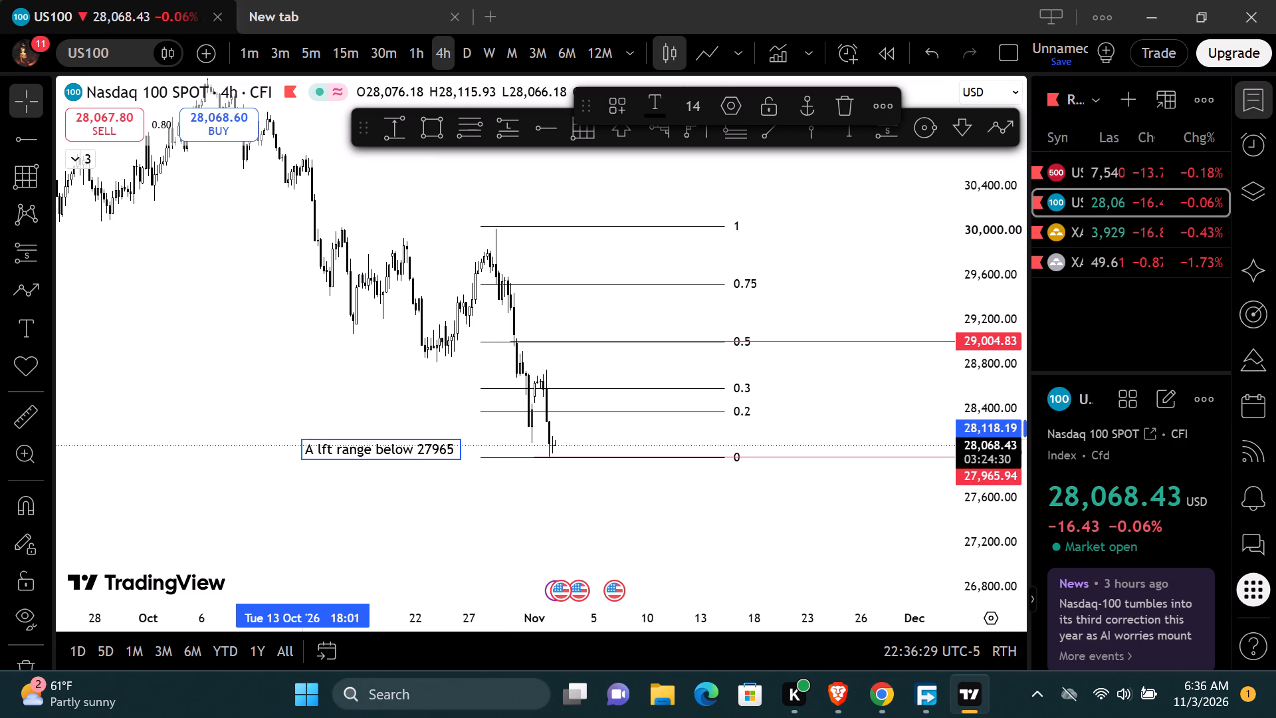
{"action": "key", "text": "Delete"}
{"action": "type", "text": ".94"}
Continue the text note with "a double 15 and the buy".
{"action": "key", "text": "space"}
{"action": "type", "text": "a f"}
{"action": "key", "text": "BackSpace"}
{"action": "key", "text": "BackSpace"}
{"action": "key", "text": "BackSpace"}
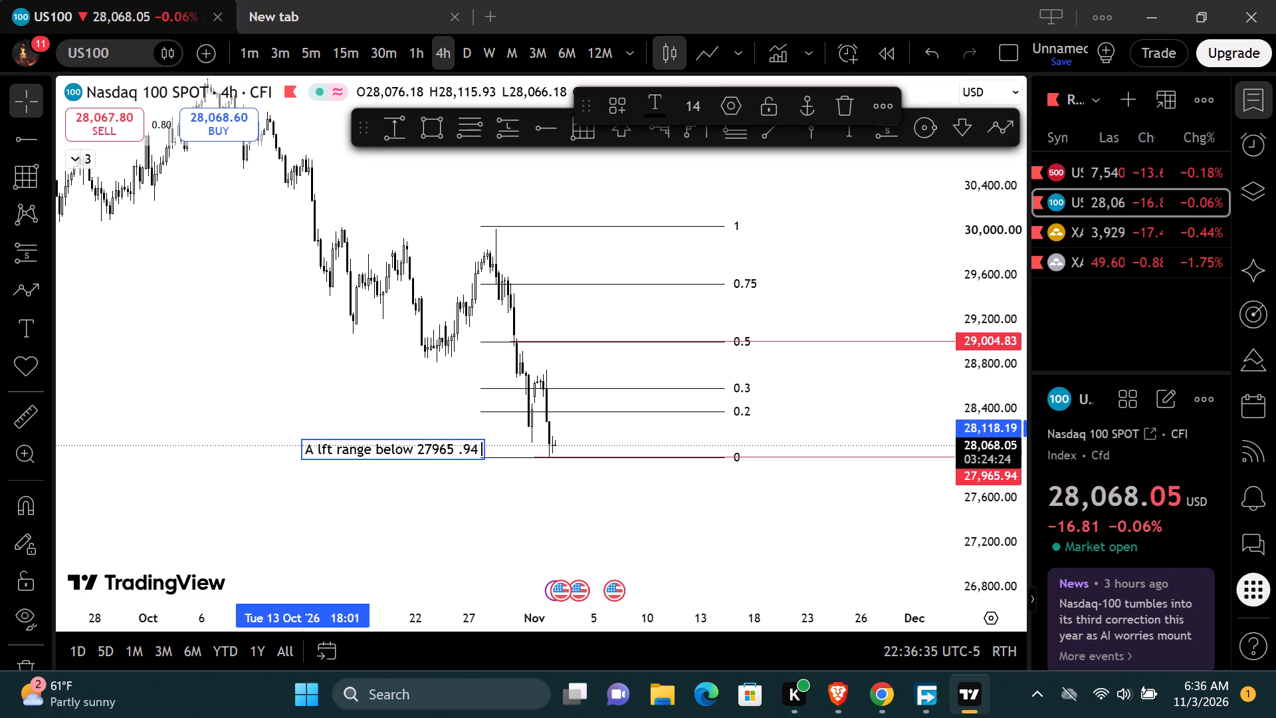
{"action": "key", "text": "space"}
{"action": "key", "text": "a"}
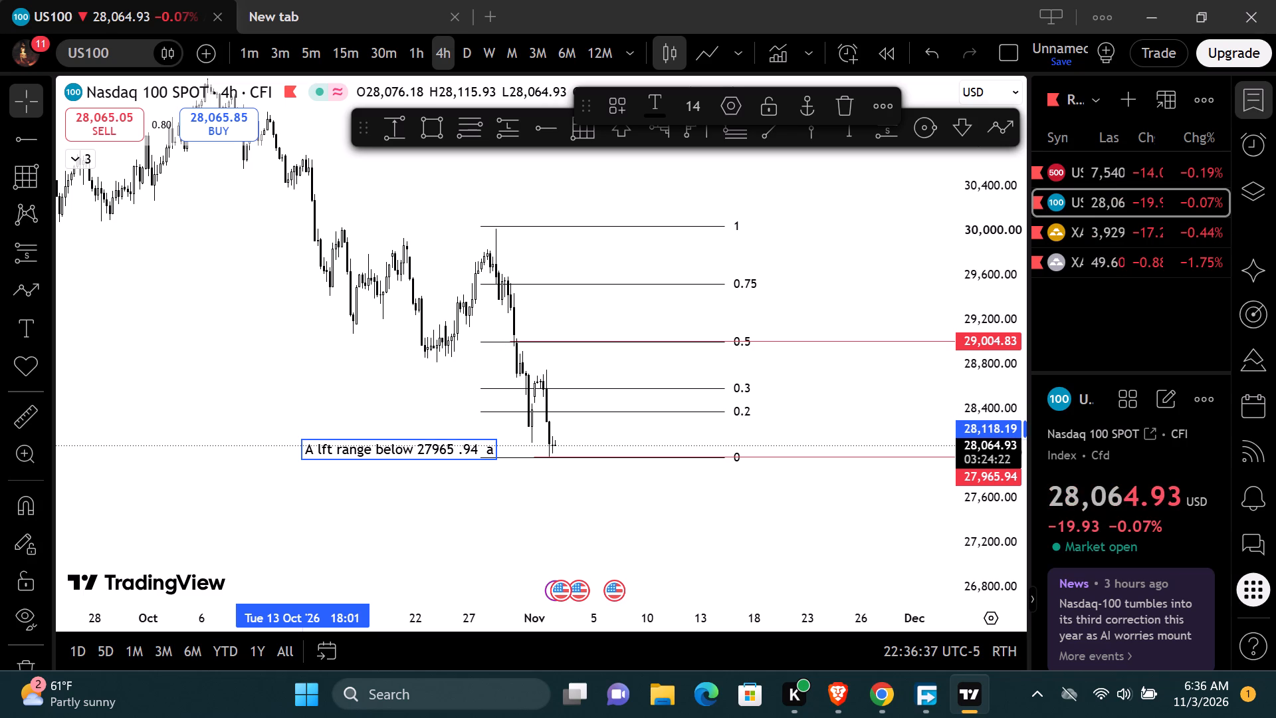
{"action": "key", "text": "space"}
{"action": "type", "text": "double 14"}
{"action": "key", "text": "BackSpace"}
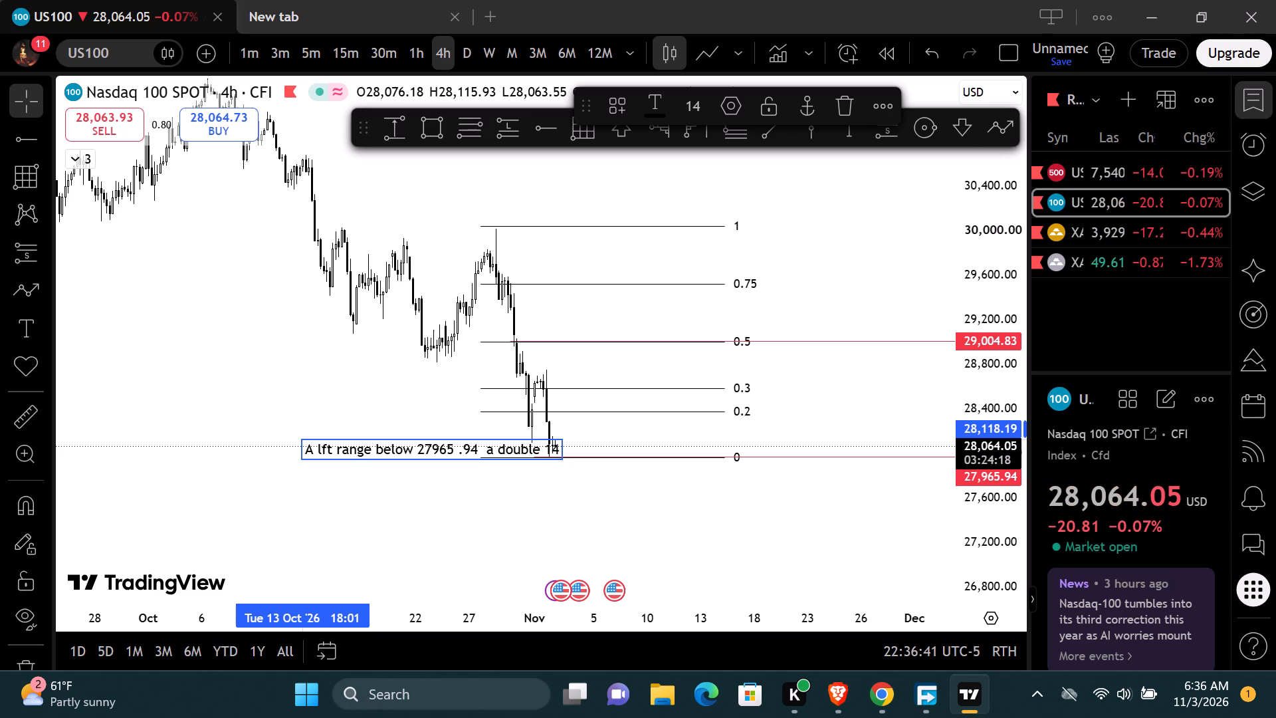
{"action": "type", "text": "5"}
{"action": "key", "text": "space"}
{"action": "type", "text": "and the"}
{"action": "key", "text": "space"}
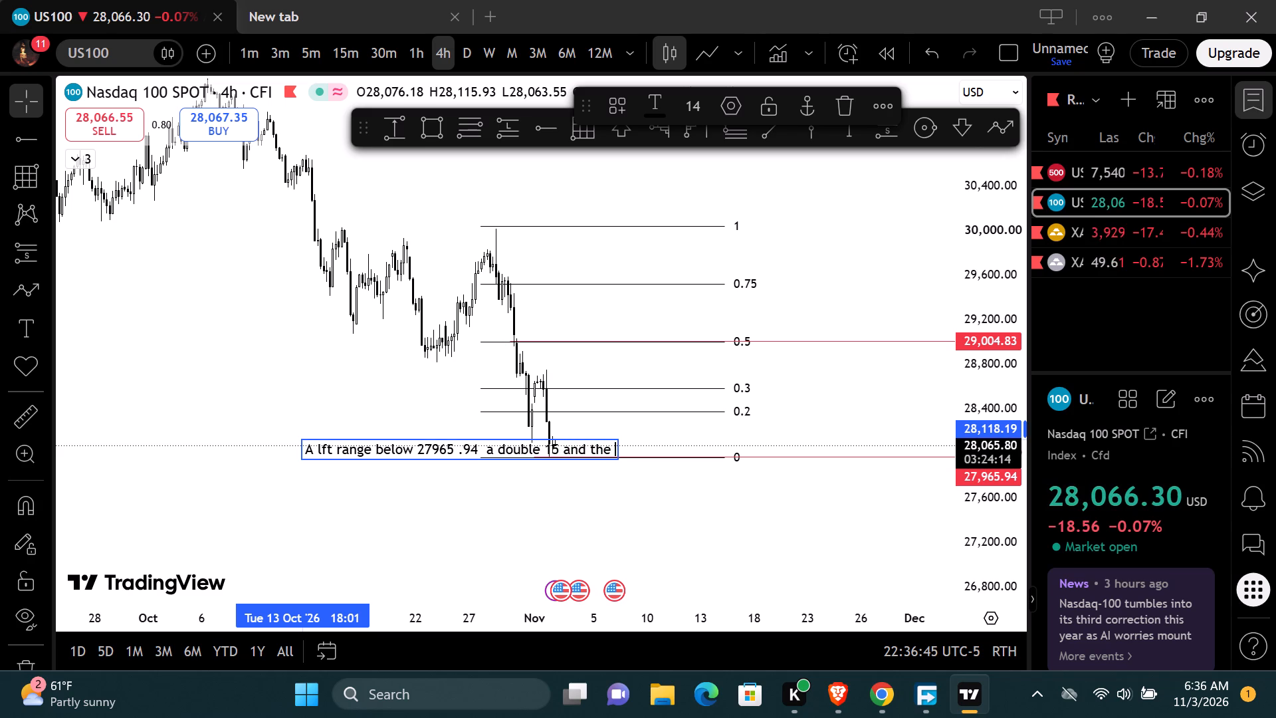
{"action": "type", "text": "buy"}
{"action": "key", "text": "space"}
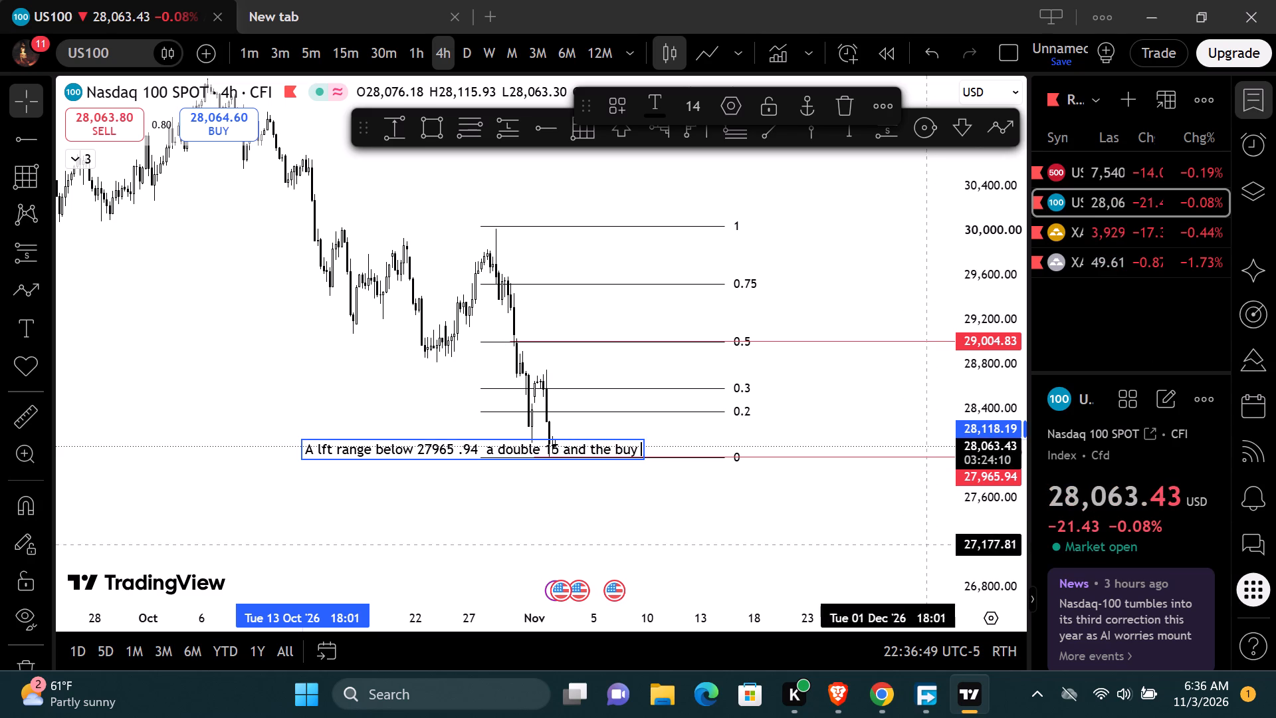
{"action": "left_click", "coordinate": [761, 519]}
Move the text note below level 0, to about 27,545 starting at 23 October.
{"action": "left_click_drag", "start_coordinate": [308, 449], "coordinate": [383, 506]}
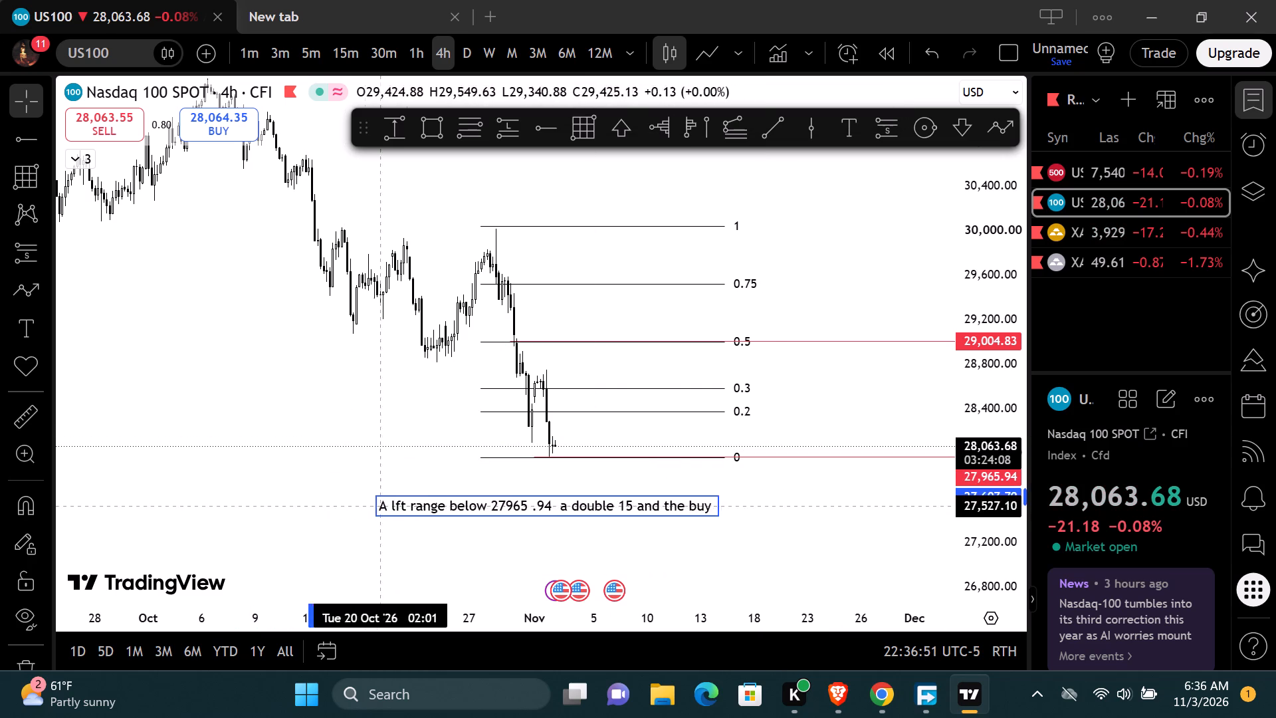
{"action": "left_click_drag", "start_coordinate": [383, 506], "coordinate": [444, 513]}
Extend the end of the text note with "or catcgh a 30min ote or 1h ote".
{"action": "left_click", "coordinate": [776, 517]}
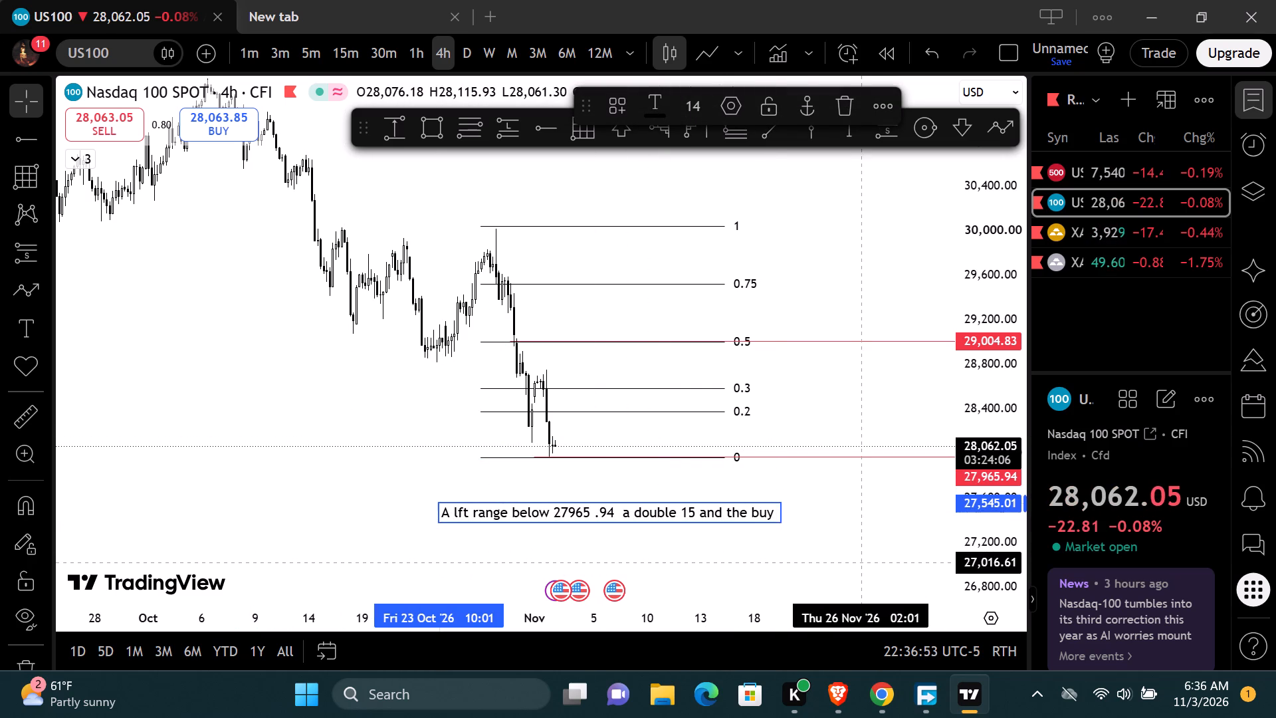
{"action": "key", "text": "n"}
{"action": "key", "text": "BackSpace"}
{"action": "key", "text": "space"}
{"action": "type", "text": "ot"}
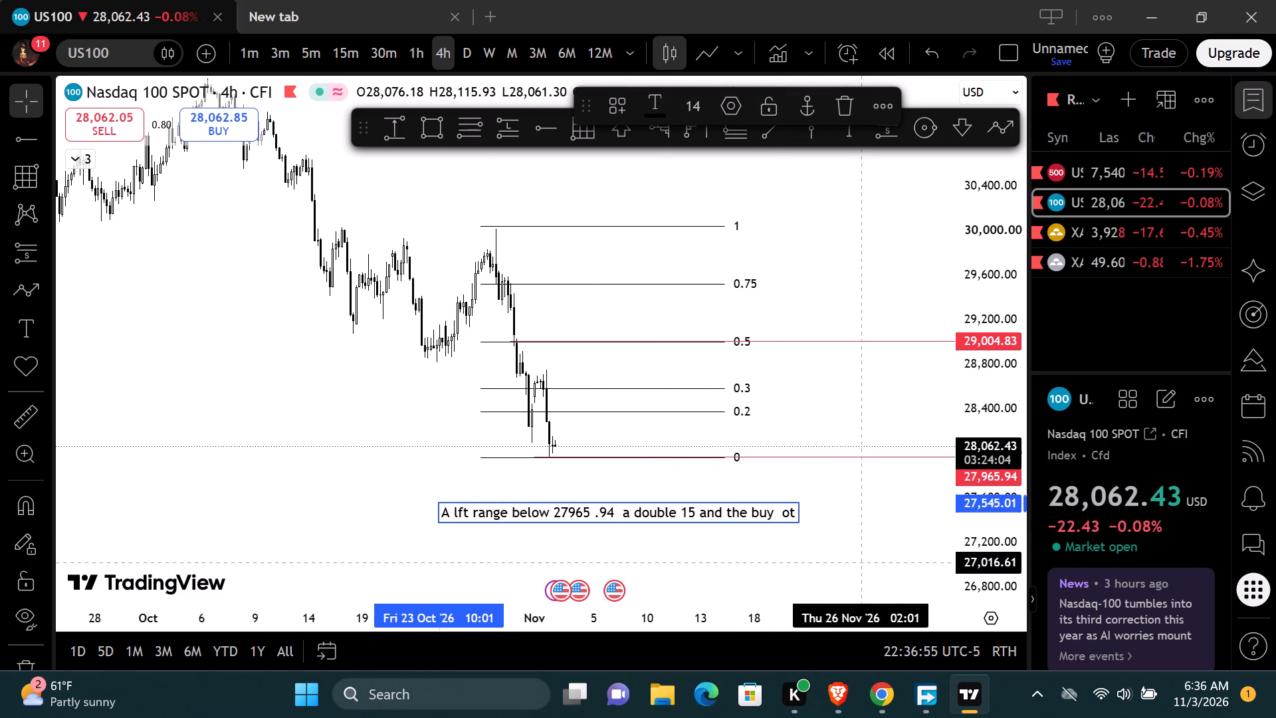
{"action": "key", "text": "space"}
{"action": "key", "text": "BackSpace"}
{"action": "key", "text": "r"}
{"action": "key", "text": "BackSpace"}
{"action": "key", "text": "BackSpace"}
{"action": "type", "text": "r catcgh a"}
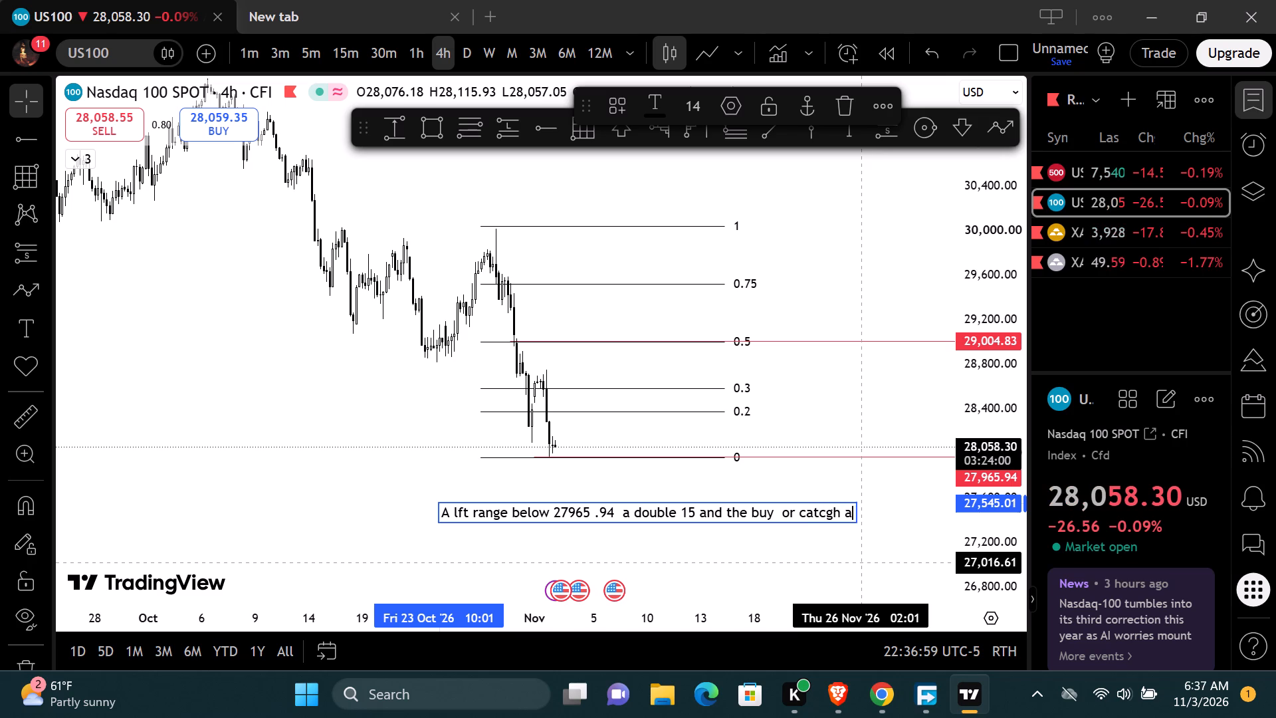
{"action": "key", "text": "space"}
{"action": "type", "text": "39"}
{"action": "key", "text": "BackSpace"}
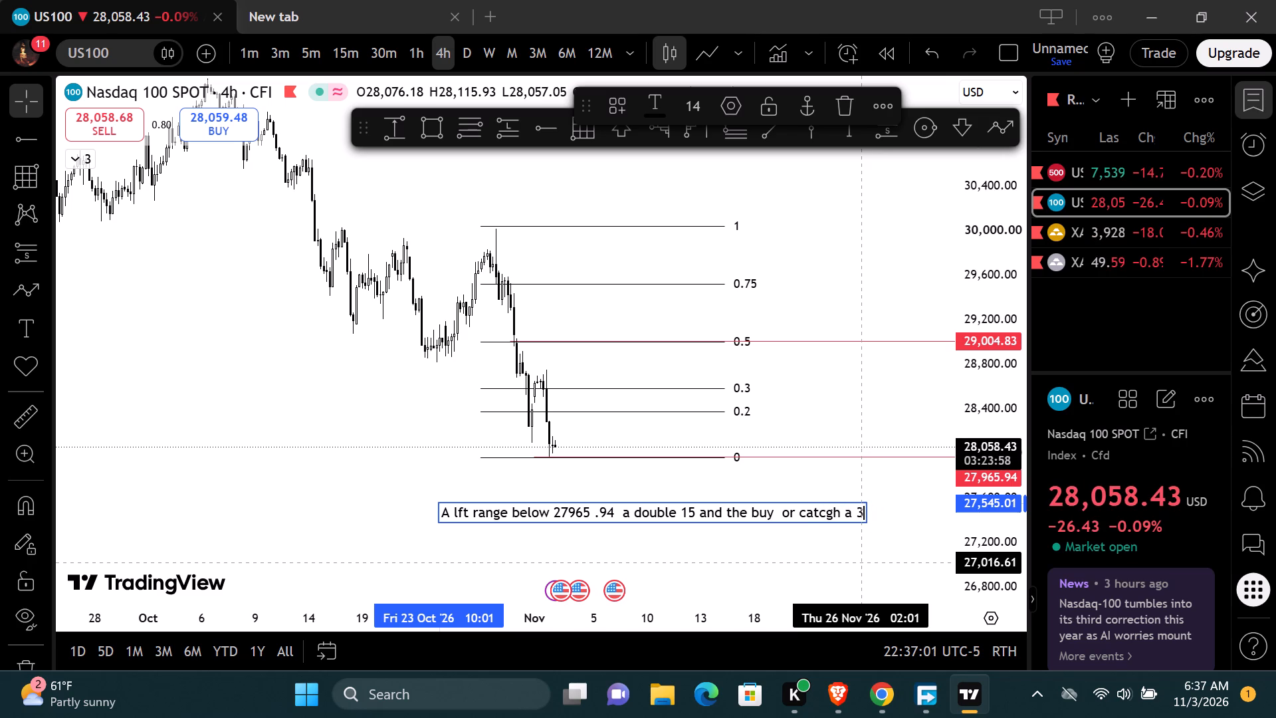
{"action": "type", "text": "0min ote or"}
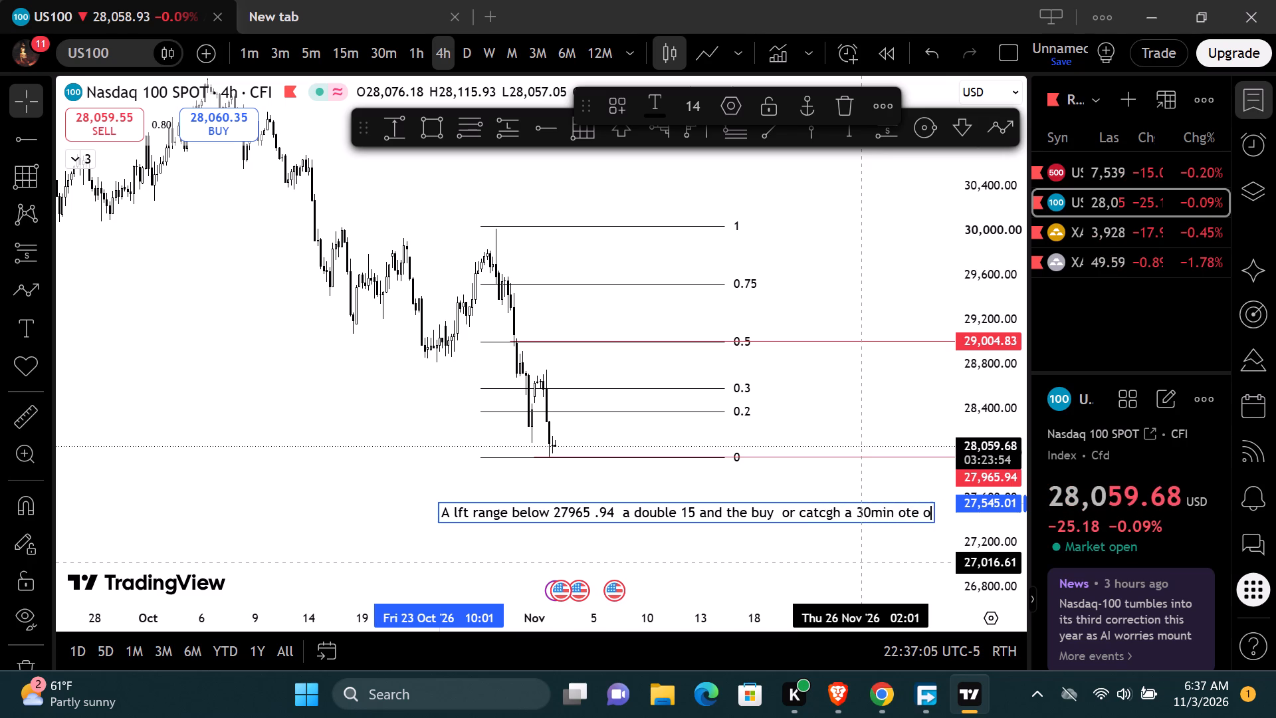
{"action": "key", "text": "space"}
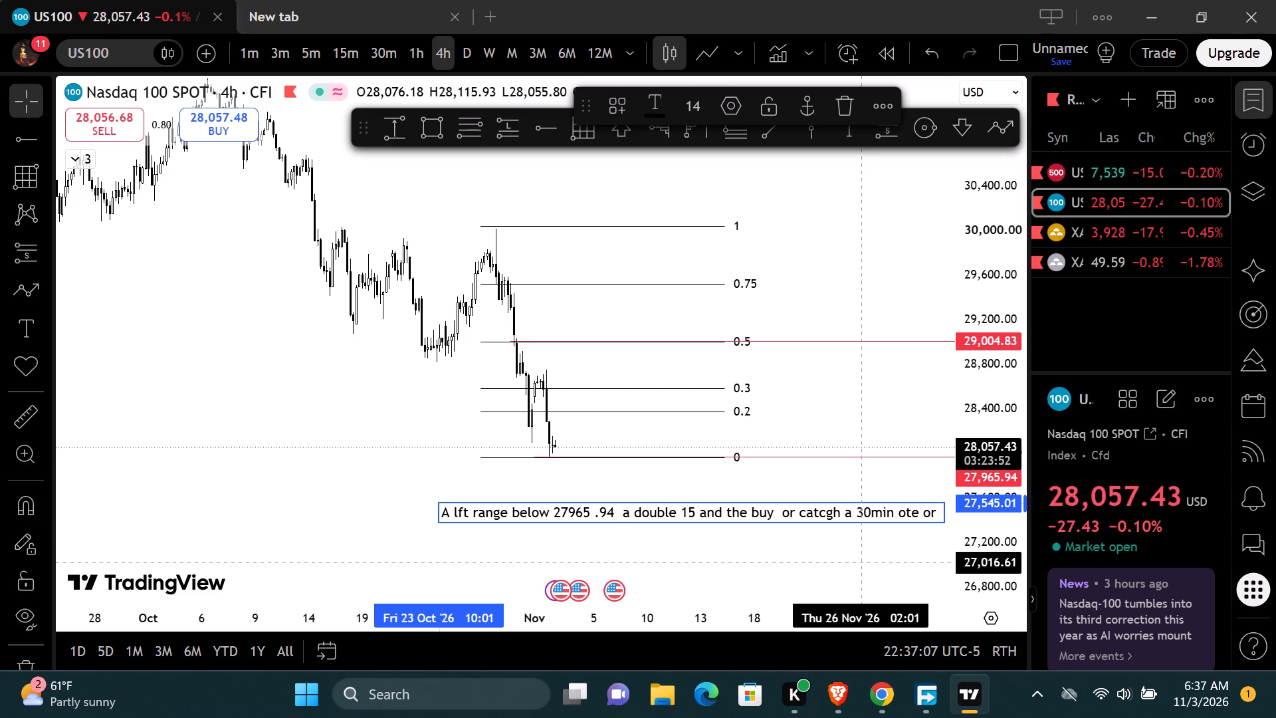
{"action": "type", "text": "1h ote"}
{"action": "key", "text": "space"}
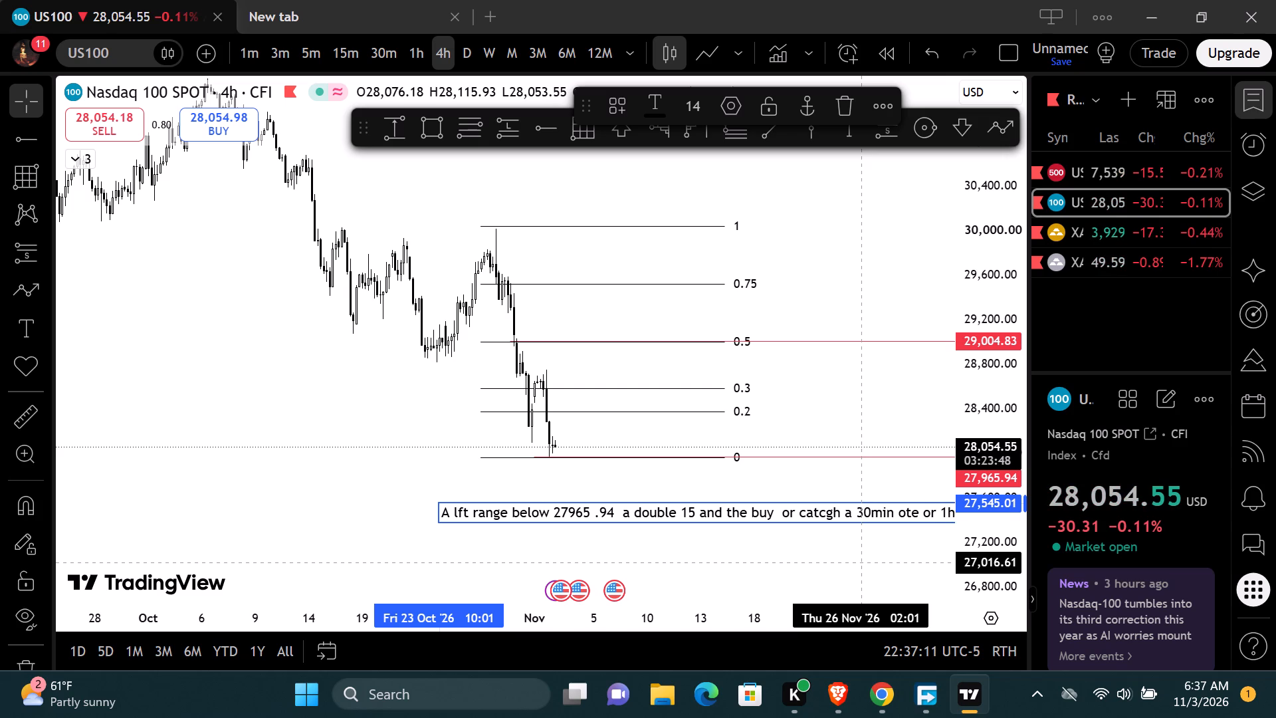
{"action": "left_click", "coordinate": [855, 460]}
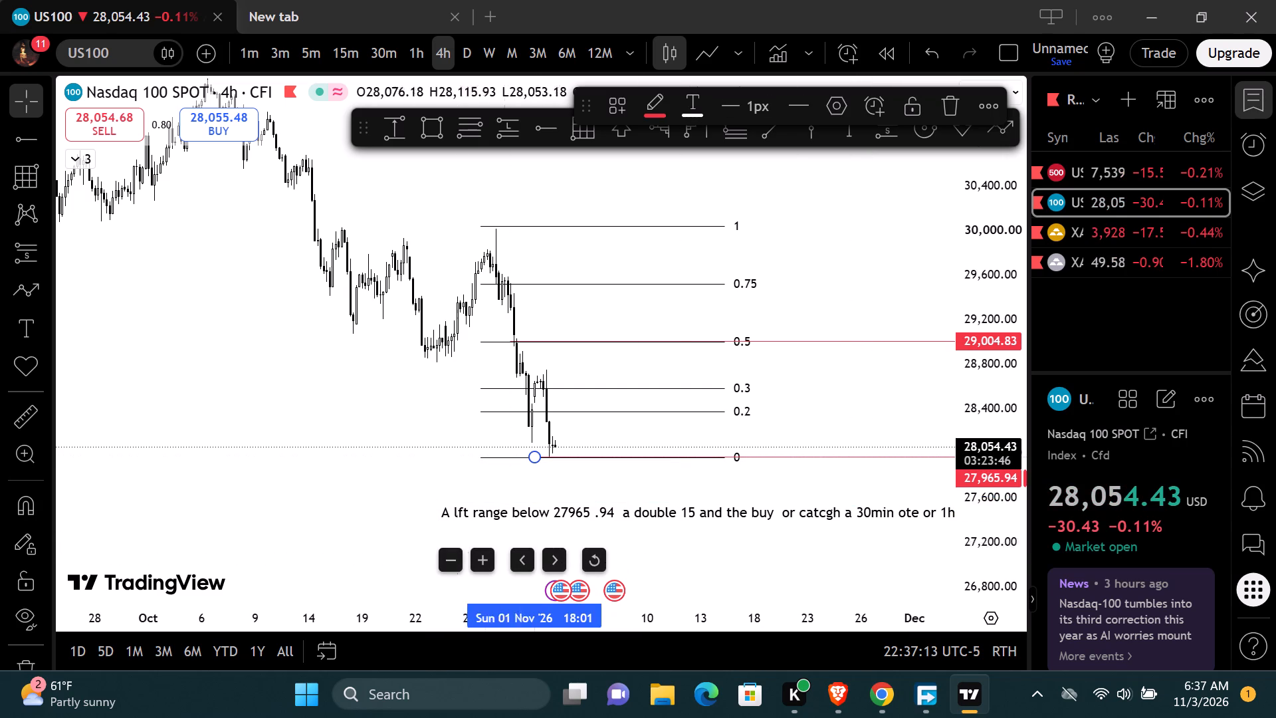
Move the text note just under the level 0 line, to about 27,903 starting at 27 September.
{"action": "left_click_drag", "start_coordinate": [449, 510], "coordinate": [100, 470]}
{"action": "left_click", "coordinate": [657, 538]}
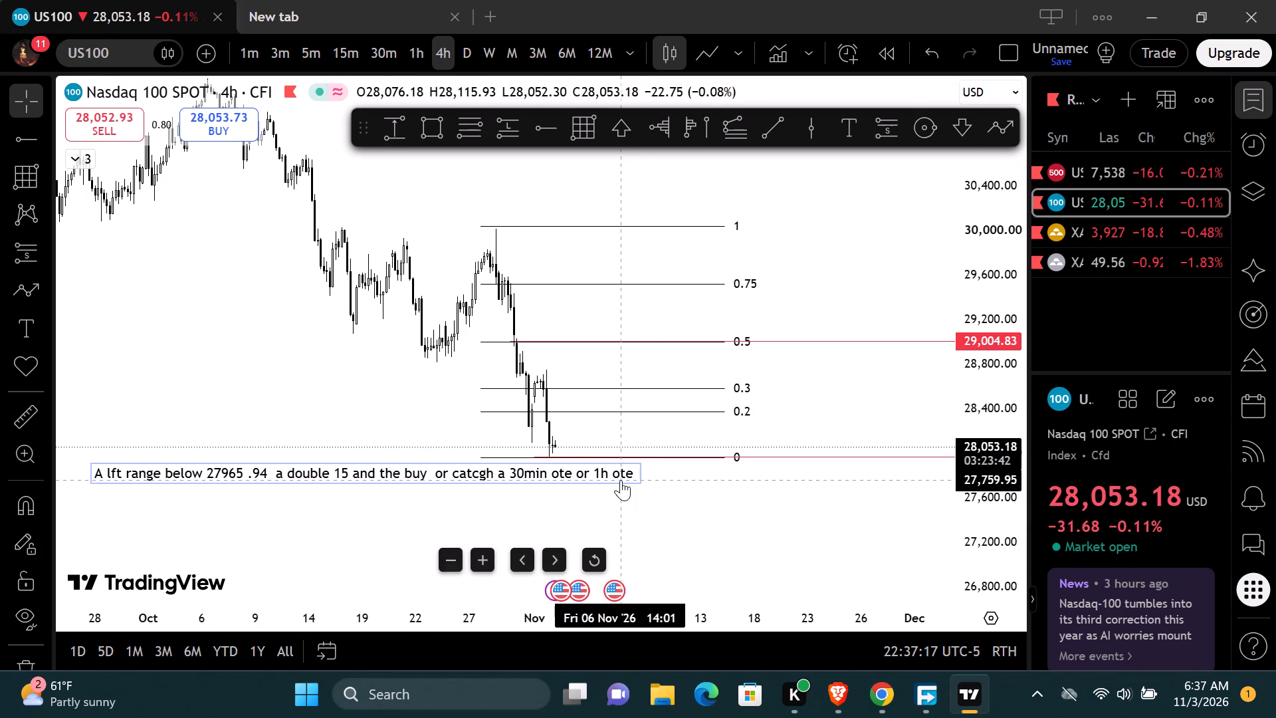
Set the text note's font size to 12.
{"action": "left_click", "coordinate": [621, 480]}
{"action": "left_click", "coordinate": [698, 109]}
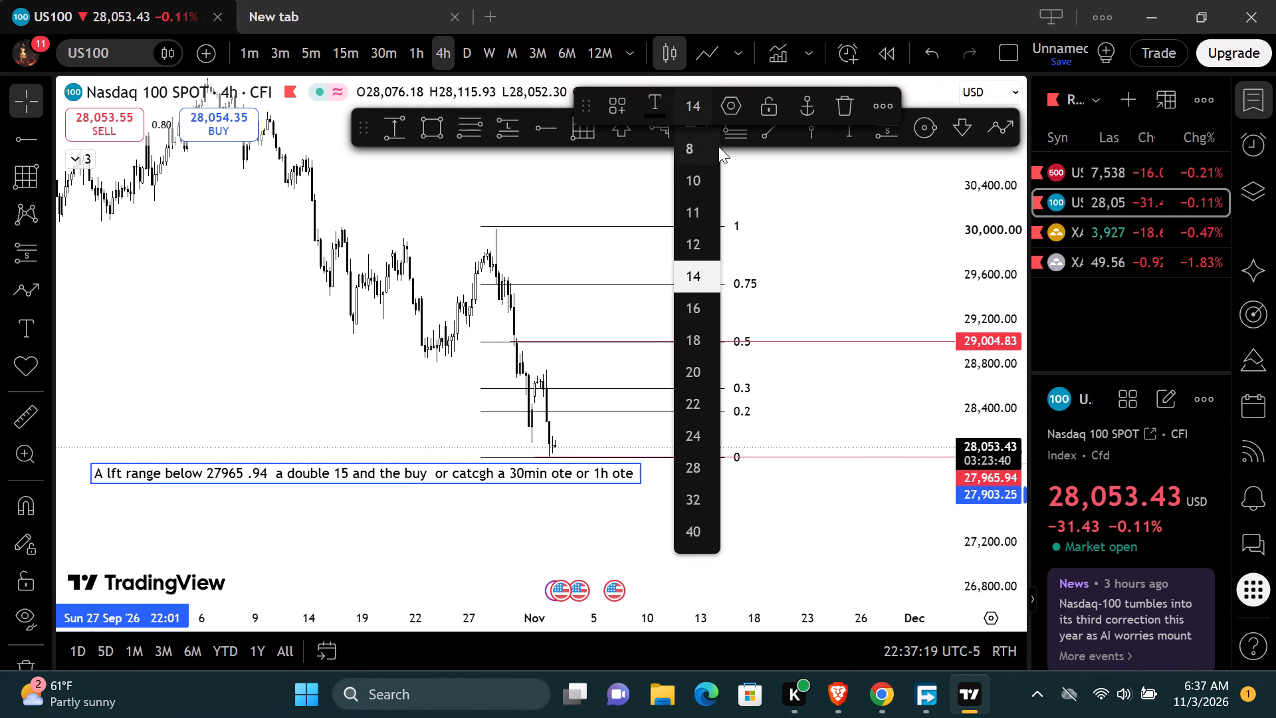
{"action": "left_click", "coordinate": [700, 236]}
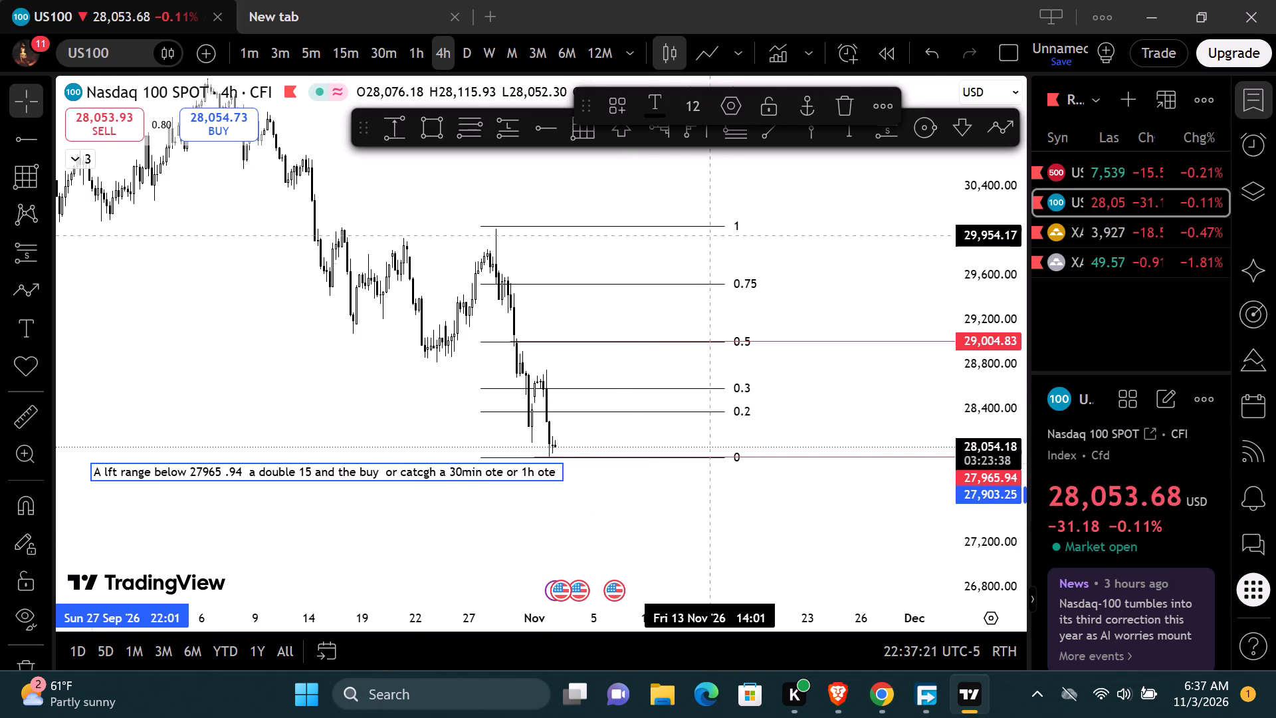
{"action": "left_click", "coordinate": [677, 536]}
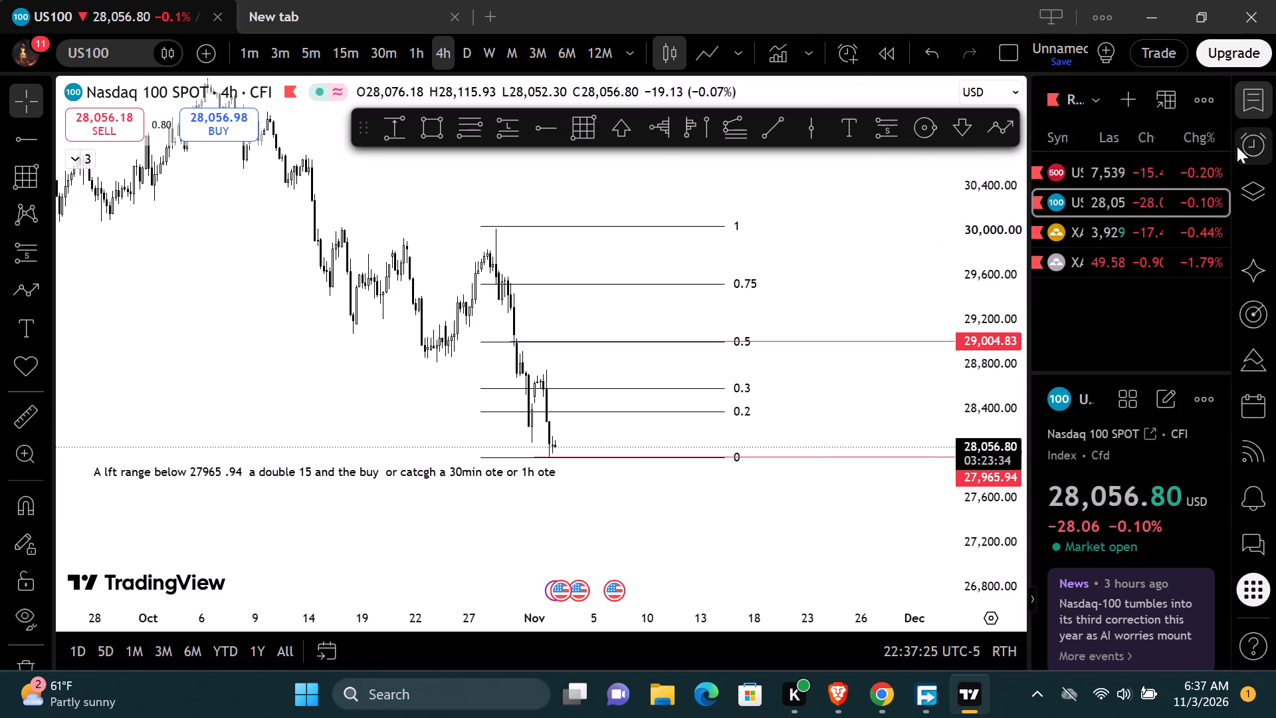
Create a US100 price alert with the condition Crossing Down at the value 27965.94.
{"action": "right_click", "coordinate": [932, 207]}
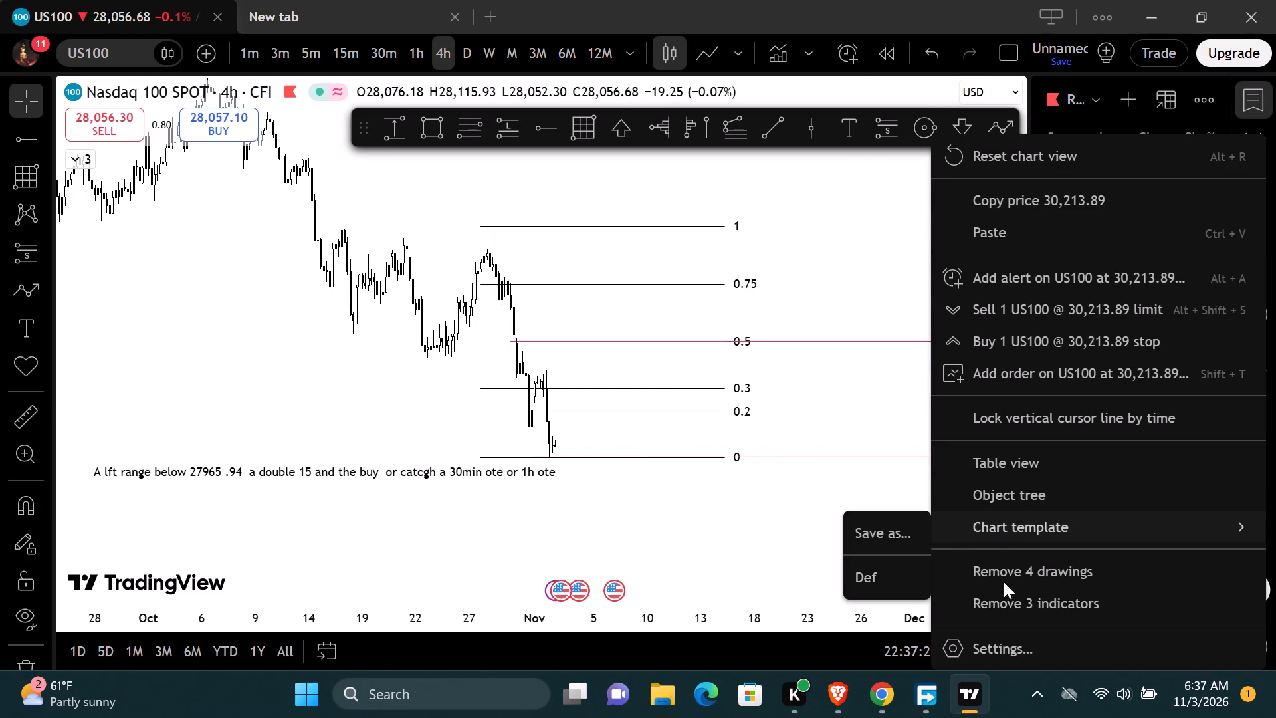
{"action": "left_click", "coordinate": [1047, 289]}
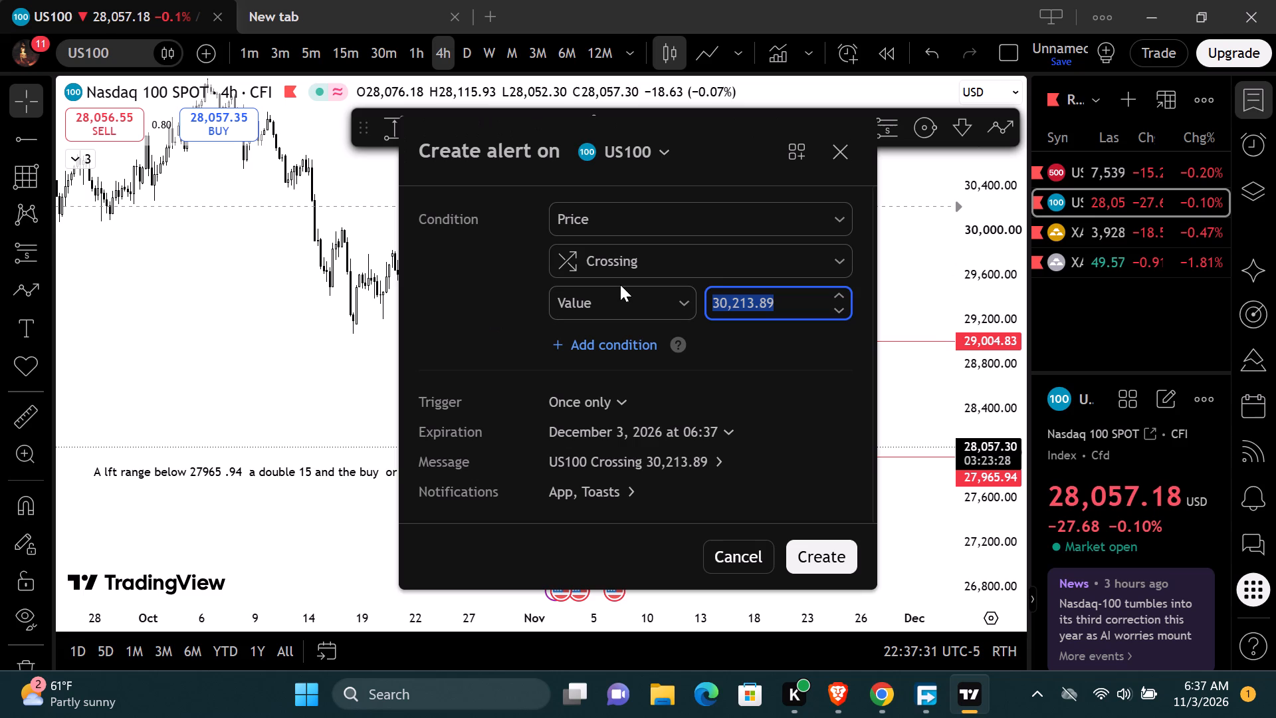
{"action": "left_click", "coordinate": [669, 258]}
{"action": "left_click", "coordinate": [673, 354]}
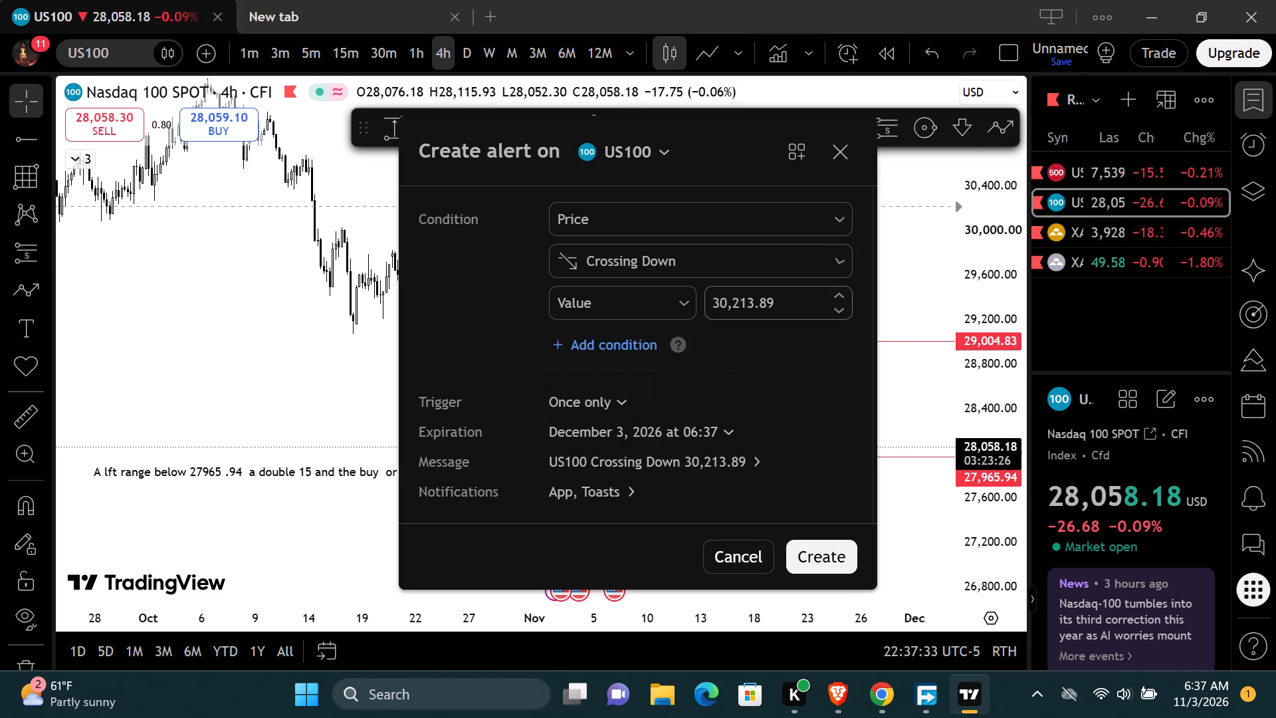
{"action": "left_click", "coordinate": [732, 312]}
{"action": "left_click_drag", "start_coordinate": [792, 308], "coordinate": [552, 285]}
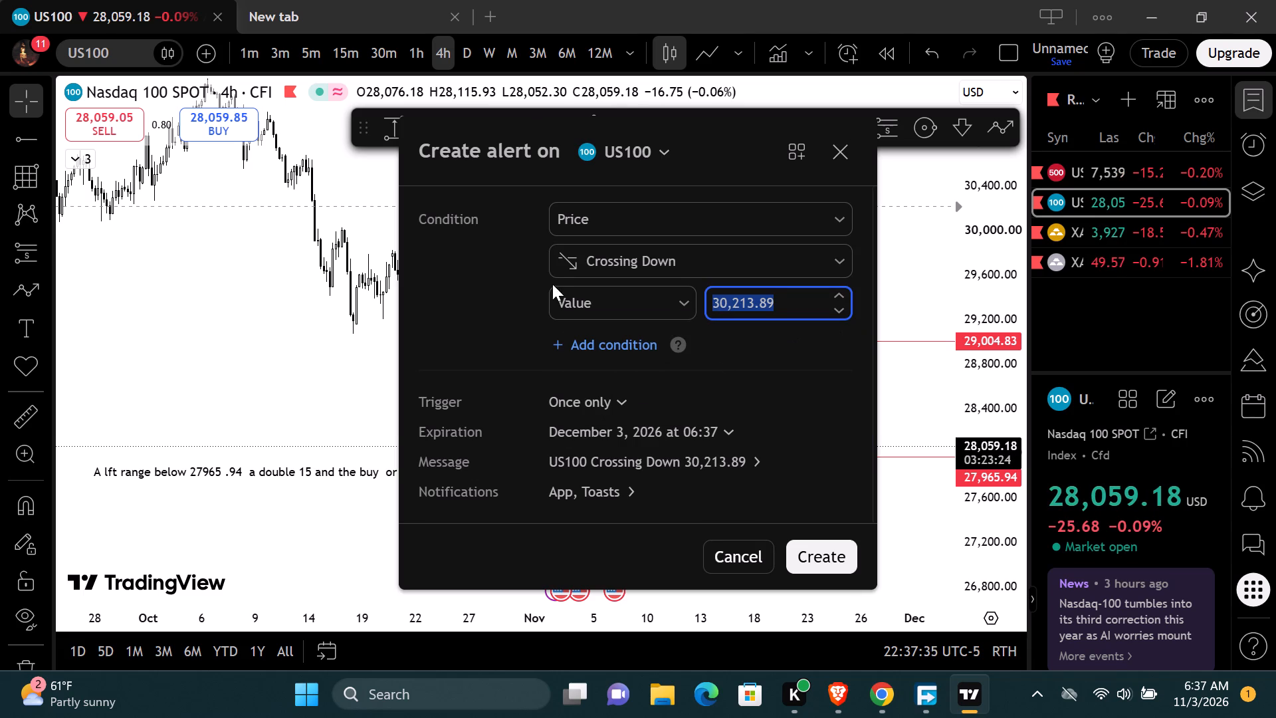
{"action": "key", "text": "BackSpace"}
{"action": "type", "text": "27965"}
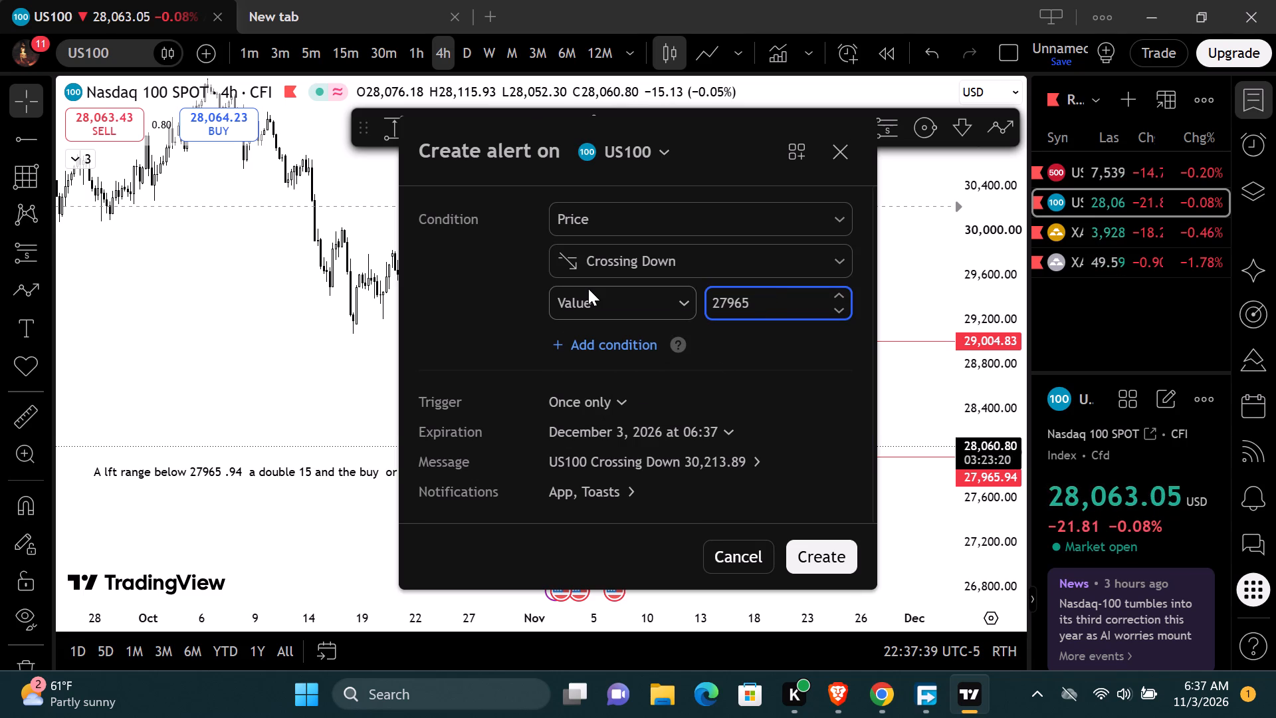
{"action": "type", "text": ".94"}
{"action": "key", "text": "space"}
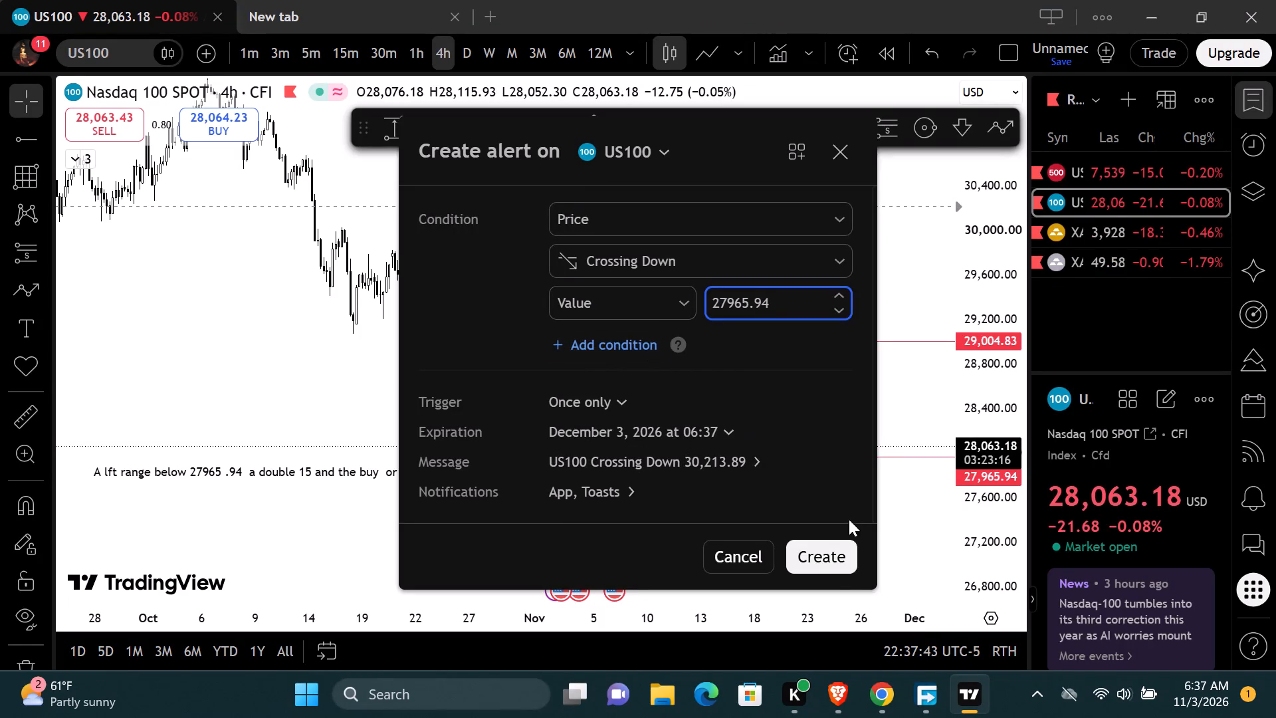
{"action": "left_click", "coordinate": [821, 562]}
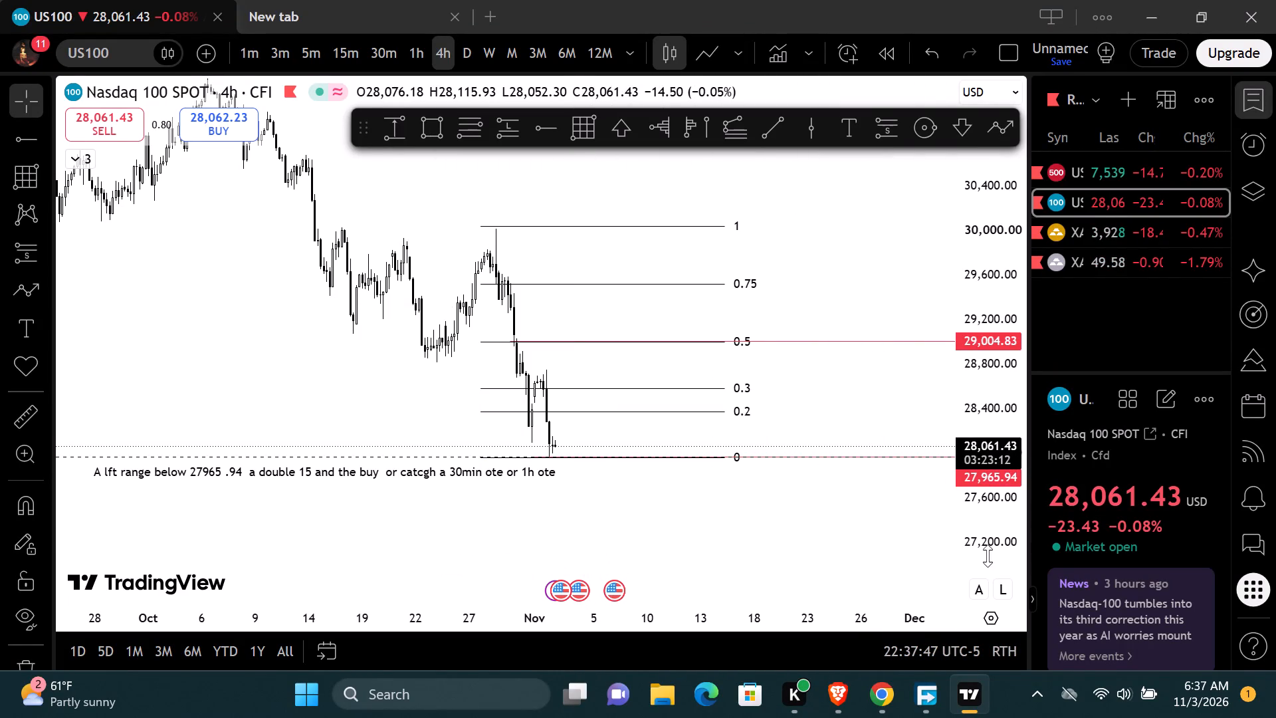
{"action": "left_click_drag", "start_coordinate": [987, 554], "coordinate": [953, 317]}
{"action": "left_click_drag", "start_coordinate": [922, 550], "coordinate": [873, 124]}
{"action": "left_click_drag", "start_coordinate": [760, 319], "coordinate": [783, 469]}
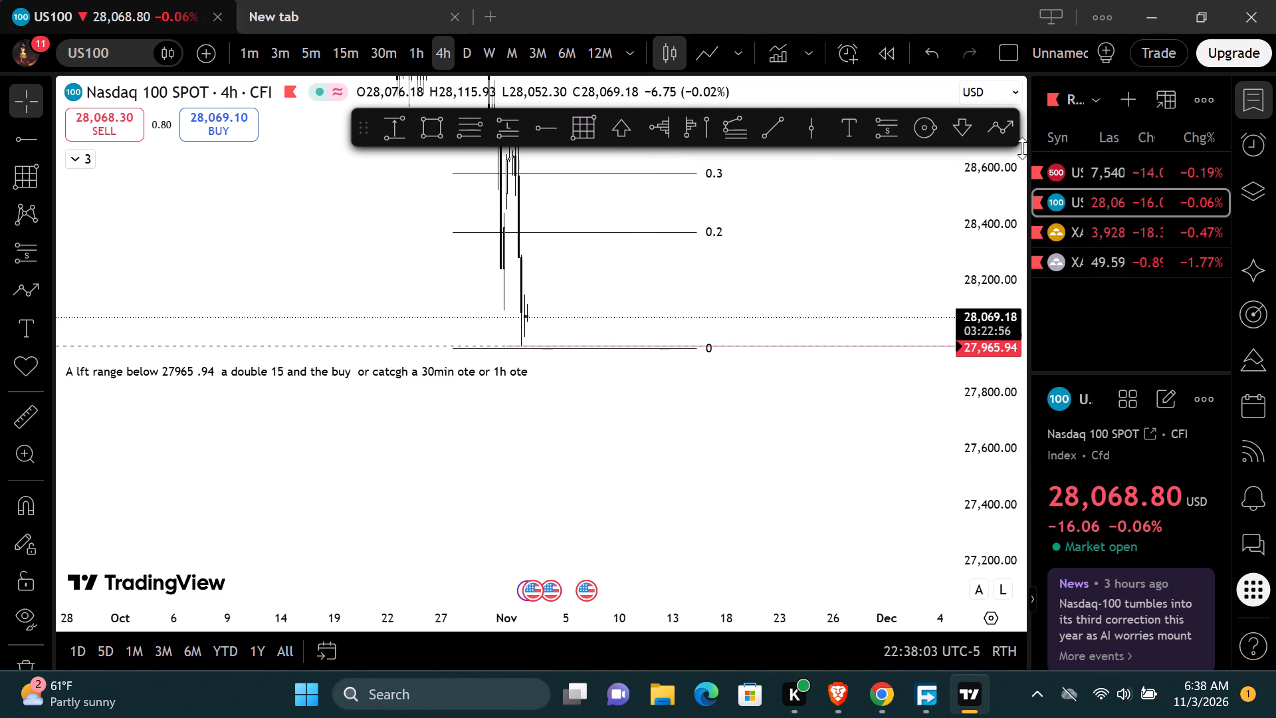
Switch to the XAGUSD silver chart and remove its 4 drawings.
{"action": "left_click", "coordinate": [1110, 261]}
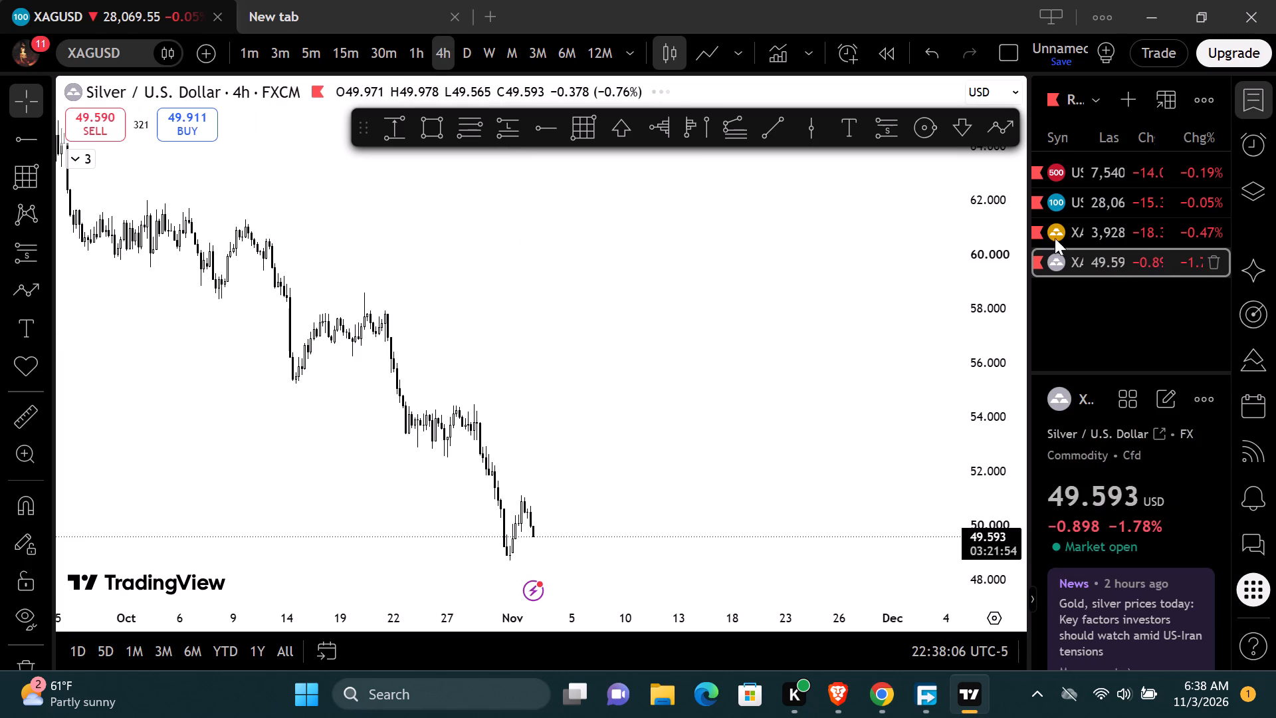
{"action": "left_click_drag", "start_coordinate": [665, 391], "coordinate": [774, 275]}
{"action": "right_click", "coordinate": [758, 266]}
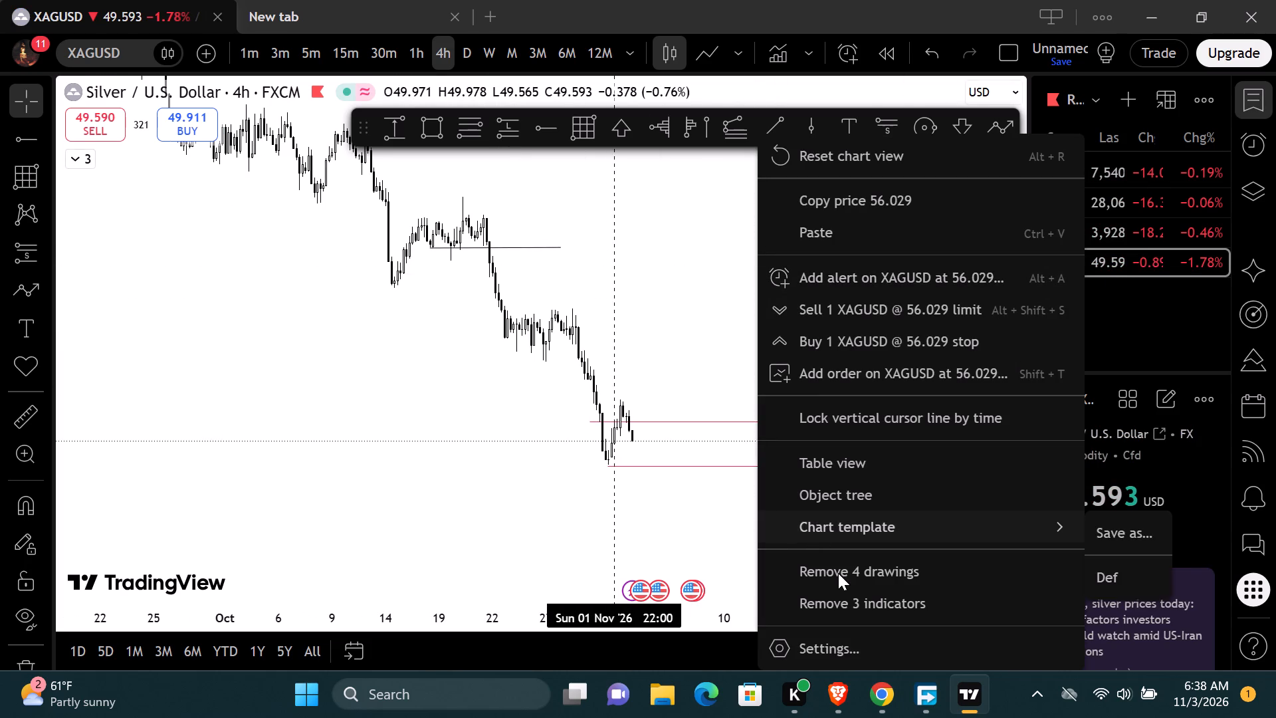
{"action": "left_click", "coordinate": [839, 573]}
Examine silver's price action on the 5-minute timeframe from mid-October through the latest candles of 2 November.
{"action": "scroll", "coordinate": [651, 300], "scroll_direction": "up", "scroll_amount": 5}
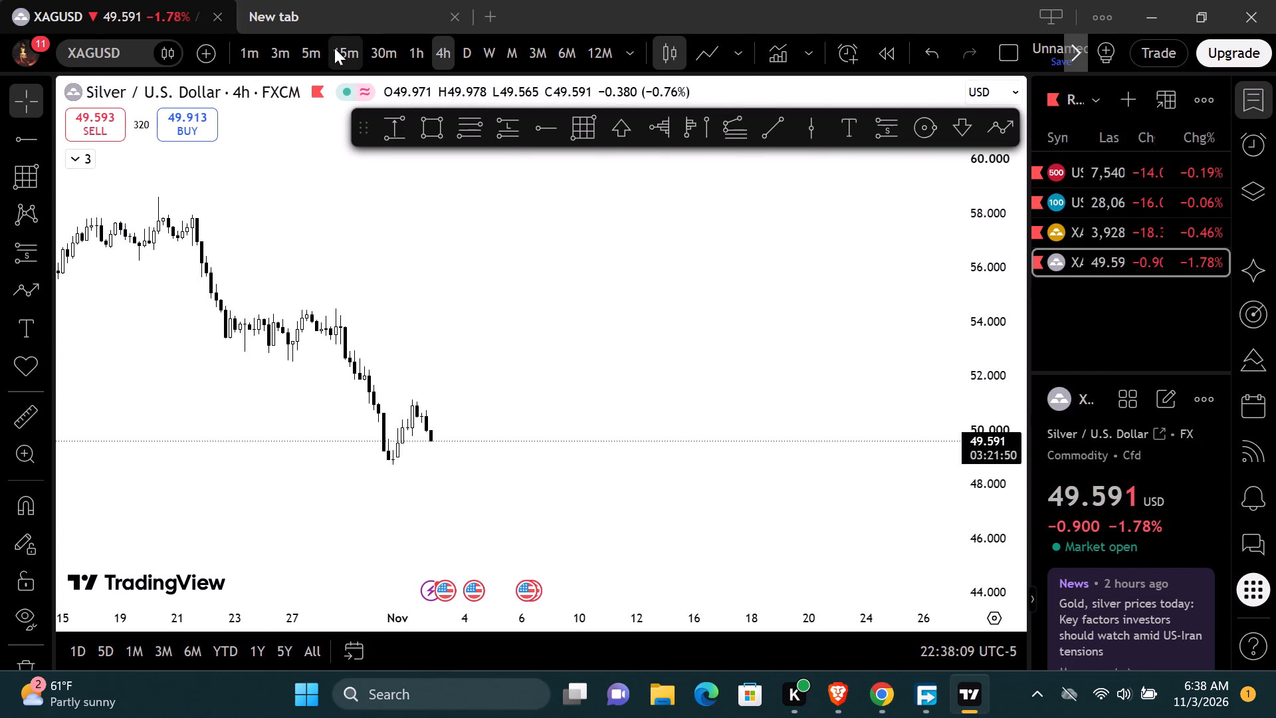
{"action": "left_click", "coordinate": [309, 48]}
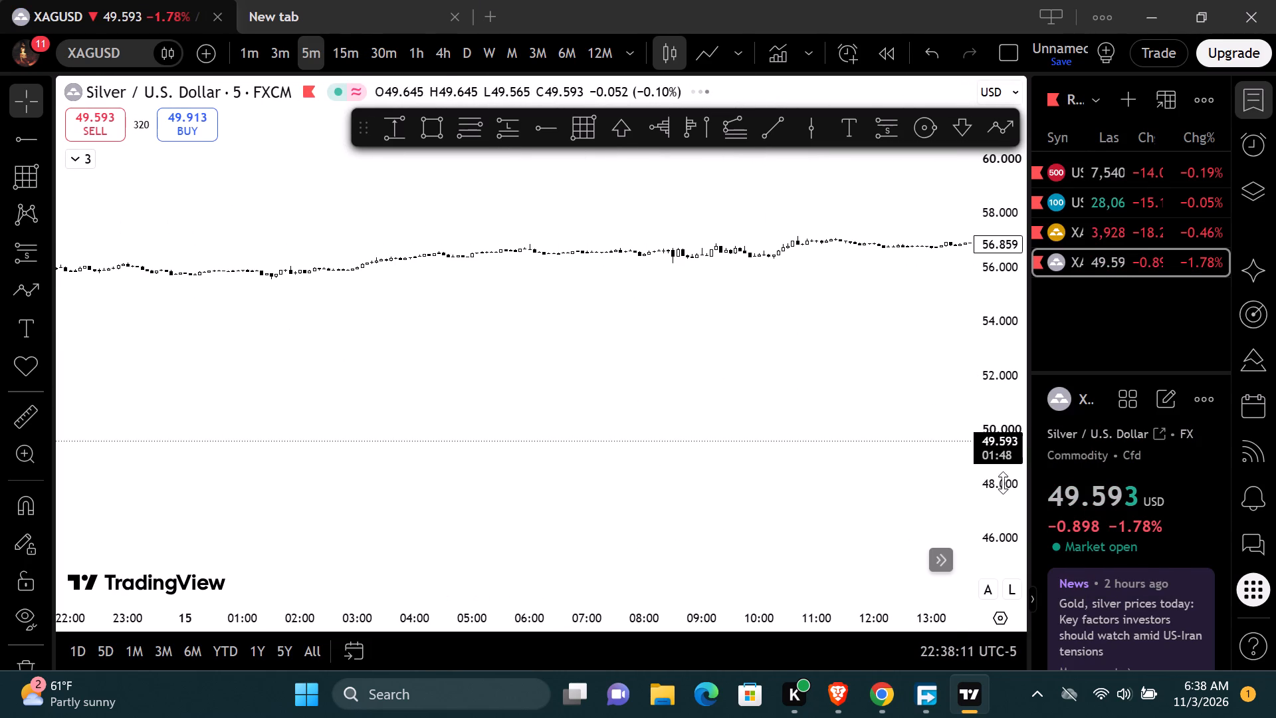
{"action": "left_click_drag", "start_coordinate": [998, 477], "coordinate": [954, 390]}
{"action": "left_click_drag", "start_coordinate": [914, 399], "coordinate": [290, 491]}
{"action": "scroll", "coordinate": [694, 391], "scroll_direction": "down", "scroll_amount": 6}
{"action": "left_click_drag", "start_coordinate": [864, 437], "coordinate": [201, 480]}
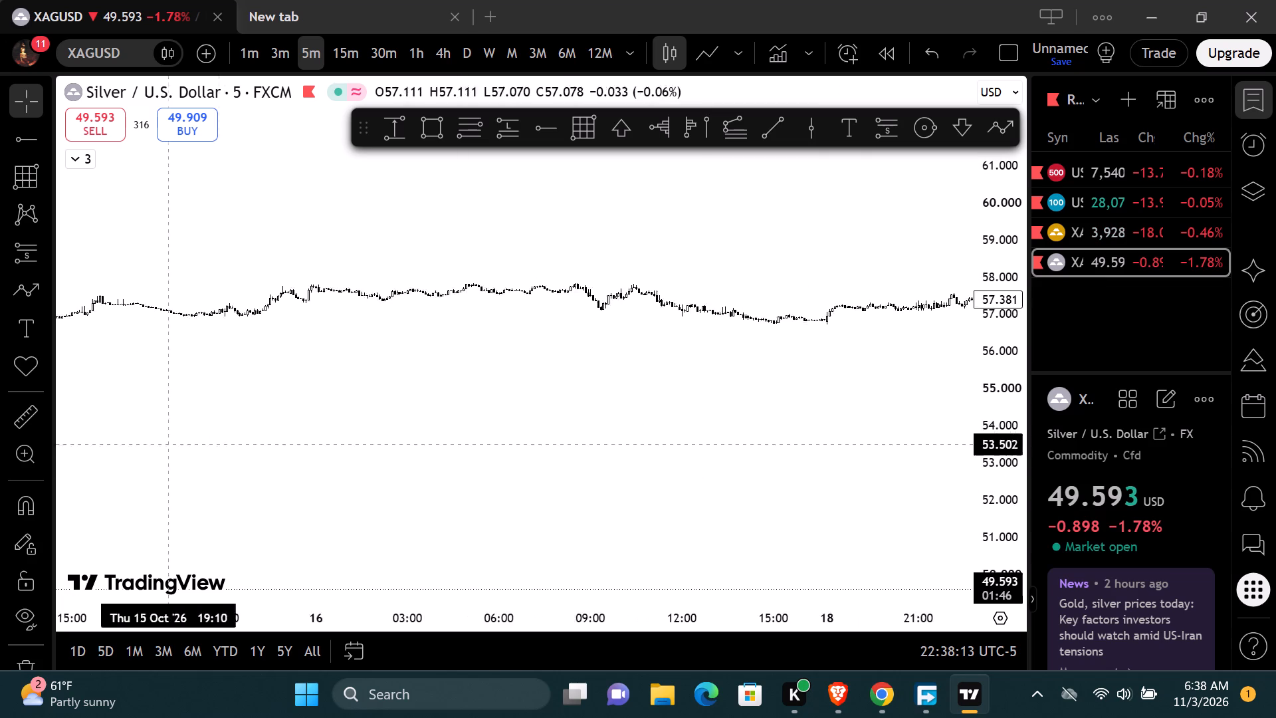
{"action": "scroll", "coordinate": [406, 429], "scroll_direction": "down", "scroll_amount": 20}
{"action": "left_click_drag", "start_coordinate": [756, 402], "coordinate": [192, 442]}
{"action": "left_click_drag", "start_coordinate": [702, 403], "coordinate": [661, 400]}
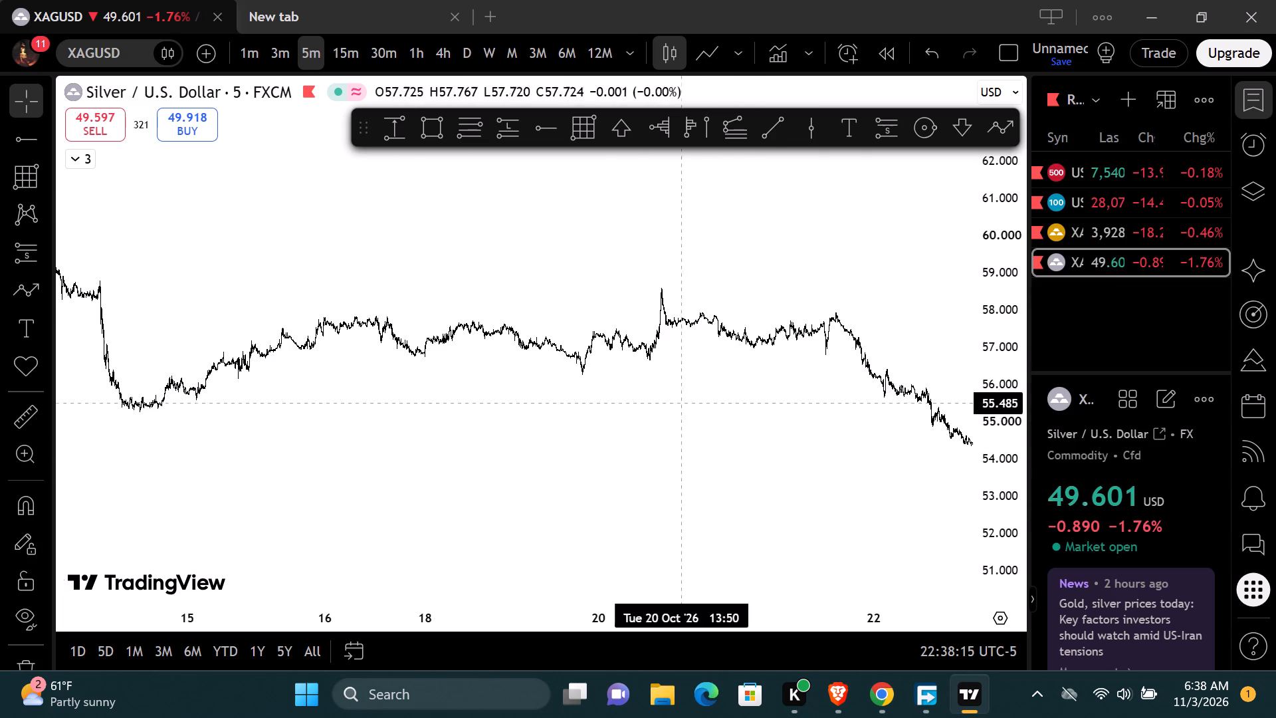
{"action": "left_click_drag", "start_coordinate": [661, 400], "coordinate": [156, 315]}
{"action": "left_click_drag", "start_coordinate": [727, 332], "coordinate": [5, 304]}
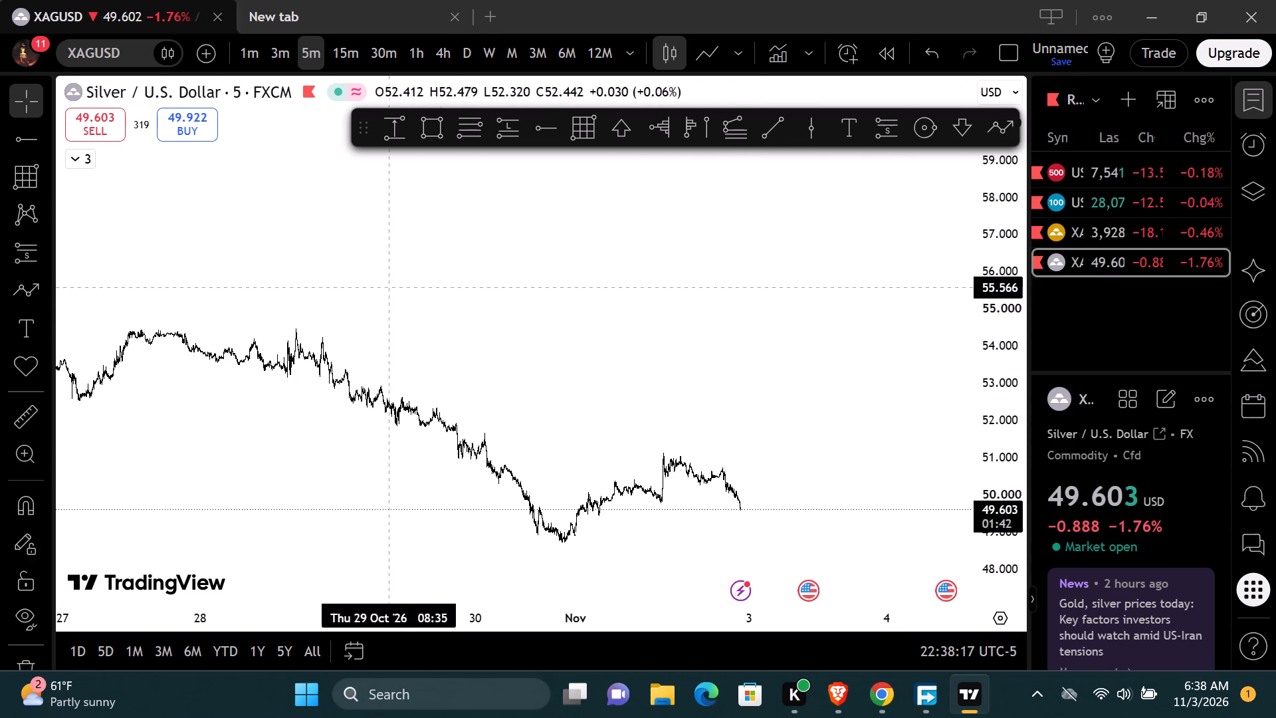
{"action": "left_click_drag", "start_coordinate": [1004, 540], "coordinate": [901, 164]}
{"action": "left_click_drag", "start_coordinate": [828, 386], "coordinate": [839, 84]}
{"action": "scroll", "coordinate": [513, 329], "scroll_direction": "up", "scroll_amount": 6}
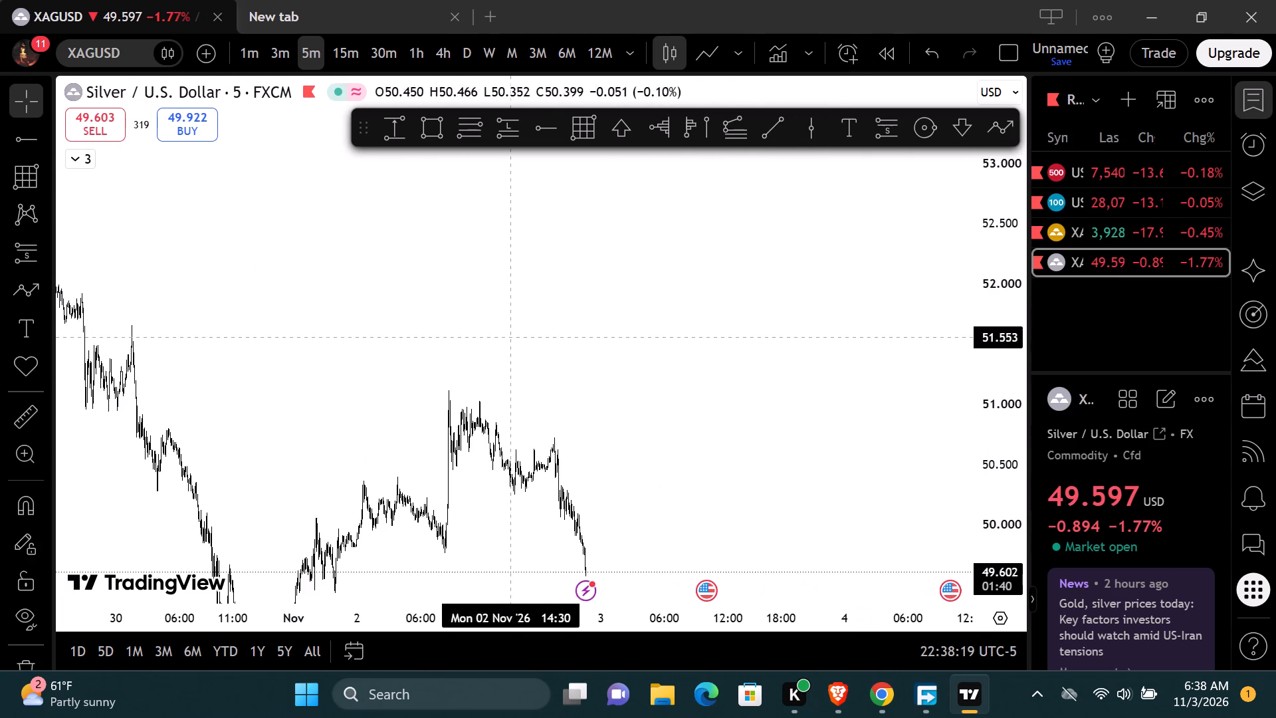
{"action": "left_click_drag", "start_coordinate": [528, 359], "coordinate": [906, 247]}
{"action": "scroll", "coordinate": [558, 269], "scroll_direction": "up", "scroll_amount": 6}
{"action": "left_click_drag", "start_coordinate": [557, 269], "coordinate": [39, 259]}
{"action": "scroll", "coordinate": [231, 251], "scroll_direction": "up", "scroll_amount": 6}
{"action": "left_click_drag", "start_coordinate": [303, 269], "coordinate": [917, 243]}
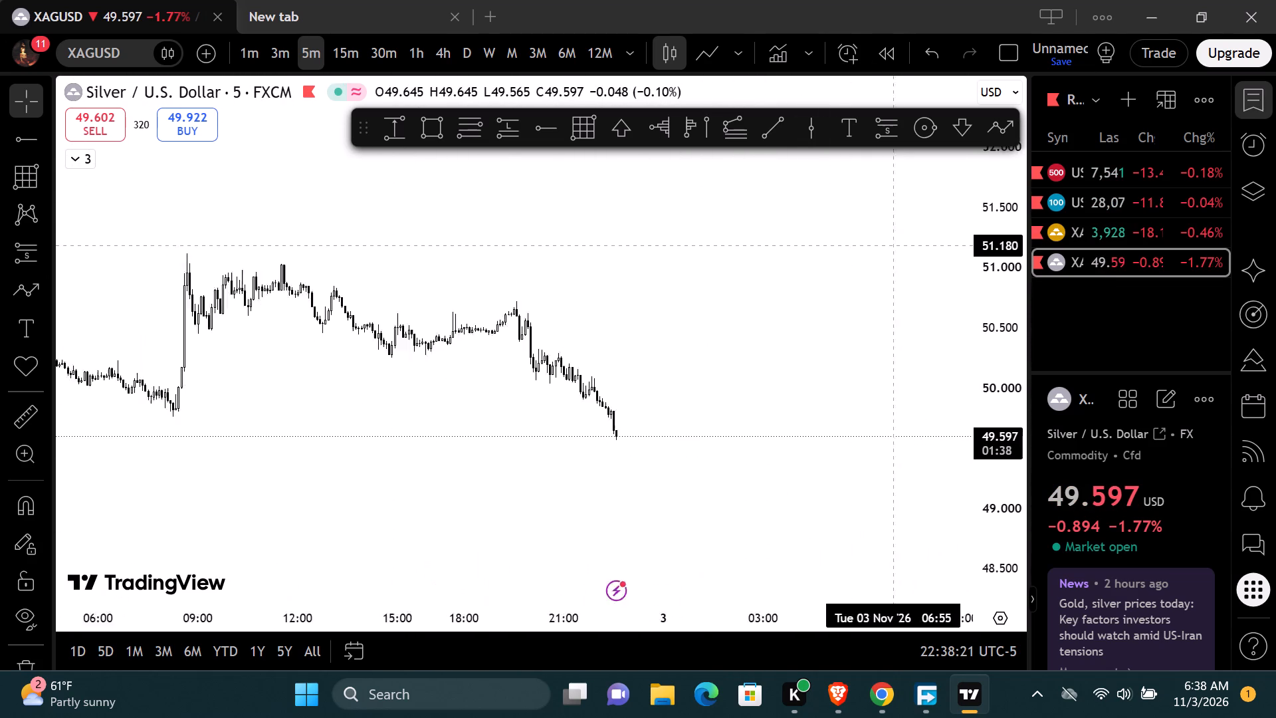
{"action": "left_click_drag", "start_coordinate": [917, 243], "coordinate": [977, 239]}
{"action": "scroll", "coordinate": [485, 231], "scroll_direction": "up", "scroll_amount": 4}
{"action": "left_click_drag", "start_coordinate": [498, 261], "coordinate": [835, 298]}
{"action": "scroll", "coordinate": [769, 294], "scroll_direction": "up", "scroll_amount": 4}
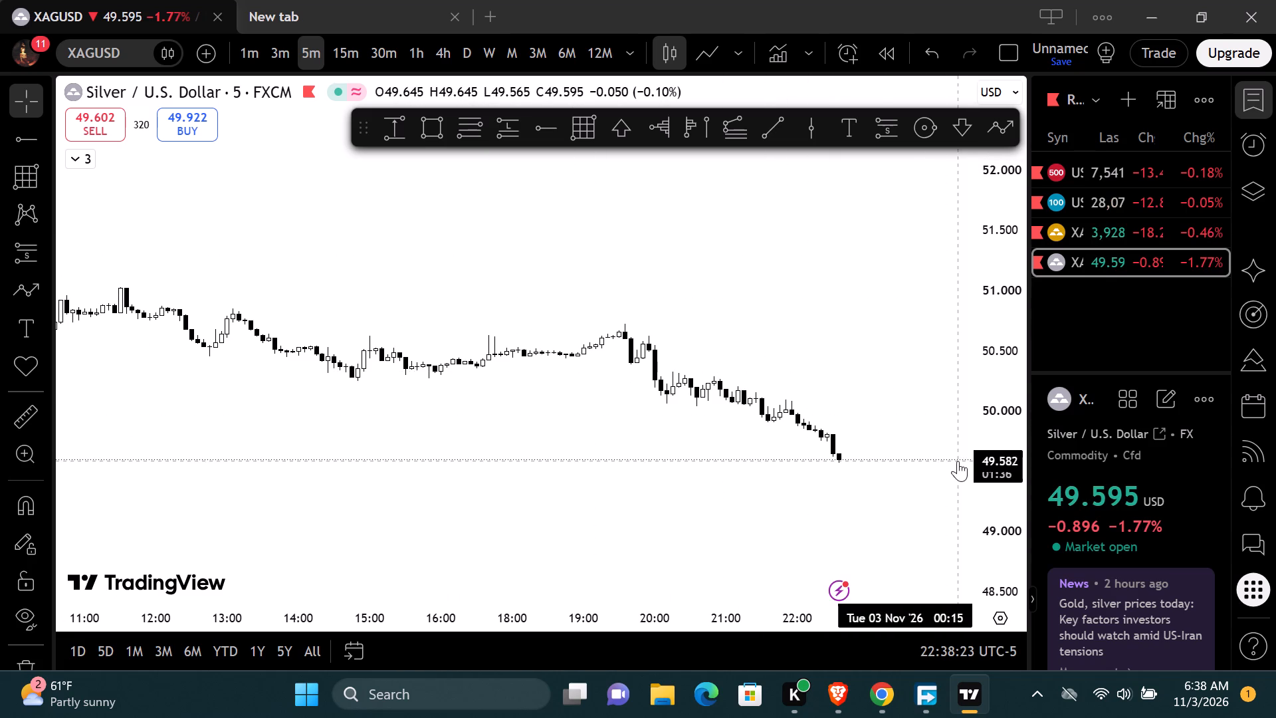
{"action": "left_click_drag", "start_coordinate": [982, 491], "coordinate": [863, 197]}
Place a vertical line at 10:10 on 2 November on the 5-minute silver chart.
{"action": "left_click", "coordinate": [807, 140]}
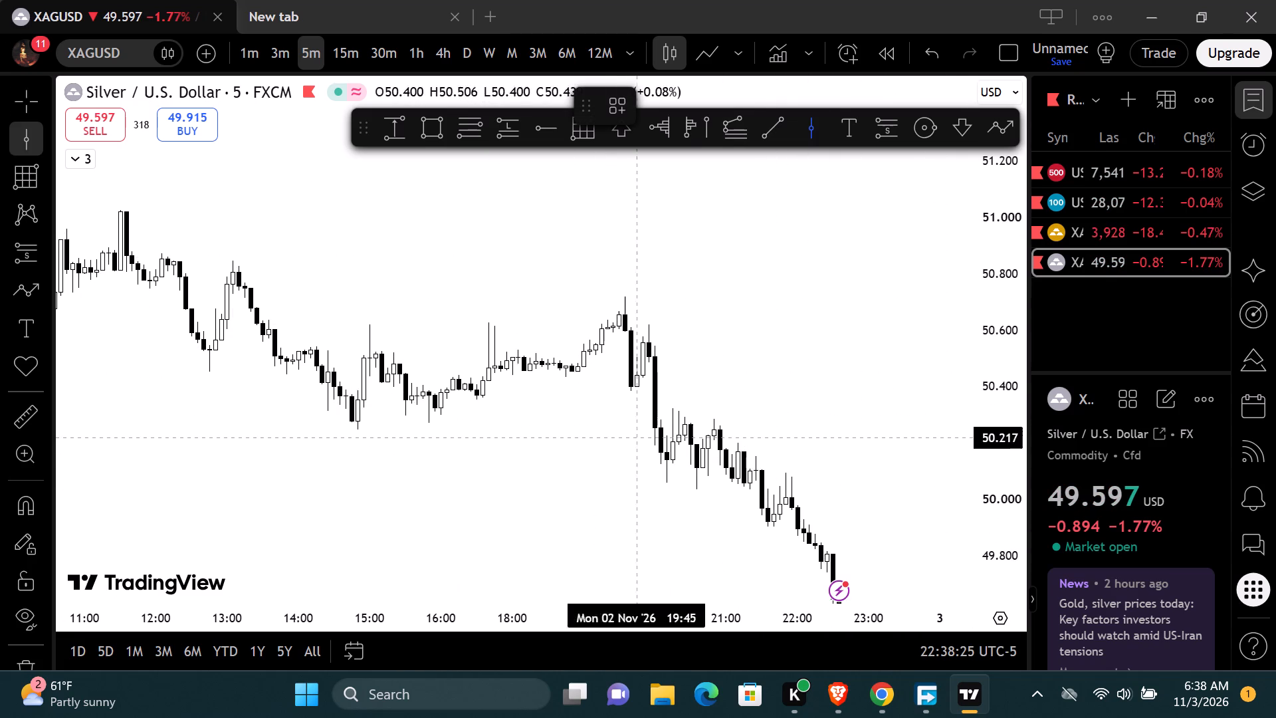
{"action": "scroll", "coordinate": [369, 447], "scroll_direction": "down", "scroll_amount": 5}
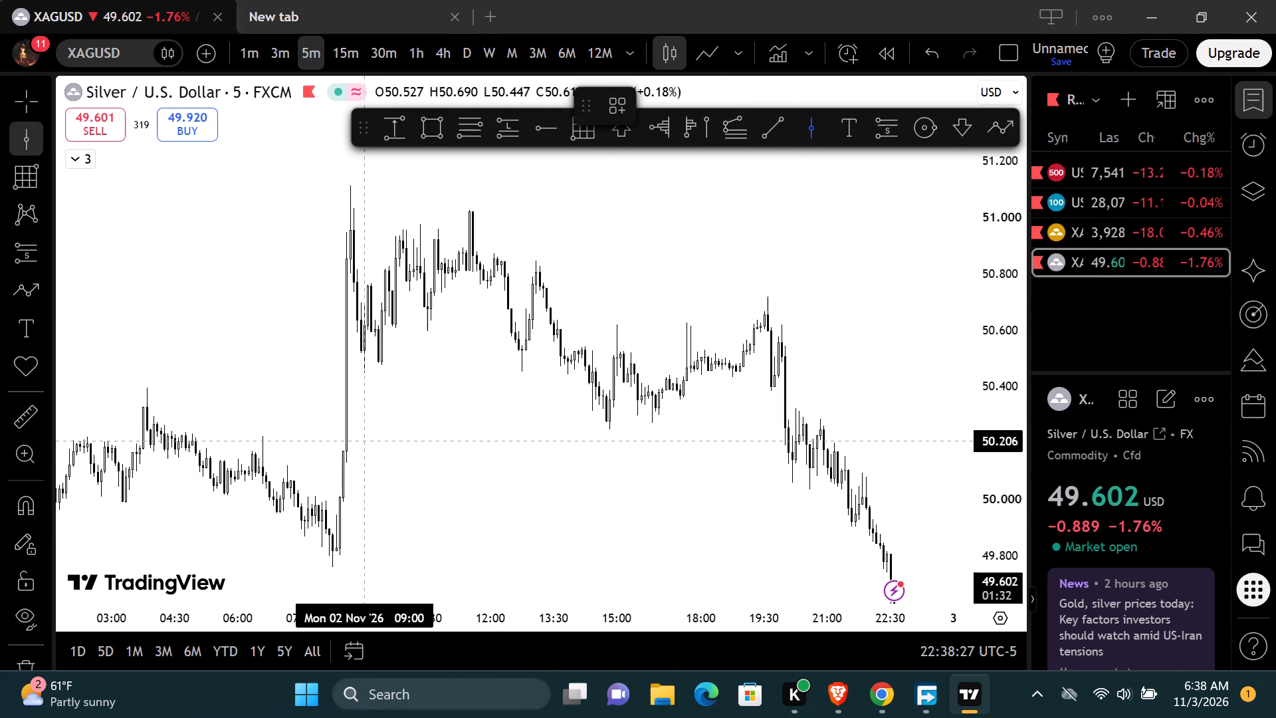
{"action": "left_click", "coordinate": [413, 441]}
{"action": "left_click_drag", "start_coordinate": [441, 452], "coordinate": [627, 481]}
Place a second vertical line at 09:50 on 2 November on the 5-minute silver chart.
{"action": "left_click", "coordinate": [805, 149]}
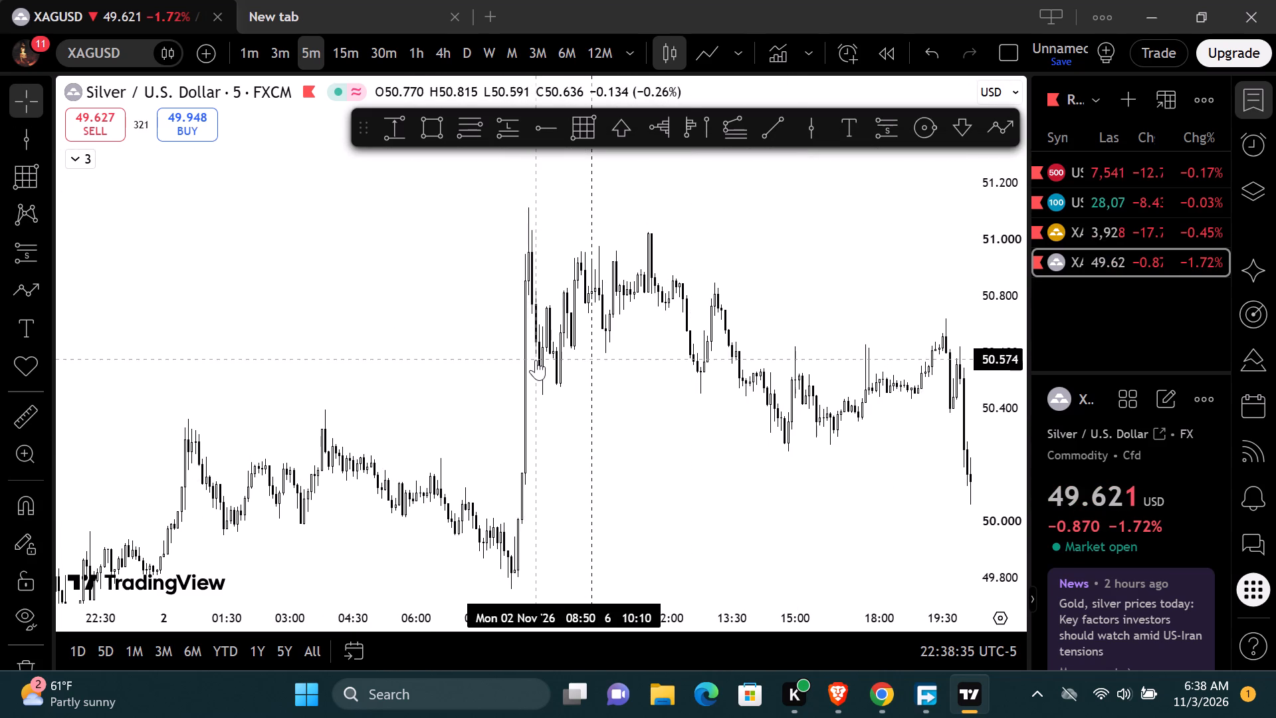
{"action": "left_click", "coordinate": [578, 331]}
{"action": "left_click", "coordinate": [640, 467]}
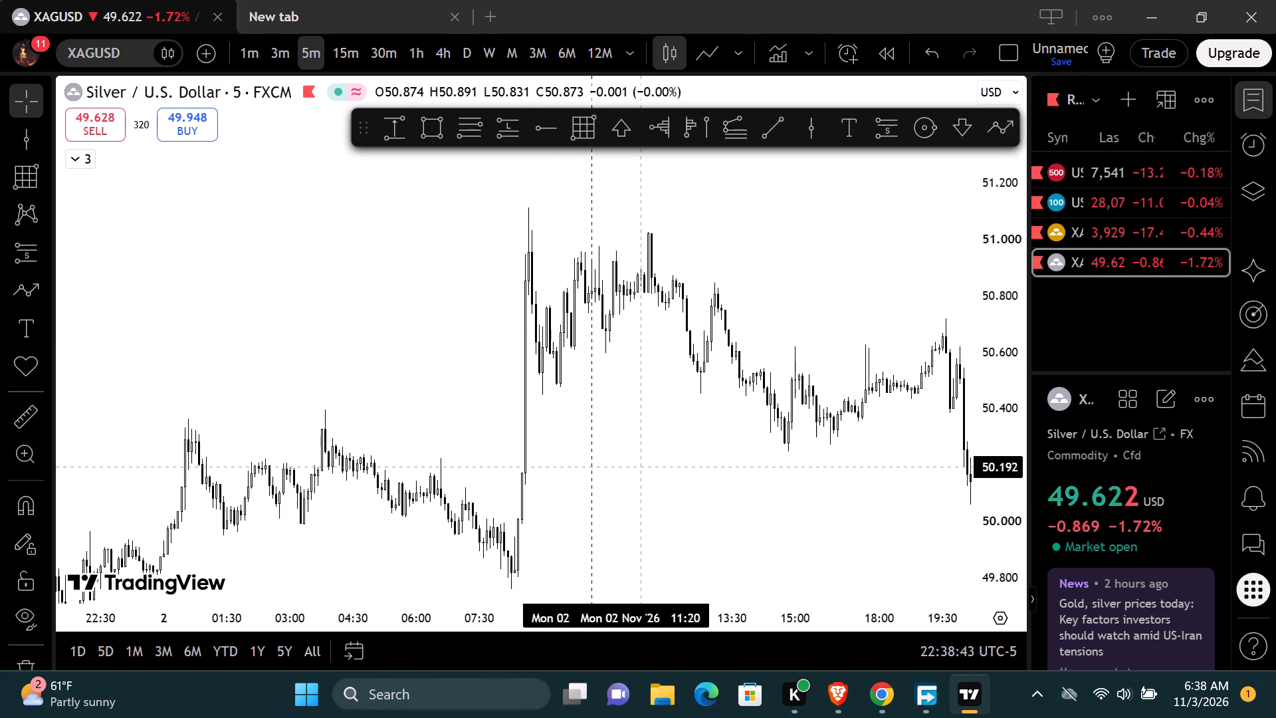
{"action": "left_click", "coordinate": [811, 128]}
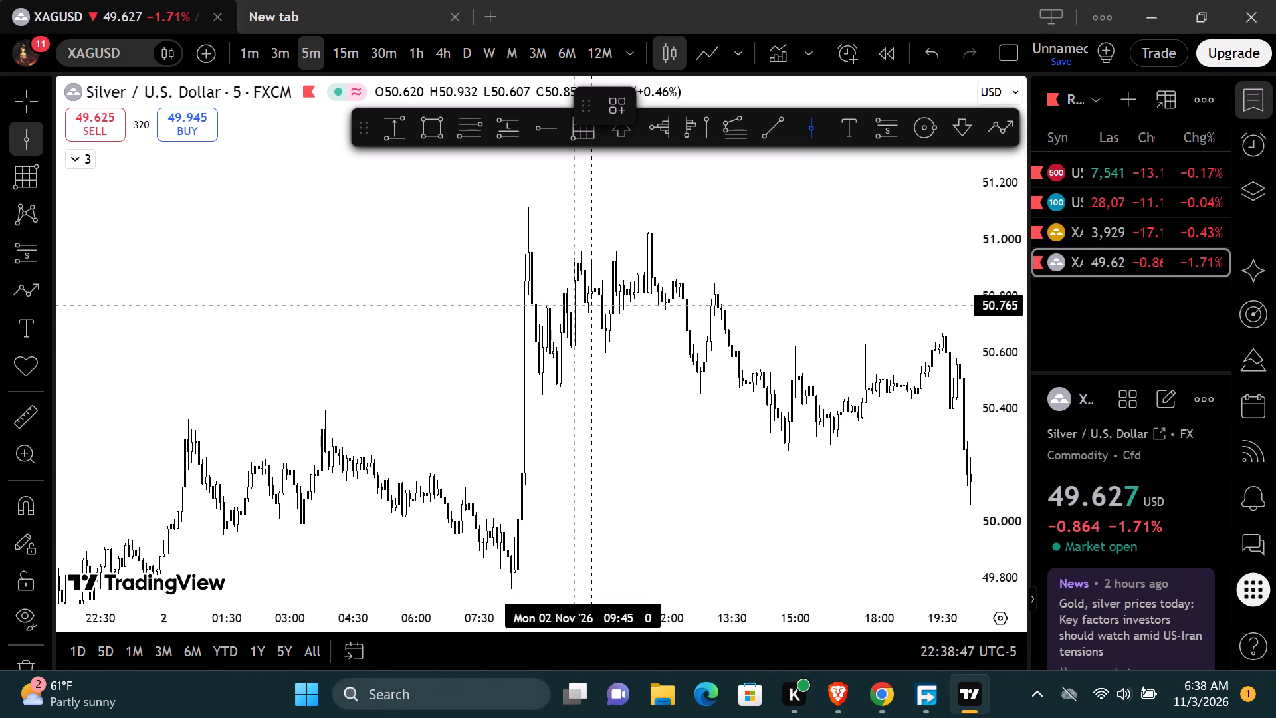
{"action": "left_click", "coordinate": [580, 301]}
{"action": "left_click", "coordinate": [665, 424]}
Examine silver's price action around the two vertical lines, switching to the 4-hour timeframe.
{"action": "scroll", "coordinate": [611, 437], "scroll_direction": "up", "scroll_amount": 6}
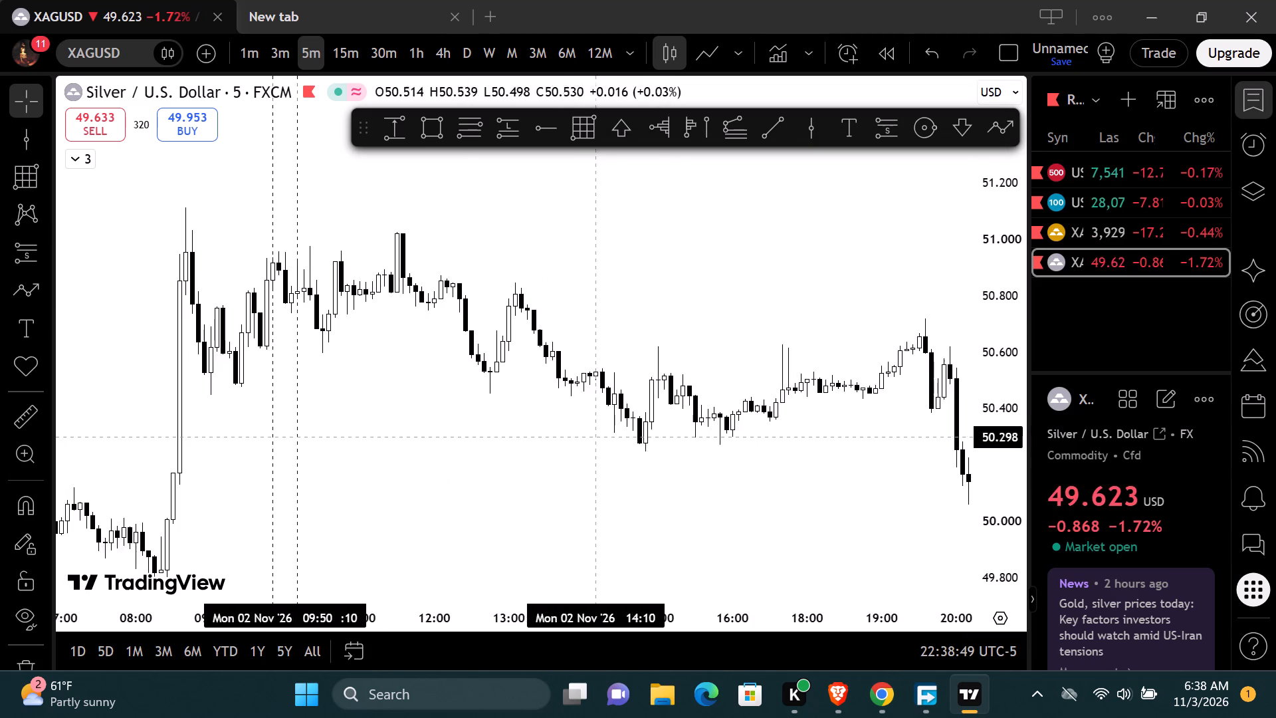
{"action": "left_click_drag", "start_coordinate": [550, 437], "coordinate": [755, 497]}
{"action": "left_click_drag", "start_coordinate": [544, 456], "coordinate": [617, 464]}
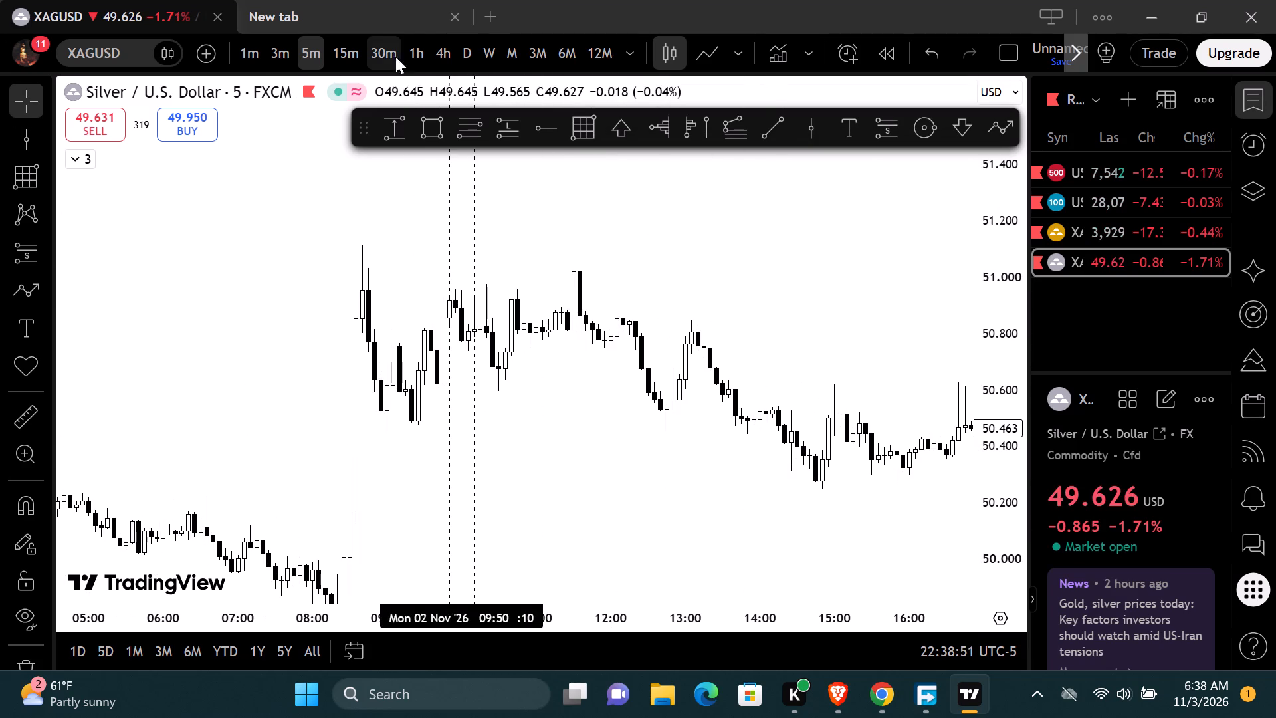
{"action": "left_click", "coordinate": [449, 51]}
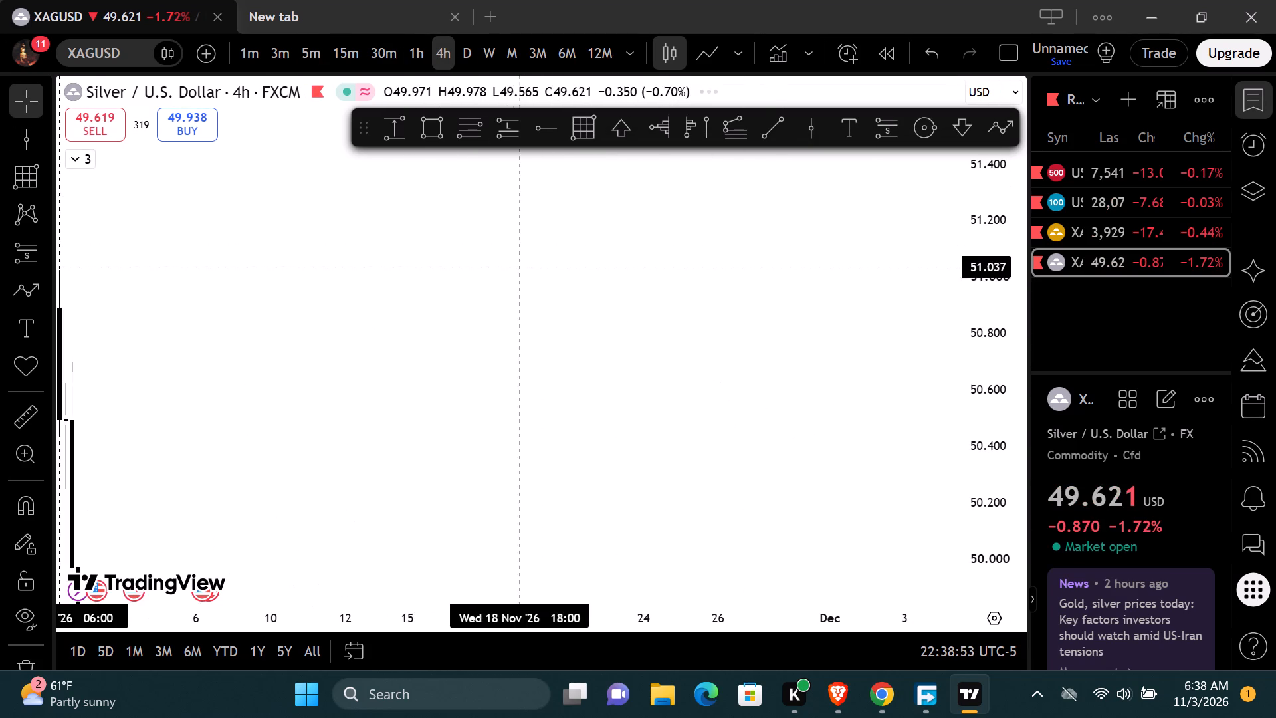
{"action": "scroll", "coordinate": [523, 275], "scroll_direction": "down", "scroll_amount": 5}
{"action": "left_click_drag", "start_coordinate": [546, 314], "coordinate": [746, 297]}
{"action": "left_click_drag", "start_coordinate": [998, 280], "coordinate": [910, 506]}
{"action": "scroll", "coordinate": [723, 457], "scroll_direction": "up", "scroll_amount": 7}
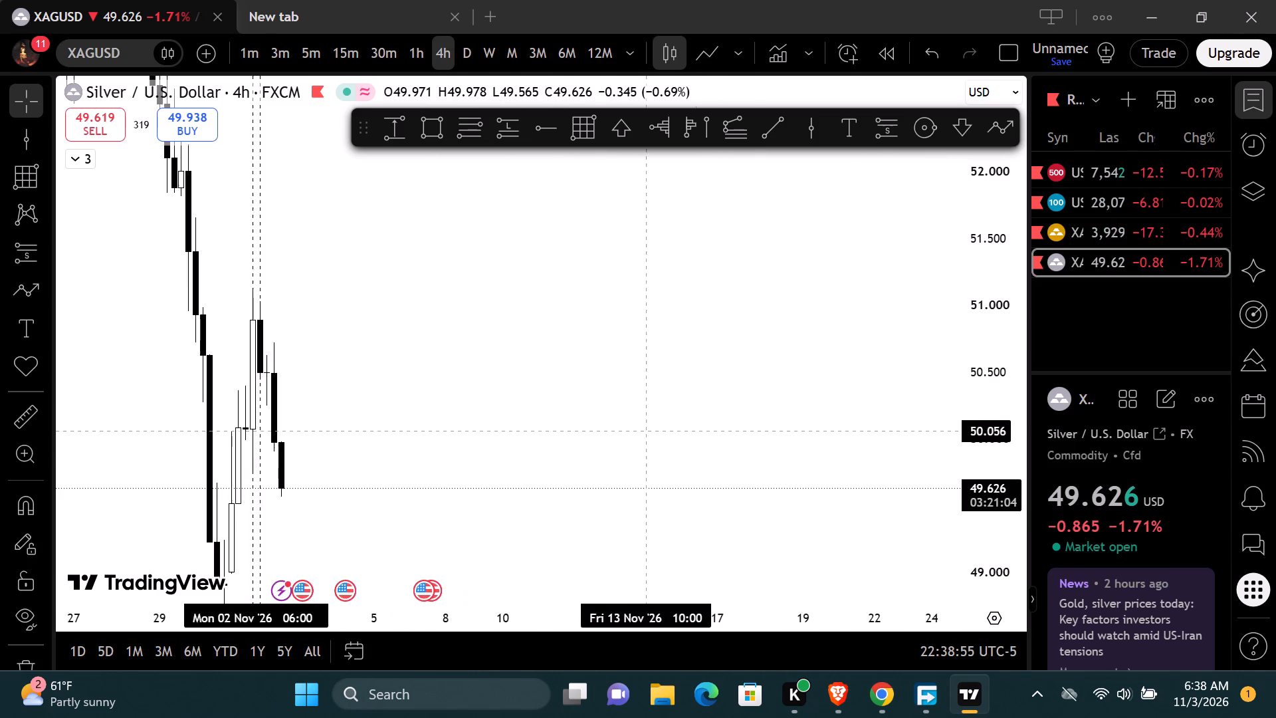
{"action": "left_click_drag", "start_coordinate": [643, 429], "coordinate": [1047, 475]}
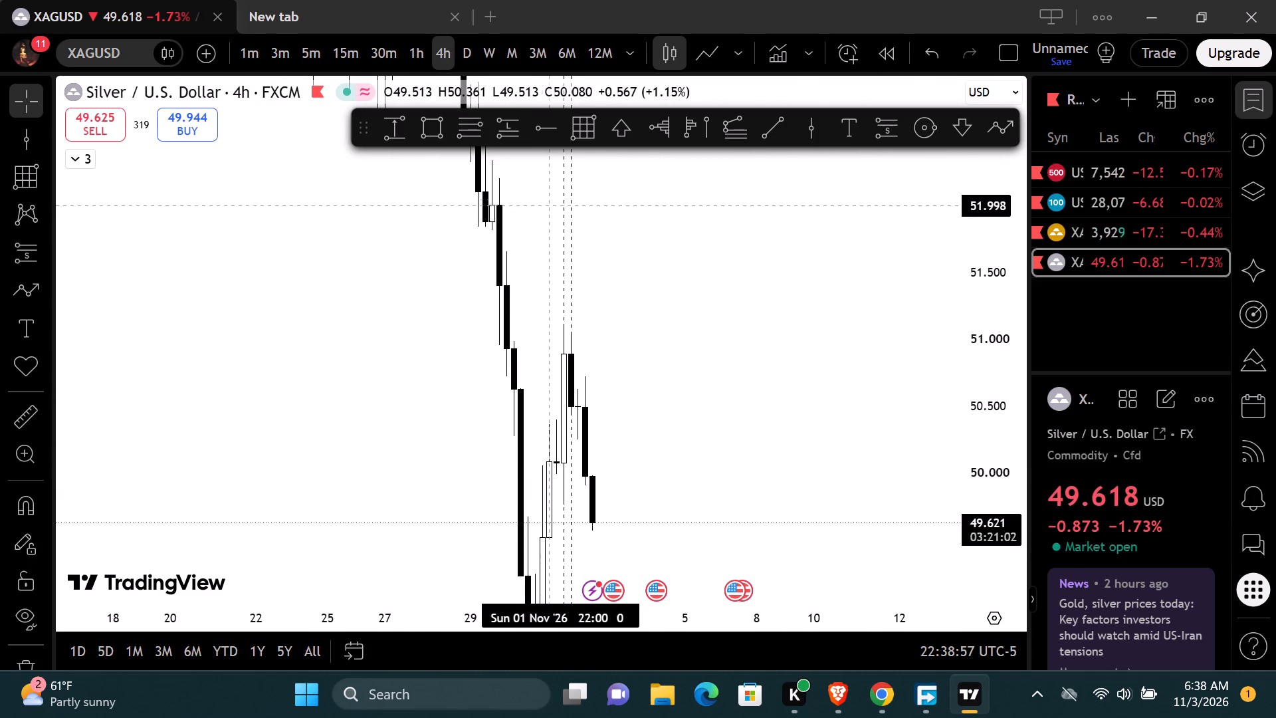
{"action": "left_click_drag", "start_coordinate": [966, 262], "coordinate": [891, 511]}
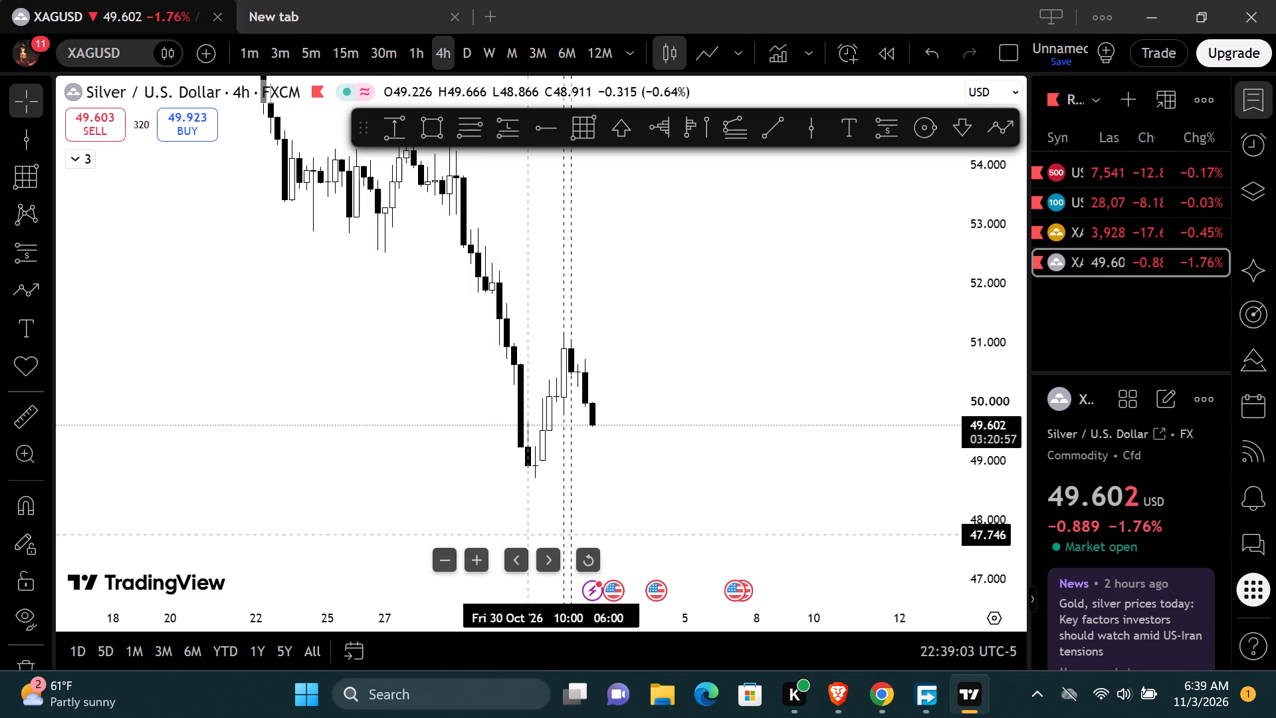
{"action": "scroll", "coordinate": [564, 338], "scroll_direction": "down", "scroll_amount": 1}
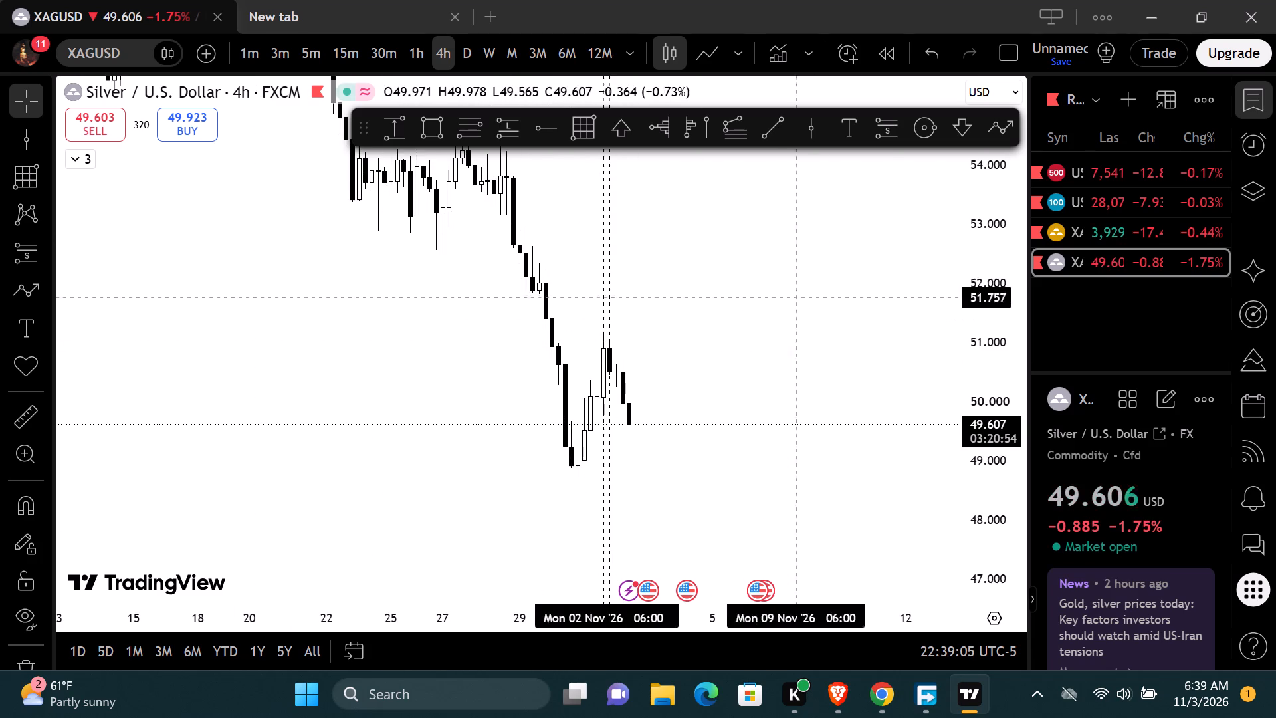
On the 1-hour timeframe, draw a level trend line at about 50.786 from 30 October 05:00 to 3 November.
{"action": "left_click", "coordinate": [308, 60]}
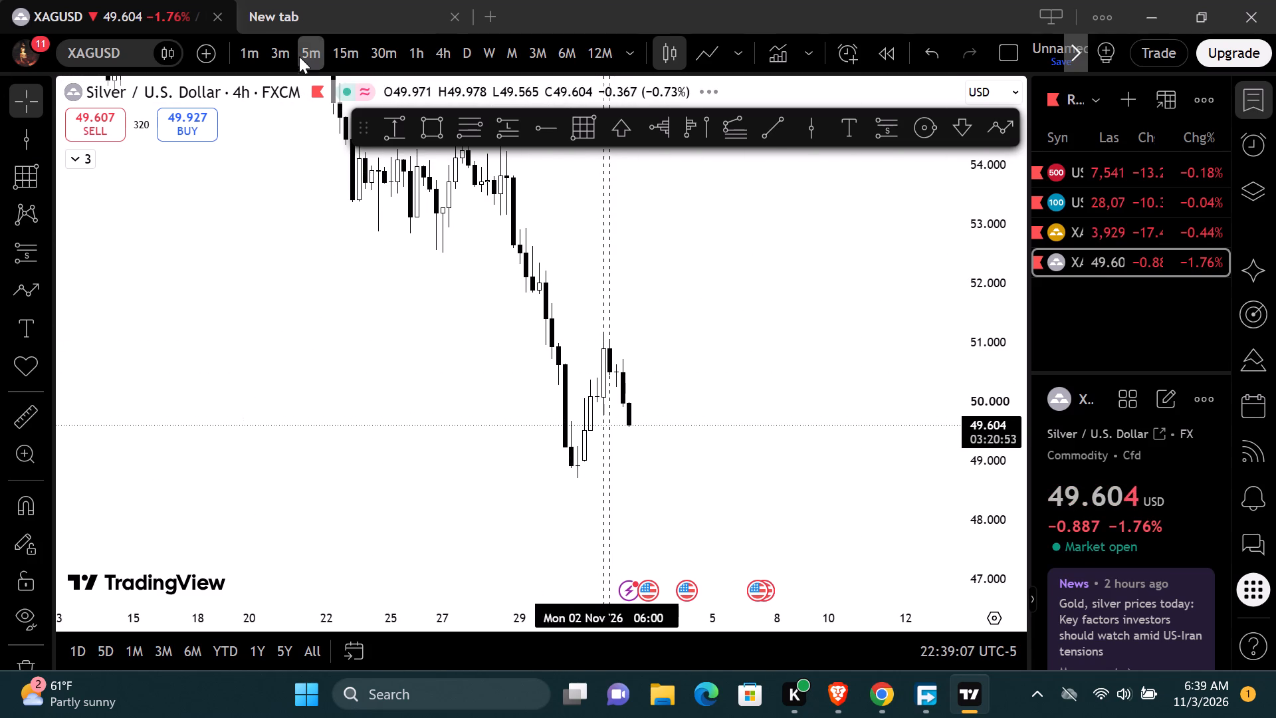
{"action": "left_click", "coordinate": [415, 55]}
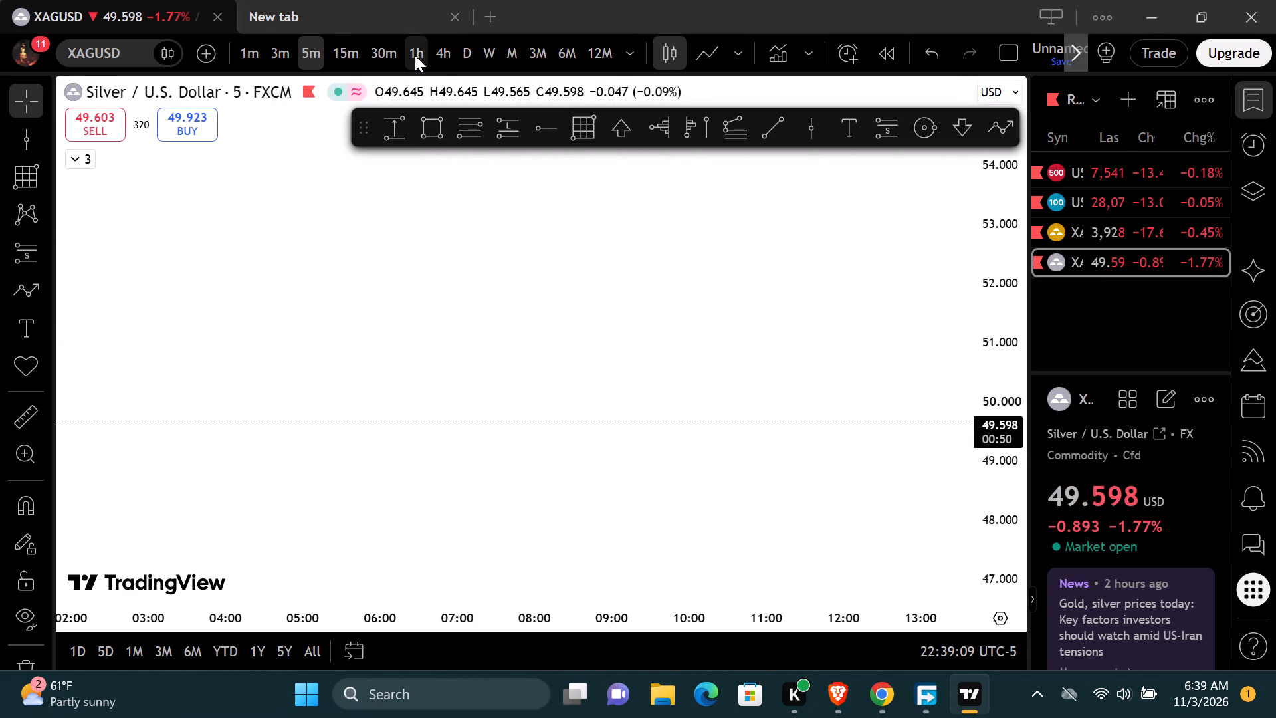
{"action": "scroll", "coordinate": [843, 451], "scroll_direction": "down", "scroll_amount": 7}
{"action": "left_click_drag", "start_coordinate": [648, 363], "coordinate": [0, 463]}
{"action": "left_click_drag", "start_coordinate": [586, 480], "coordinate": [0, 361]}
{"action": "scroll", "coordinate": [708, 445], "scroll_direction": "up", "scroll_amount": 5}
{"action": "left_click_drag", "start_coordinate": [622, 450], "coordinate": [1193, 435]}
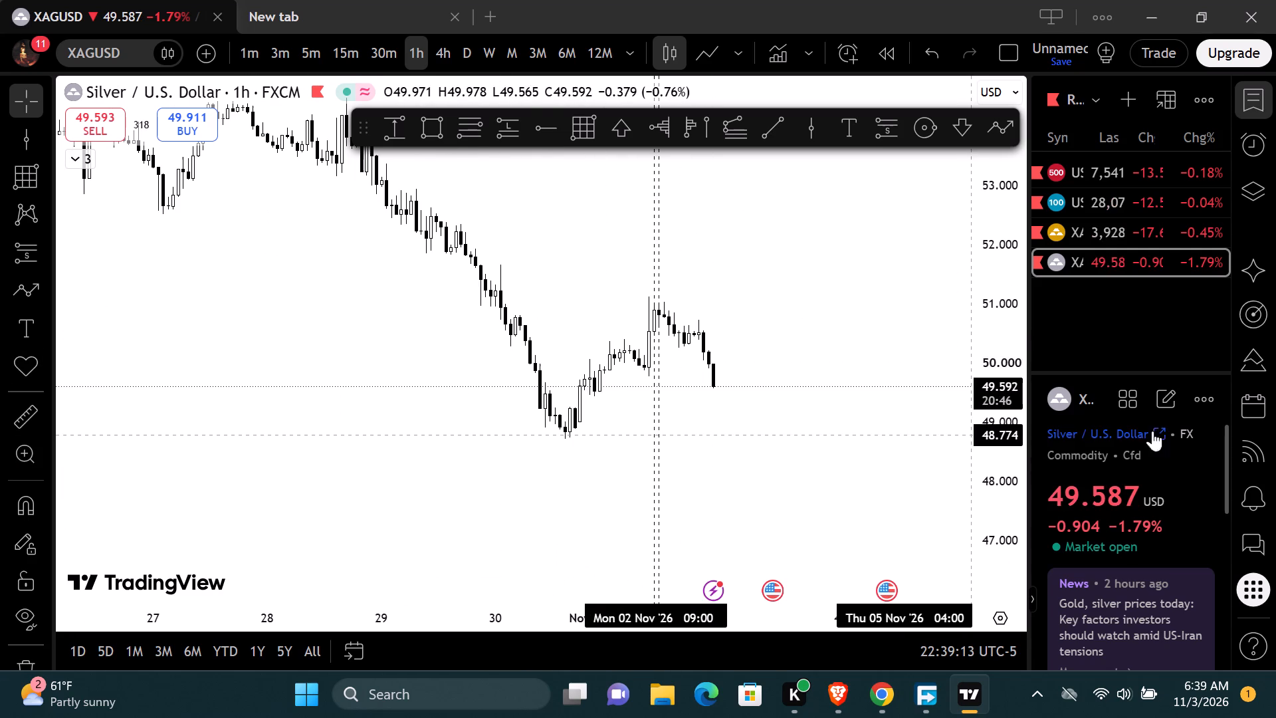
{"action": "left_click_drag", "start_coordinate": [1011, 473], "coordinate": [955, 272]}
{"action": "scroll", "coordinate": [641, 360], "scroll_direction": "up", "scroll_amount": 5}
{"action": "scroll", "coordinate": [484, 390], "scroll_direction": "down", "scroll_amount": 3}
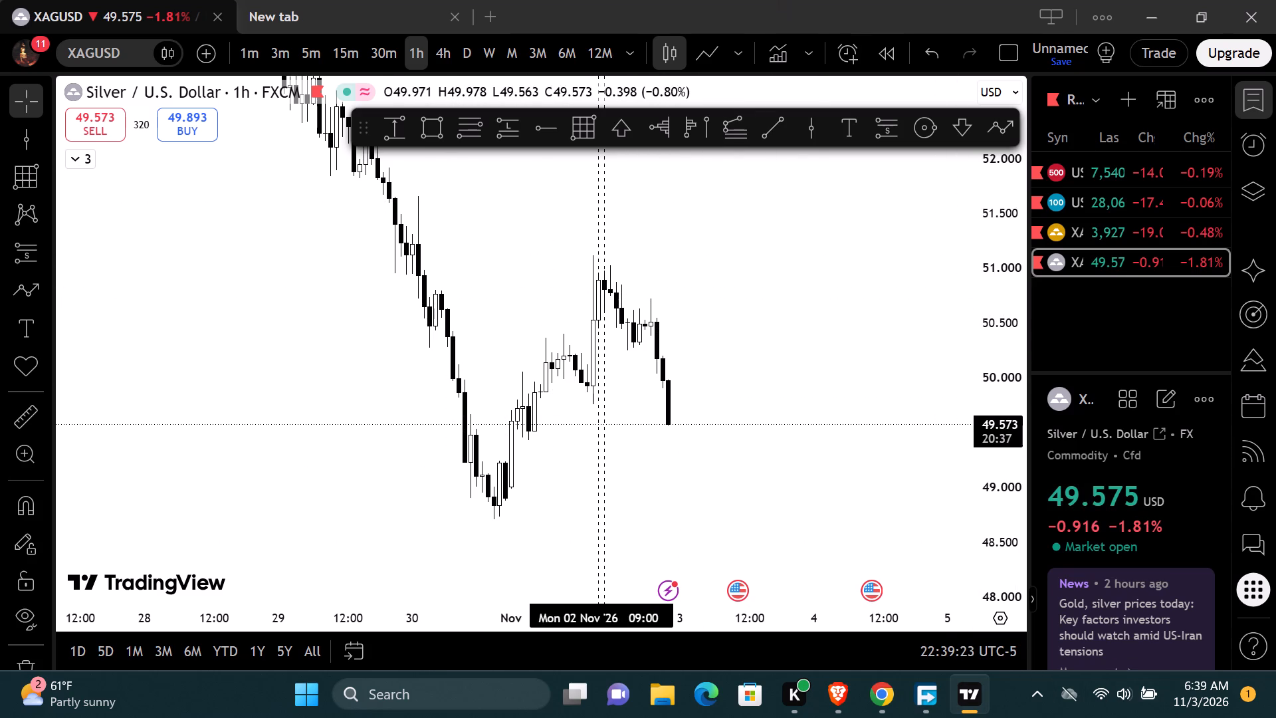
{"action": "left_click", "coordinate": [782, 125]}
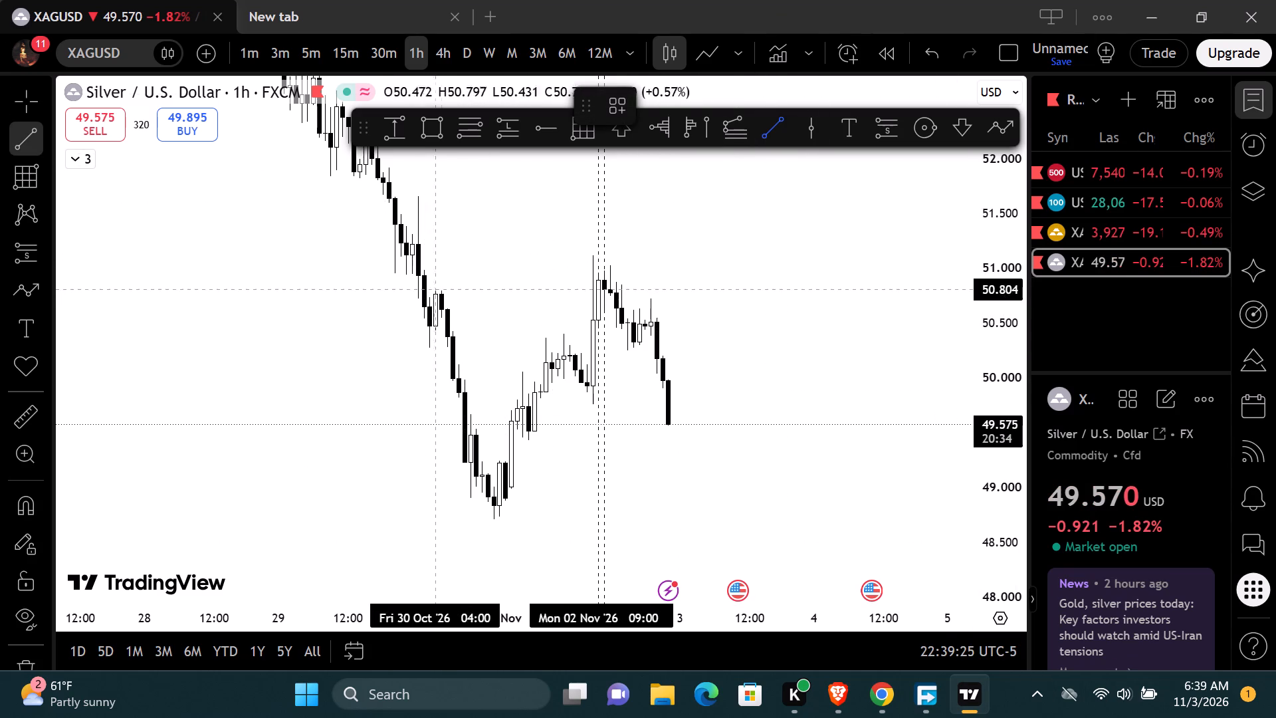
{"action": "left_click", "coordinate": [439, 291]}
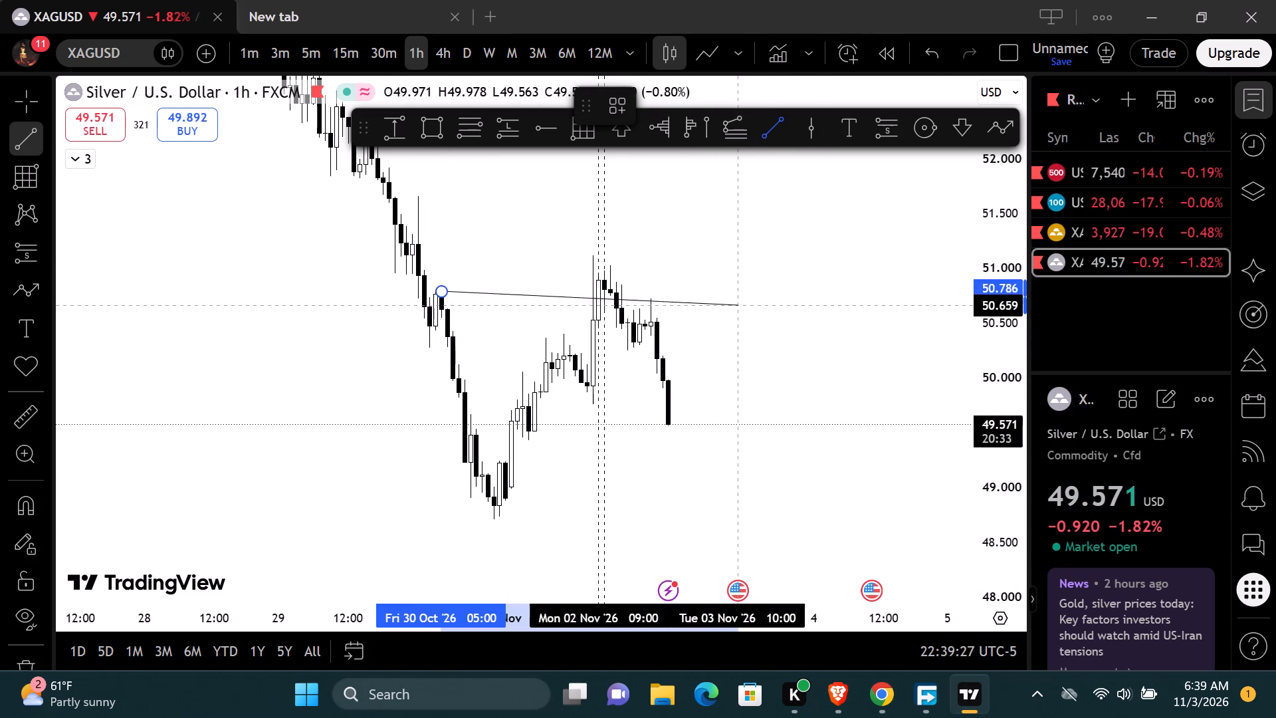
{"action": "left_click", "coordinate": [734, 292]}
{"action": "left_click", "coordinate": [750, 226]}
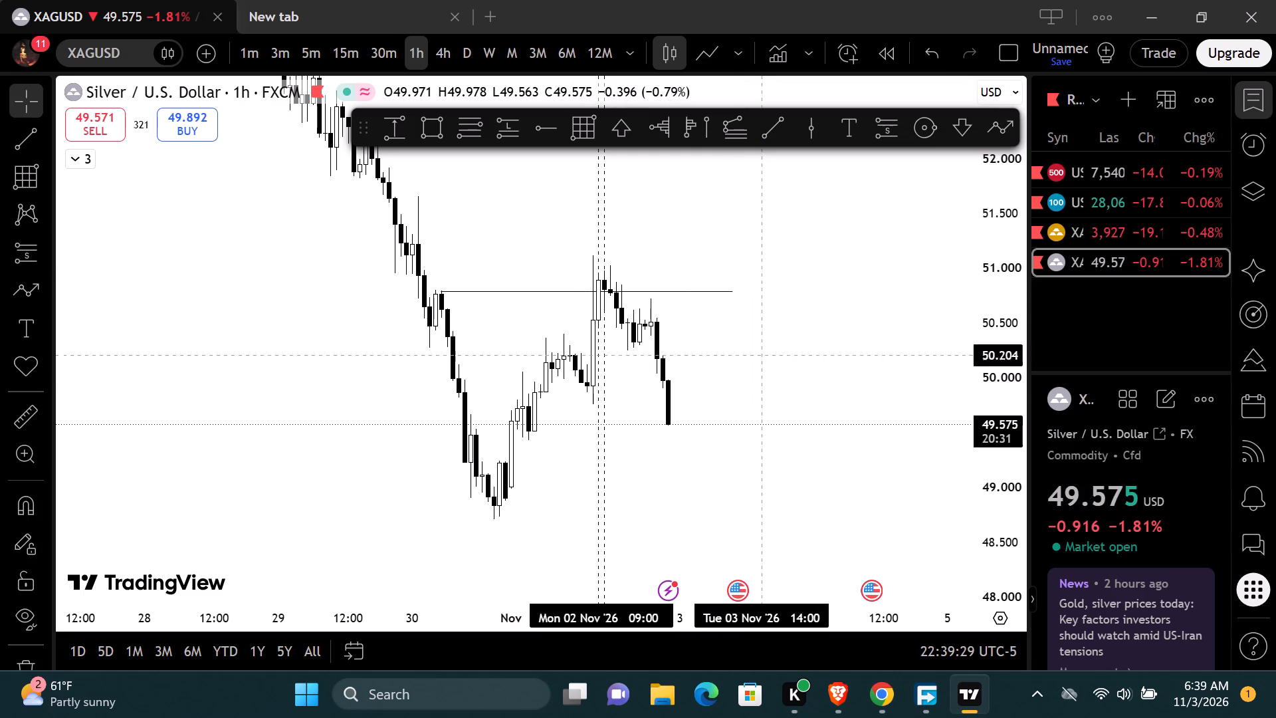
Place a horizontal ray at 48.878 starting from the 30 October candle low on the 1-hour silver chart.
{"action": "left_click_drag", "start_coordinate": [774, 382], "coordinate": [899, 361]}
{"action": "scroll", "coordinate": [58, 253], "scroll_direction": "up", "scroll_amount": 3}
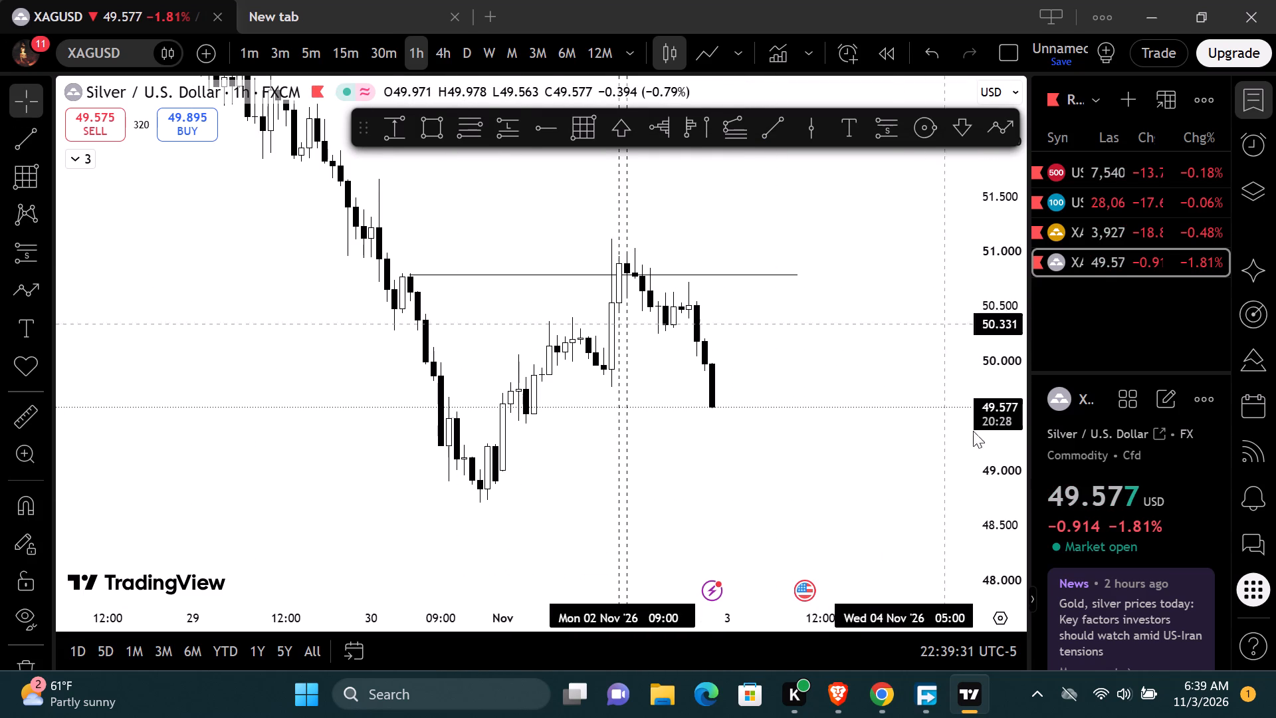
{"action": "left_click_drag", "start_coordinate": [982, 441], "coordinate": [969, 281]}
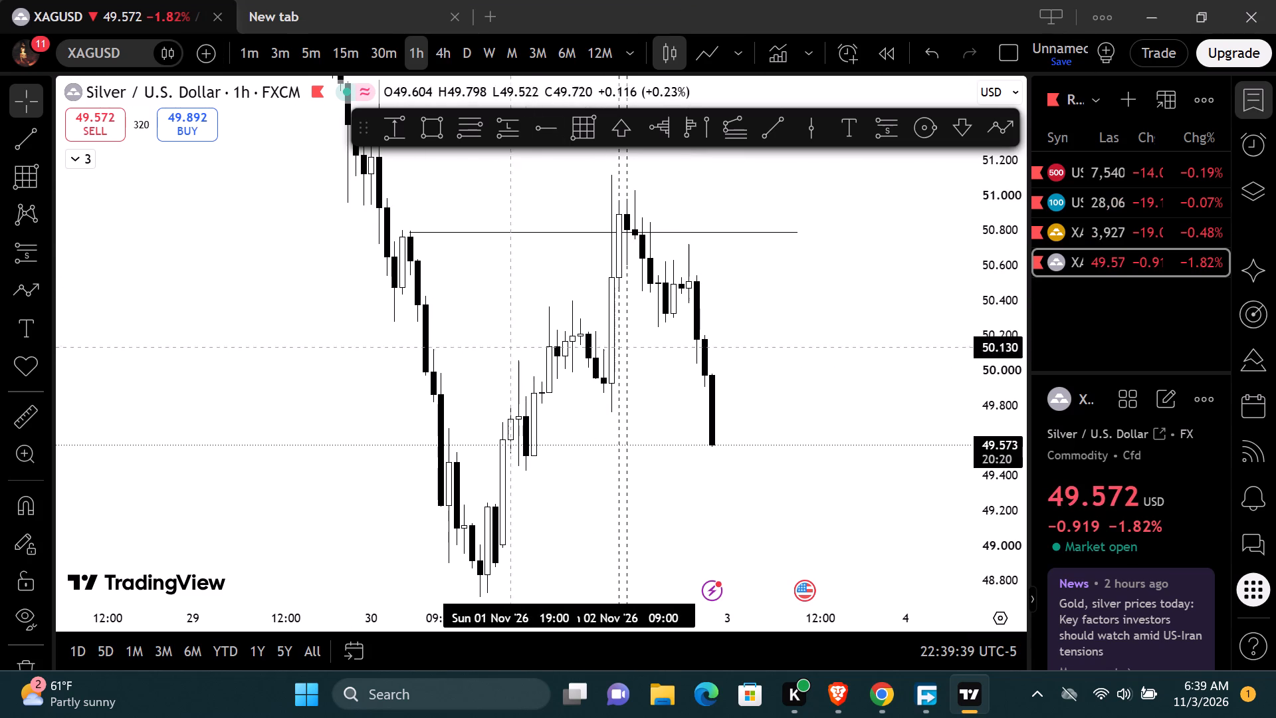
{"action": "left_click_drag", "start_coordinate": [479, 478], "coordinate": [482, 365]}
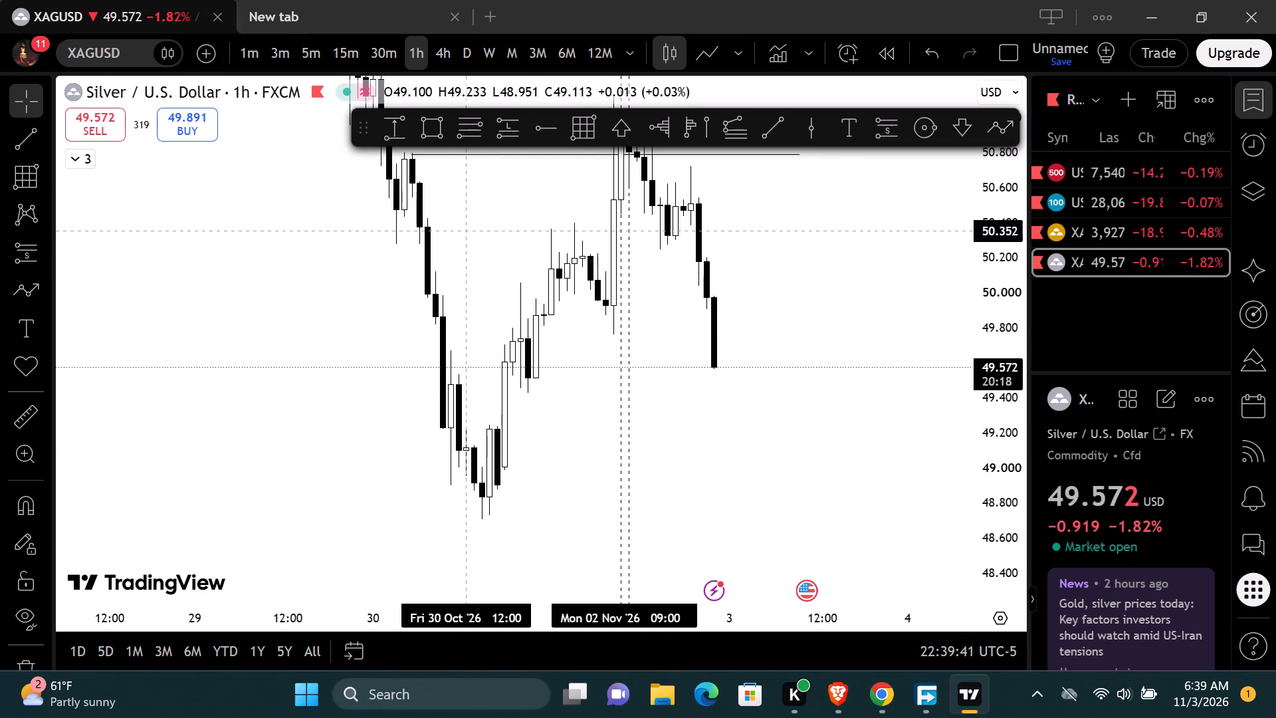
{"action": "left_click", "coordinate": [538, 128]}
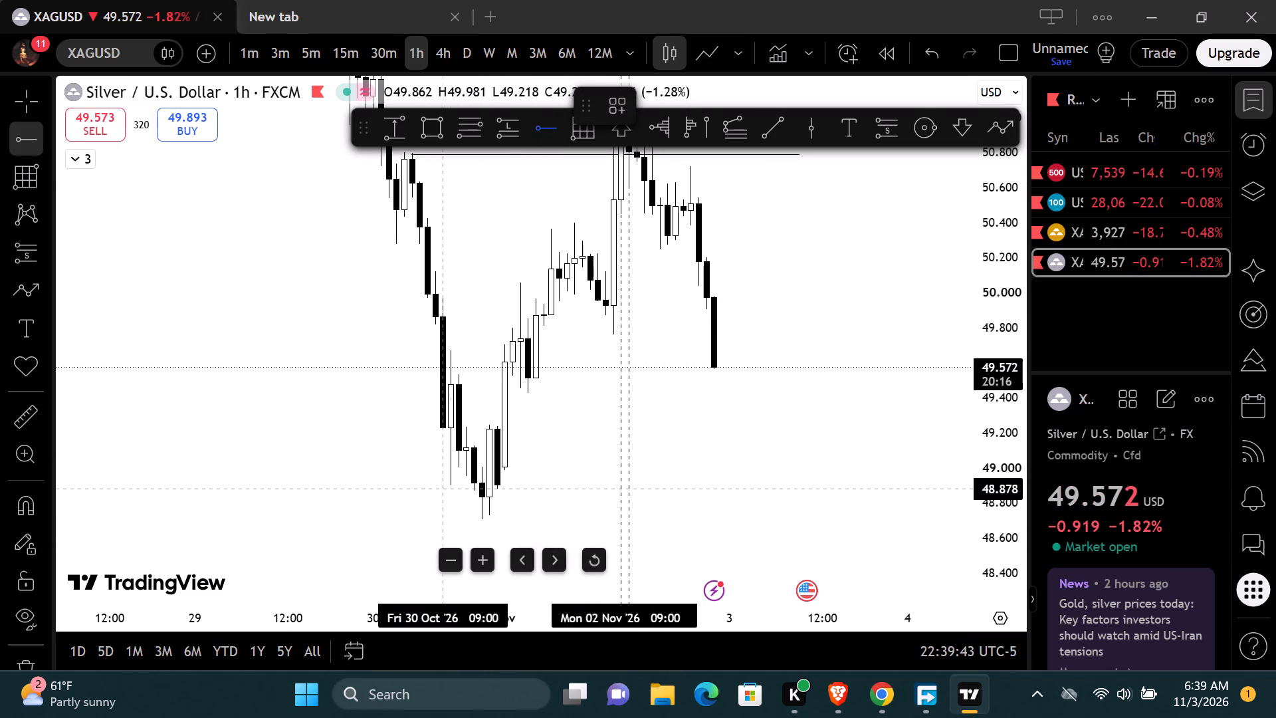
{"action": "left_click", "coordinate": [449, 489]}
{"action": "left_click", "coordinate": [607, 434]}
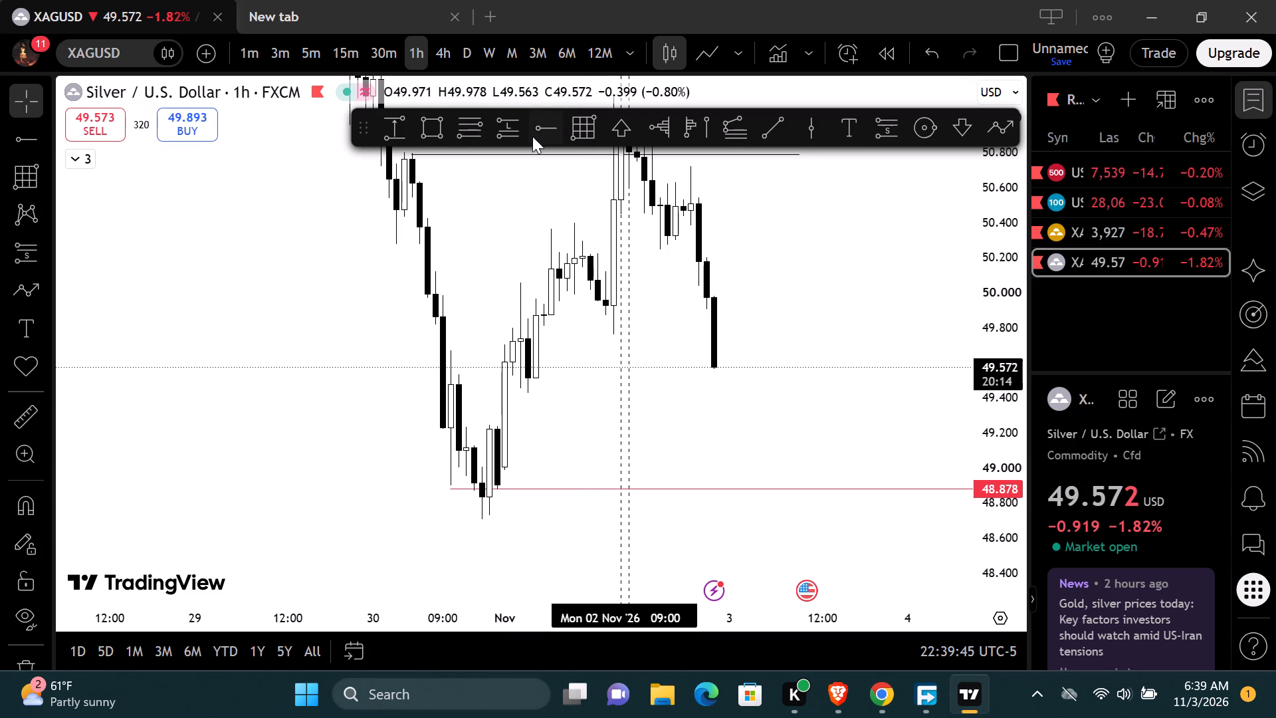
Place a horizontal ray at 49.510 starting from the 30 October 09:00 candle on the 1-hour silver chart.
{"action": "left_click", "coordinate": [534, 138]}
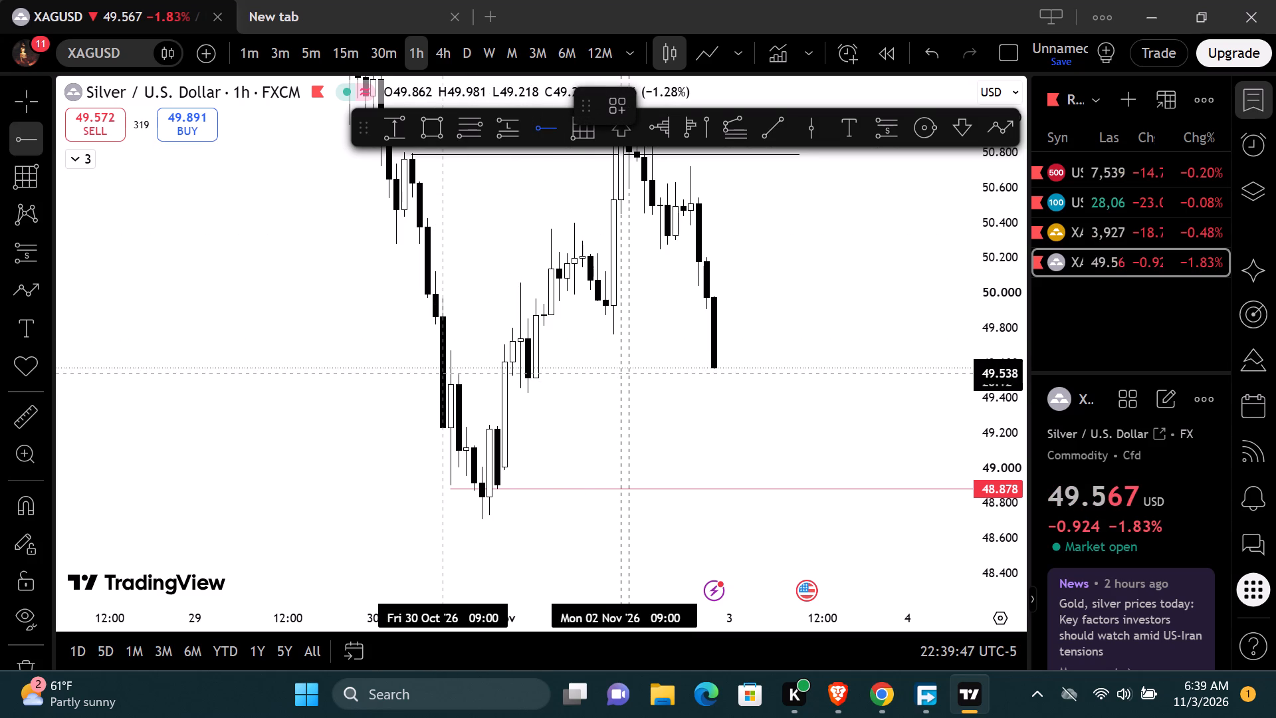
{"action": "left_click", "coordinate": [445, 378]}
{"action": "left_click", "coordinate": [544, 434]}
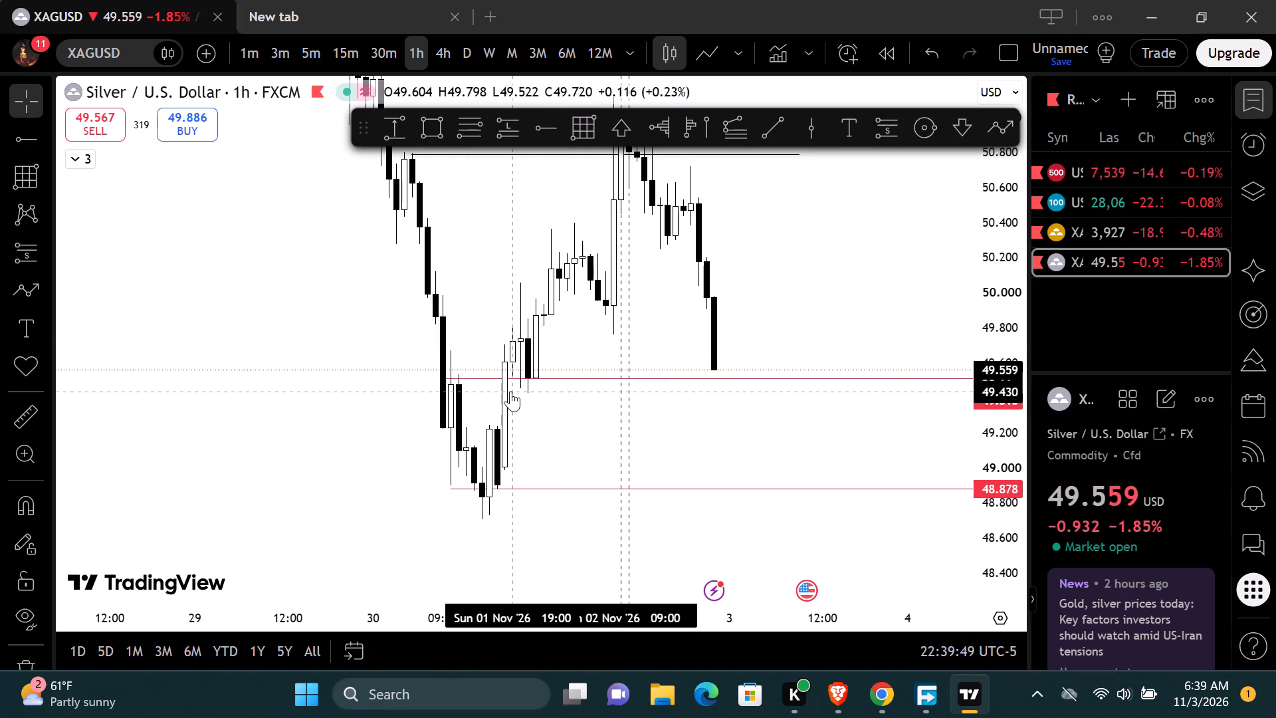
Examine silver's 2 November price action around the two vertical lines and the level trend line, switching to the 5-minute timeframe.
{"action": "left_click_drag", "start_coordinate": [558, 436], "coordinate": [566, 642]}
{"action": "scroll", "coordinate": [337, 168], "scroll_direction": "up", "scroll_amount": 3}
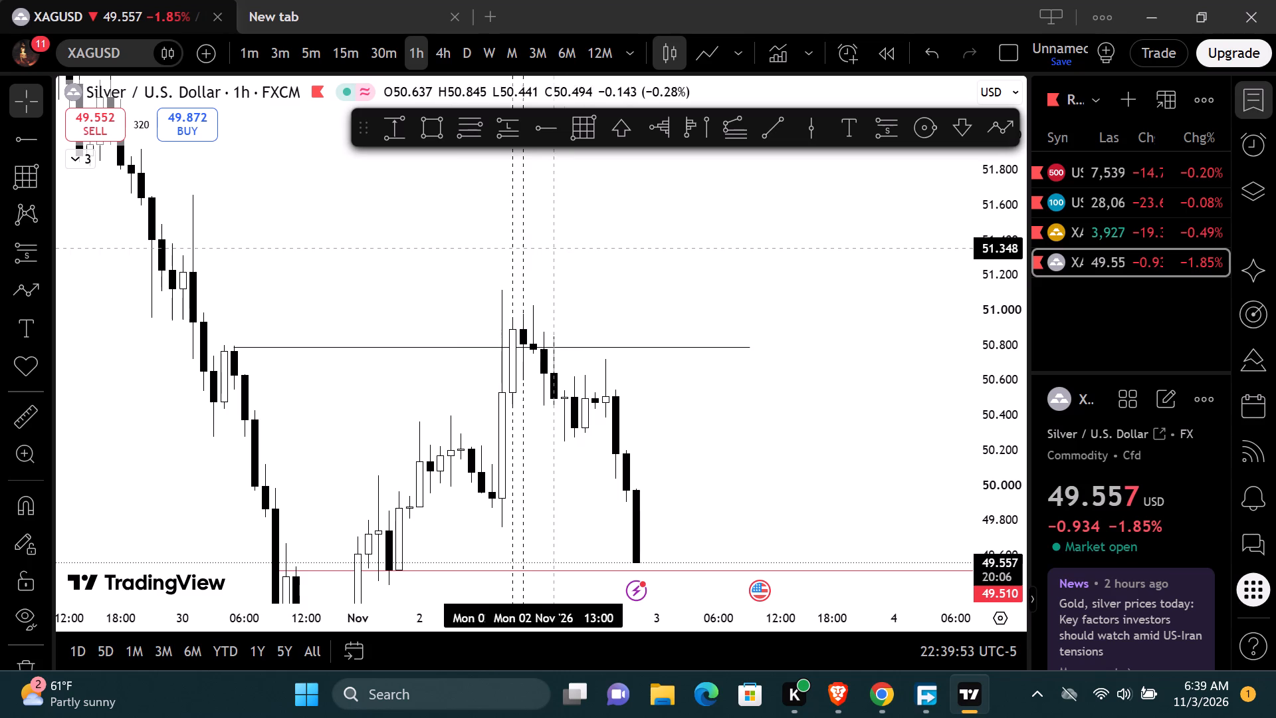
{"action": "left_click_drag", "start_coordinate": [658, 247], "coordinate": [687, 226]}
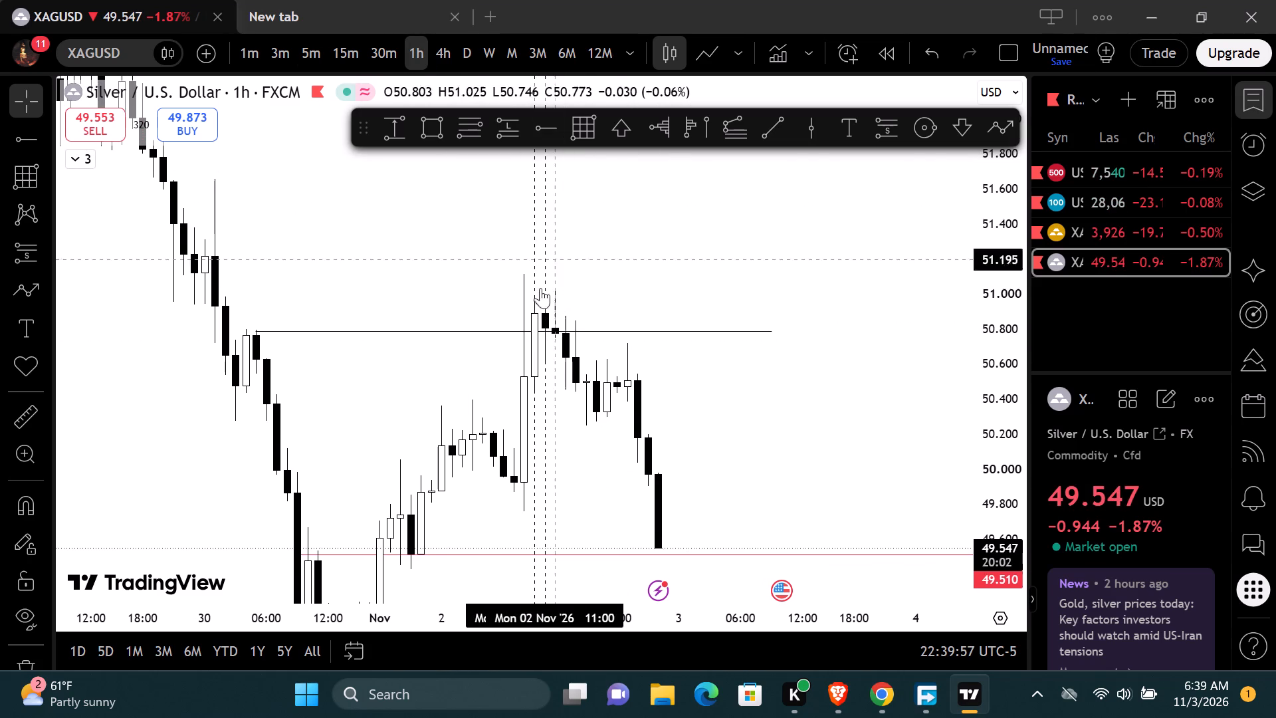
{"action": "left_click", "coordinate": [302, 59]}
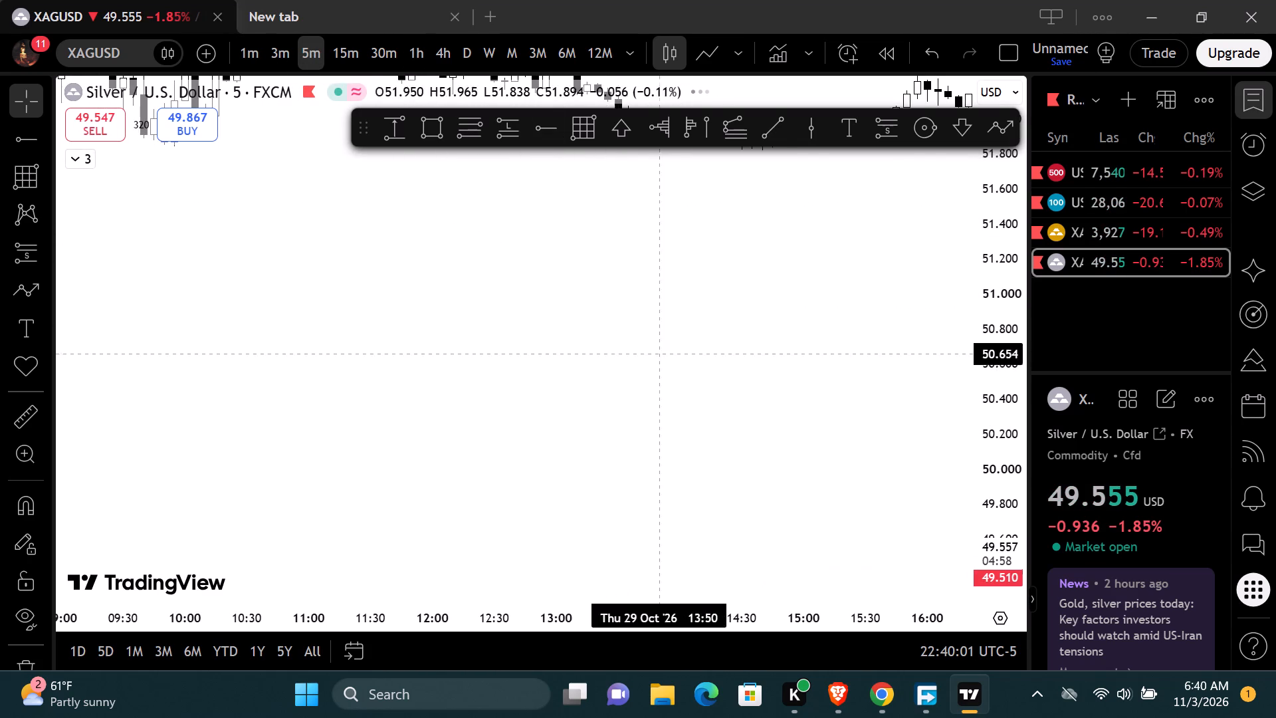
{"action": "scroll", "coordinate": [679, 365], "scroll_direction": "down", "scroll_amount": 3}
{"action": "left_click_drag", "start_coordinate": [798, 280], "coordinate": [591, 550]}
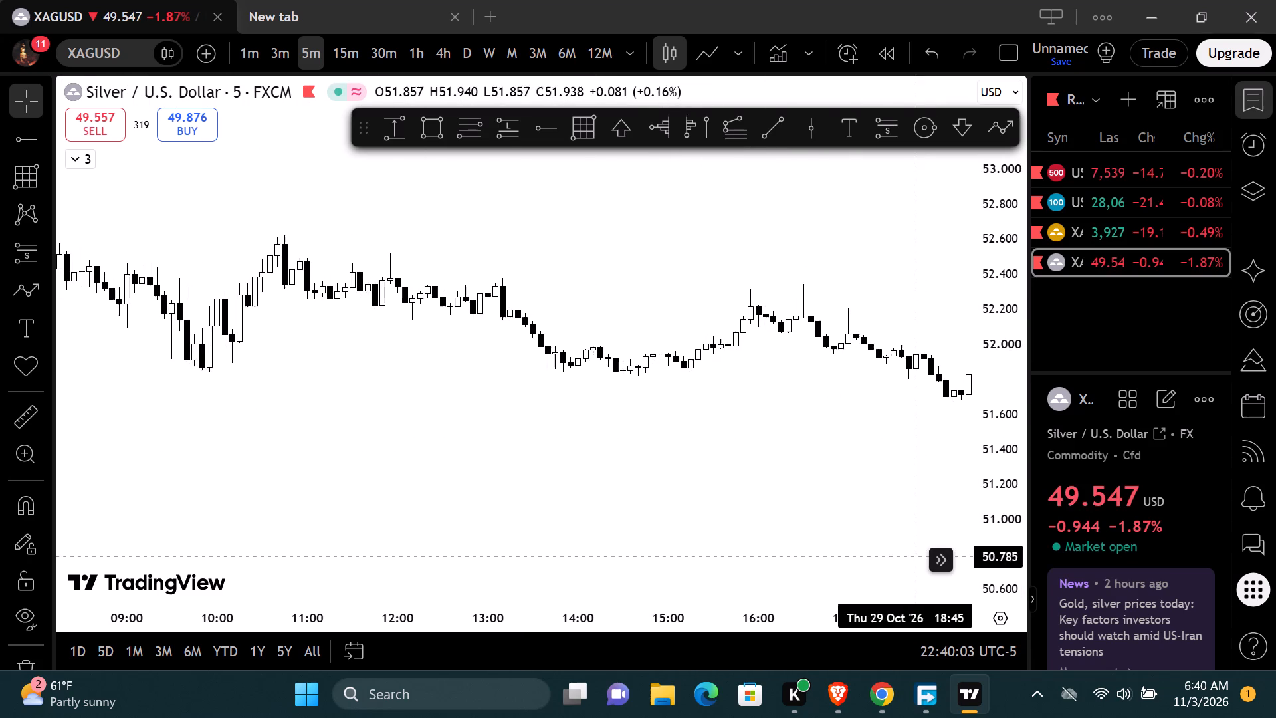
{"action": "left_click", "coordinate": [930, 556]}
{"action": "scroll", "coordinate": [847, 507], "scroll_direction": "down", "scroll_amount": 5}
{"action": "left_click_drag", "start_coordinate": [766, 432], "coordinate": [918, 185]}
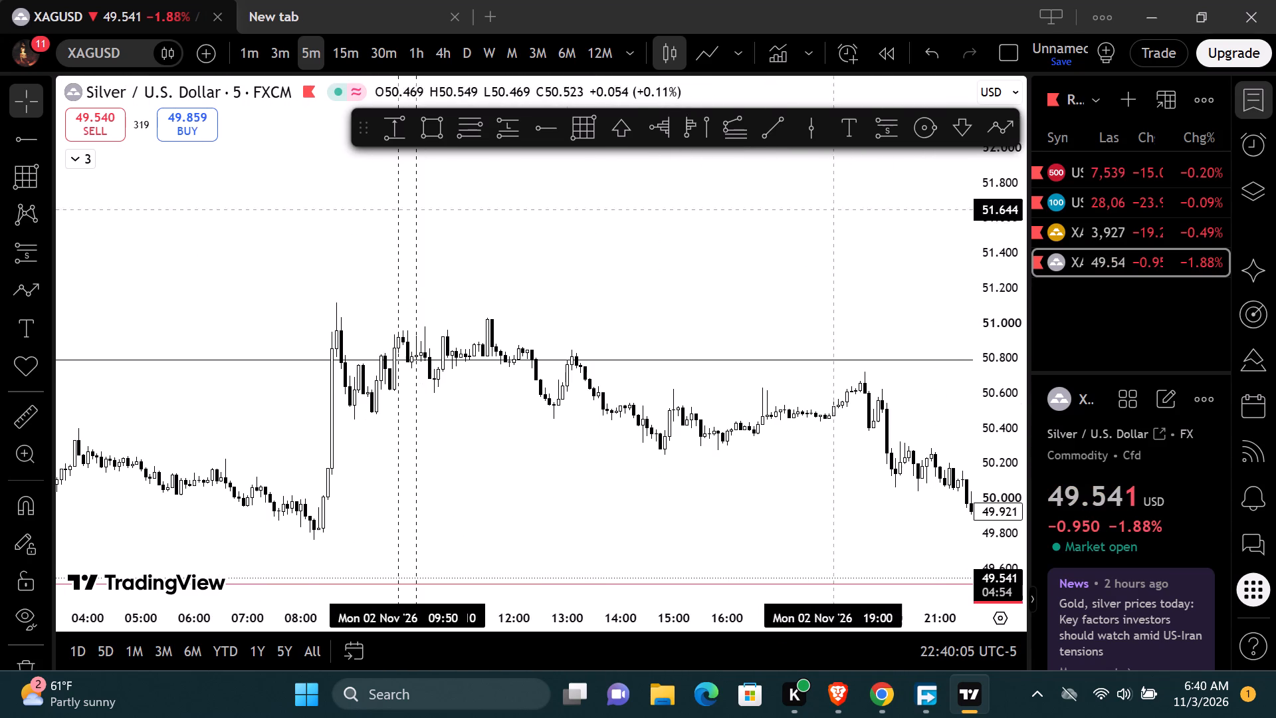
{"action": "left_click_drag", "start_coordinate": [456, 477], "coordinate": [635, 478]}
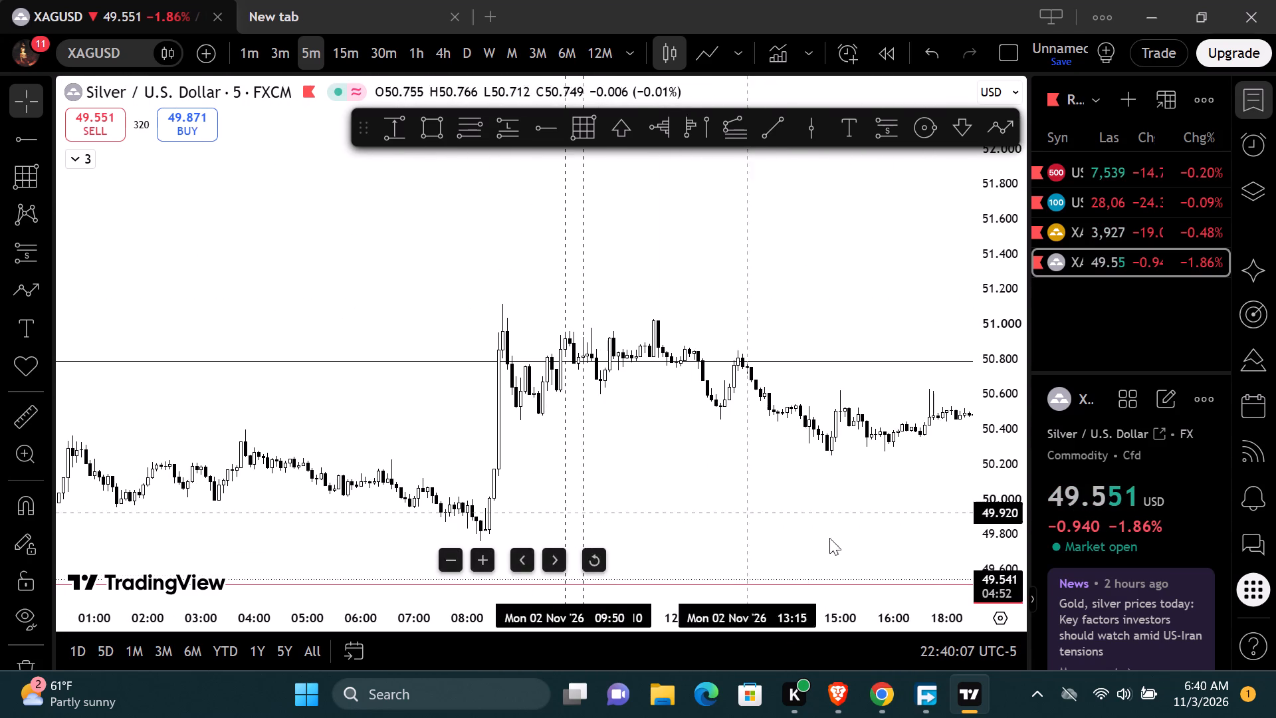
{"action": "left_click_drag", "start_coordinate": [977, 489], "coordinate": [955, 358]}
{"action": "scroll", "coordinate": [685, 265], "scroll_direction": "up", "scroll_amount": 4}
{"action": "left_click_drag", "start_coordinate": [632, 233], "coordinate": [783, 238]}
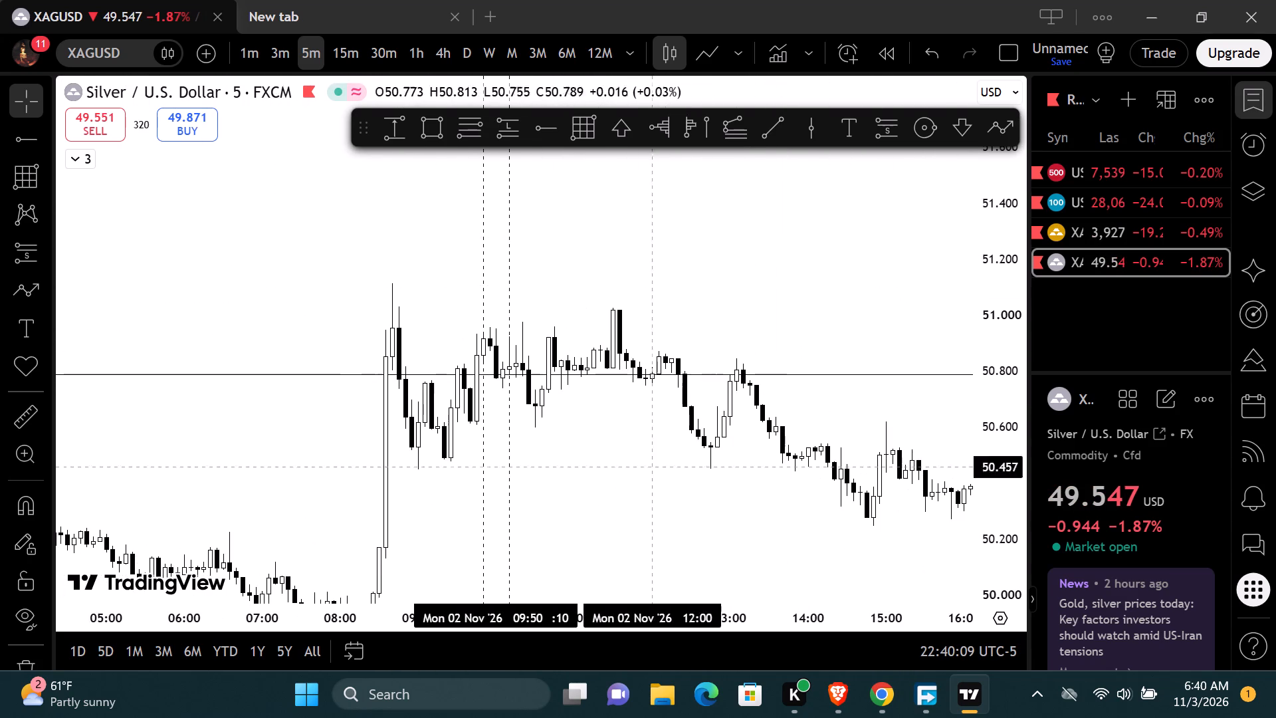
{"action": "left_click_drag", "start_coordinate": [591, 496], "coordinate": [597, 460]}
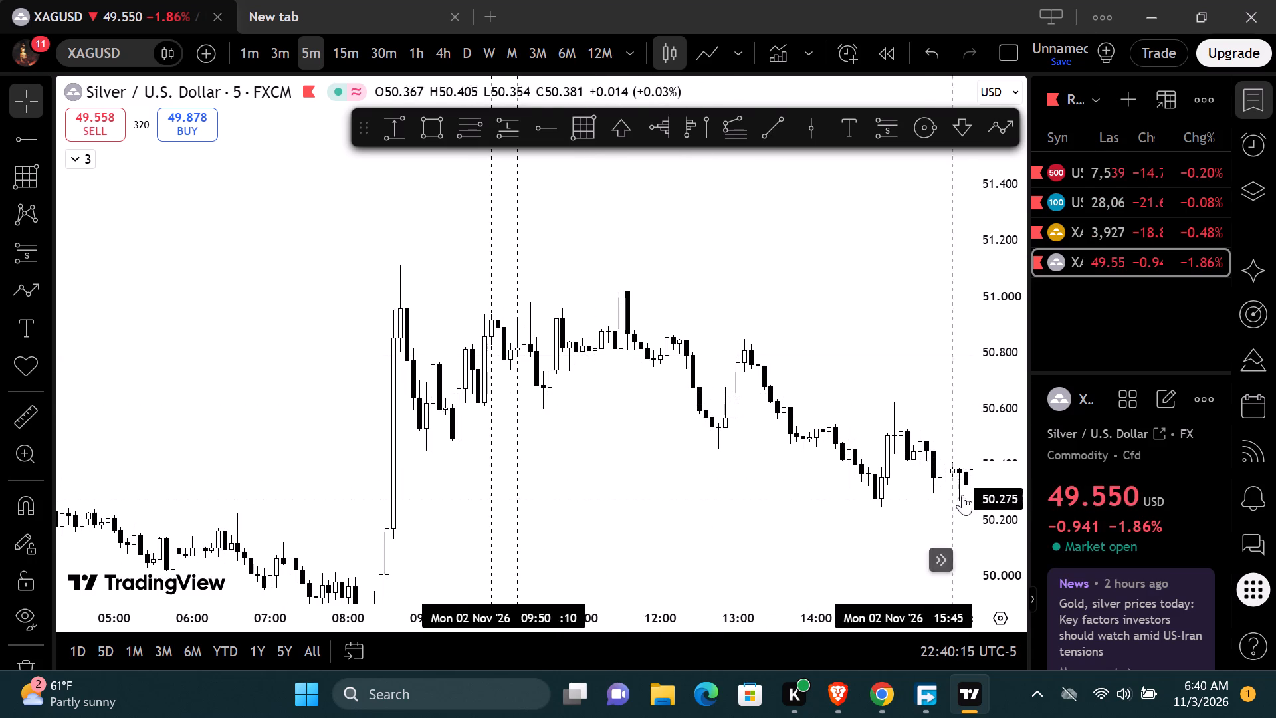
{"action": "left_click_drag", "start_coordinate": [1013, 479], "coordinate": [1004, 140]}
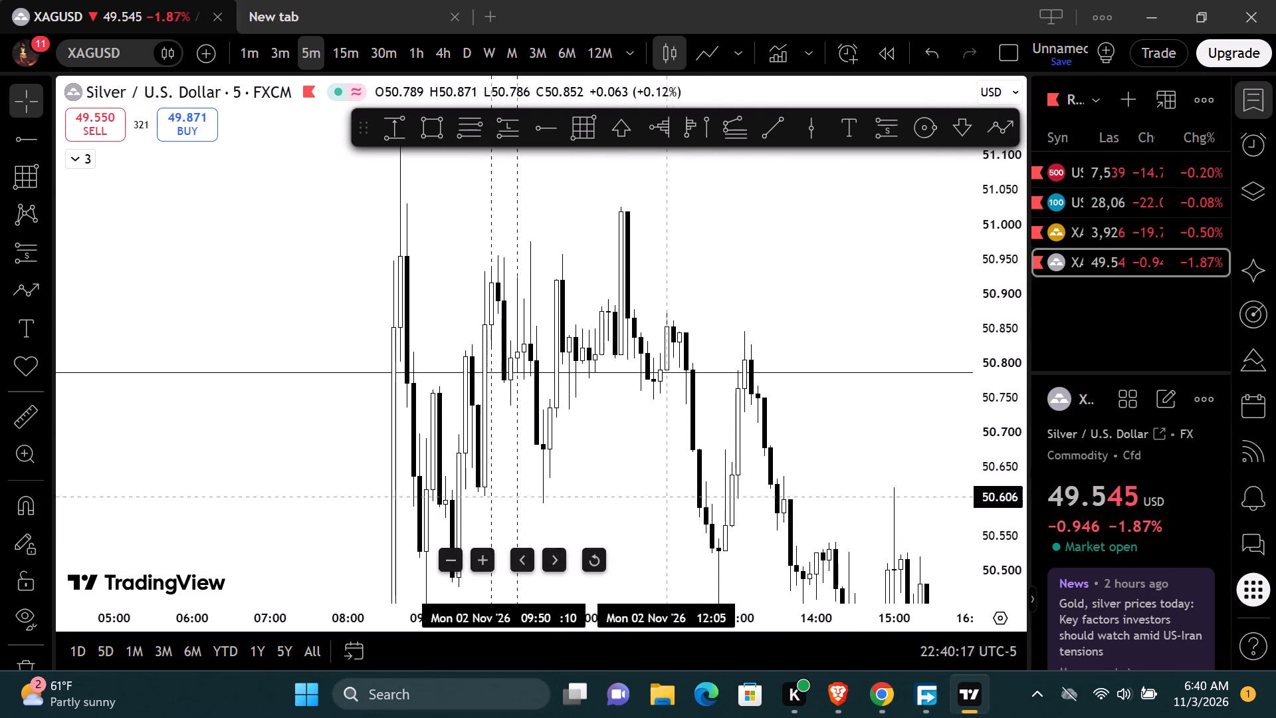
{"action": "left_click_drag", "start_coordinate": [664, 455], "coordinate": [673, 364]}
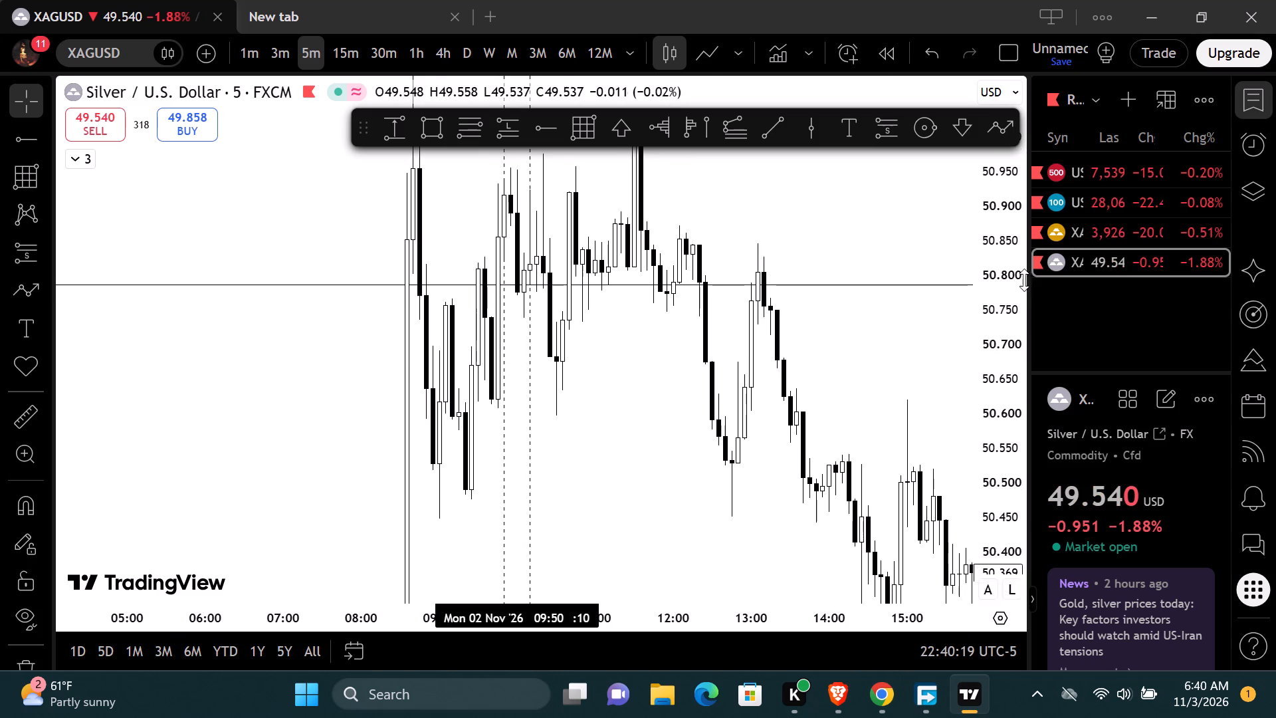
{"action": "left_click_drag", "start_coordinate": [994, 297], "coordinate": [1000, 524]}
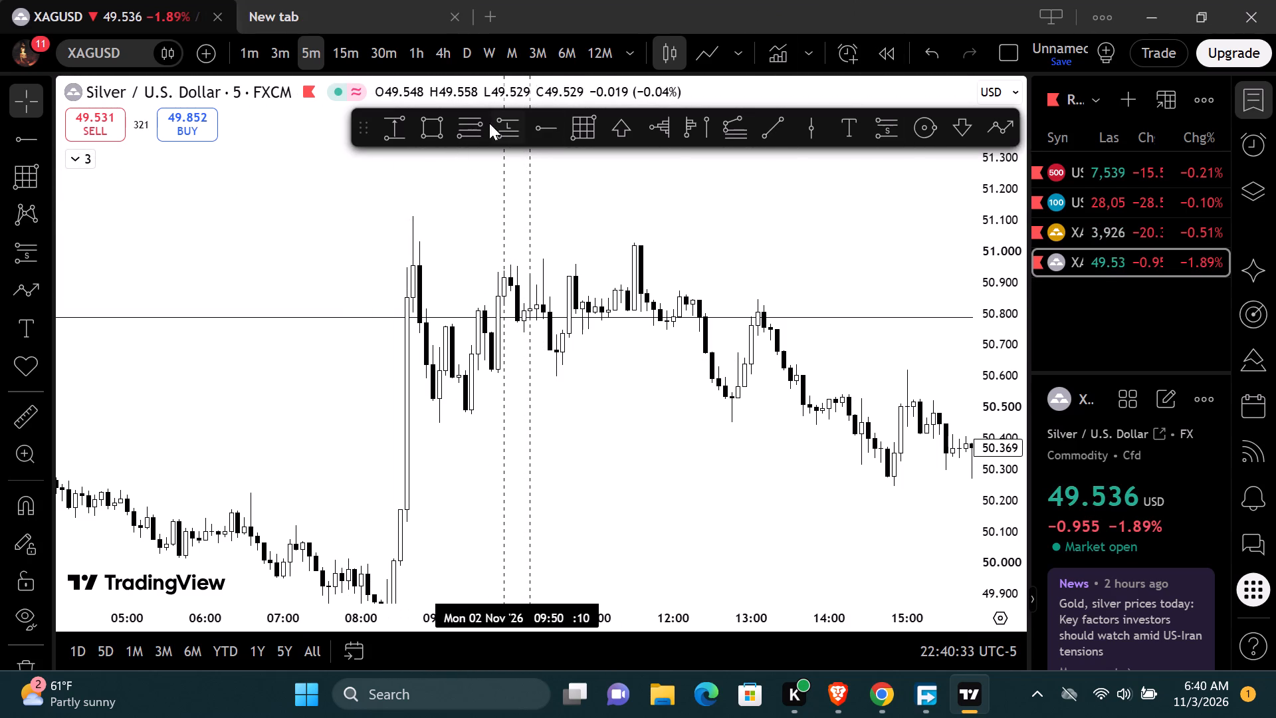
Place horizontal rays at 50.947 and 51.036 starting from the 2 November price spike on the 5-minute silver chart.
{"action": "left_click", "coordinate": [550, 128]}
{"action": "left_click", "coordinate": [410, 267]}
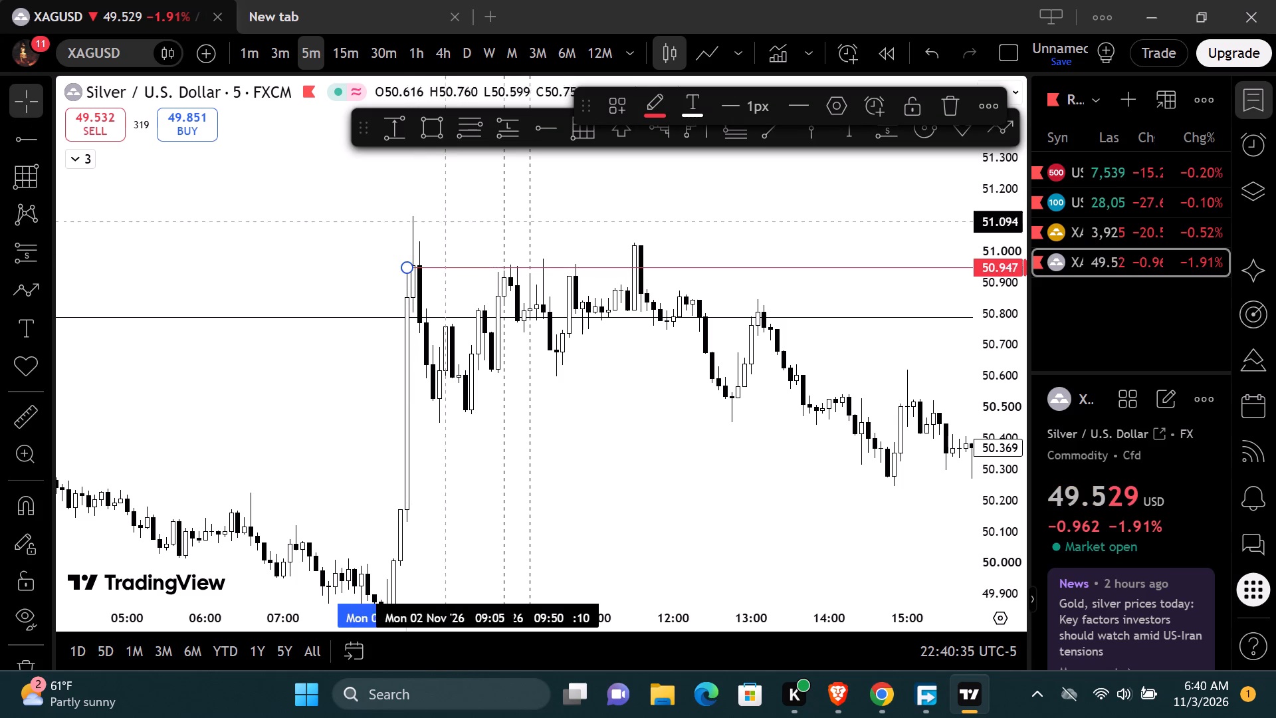
{"action": "left_click", "coordinate": [546, 123]}
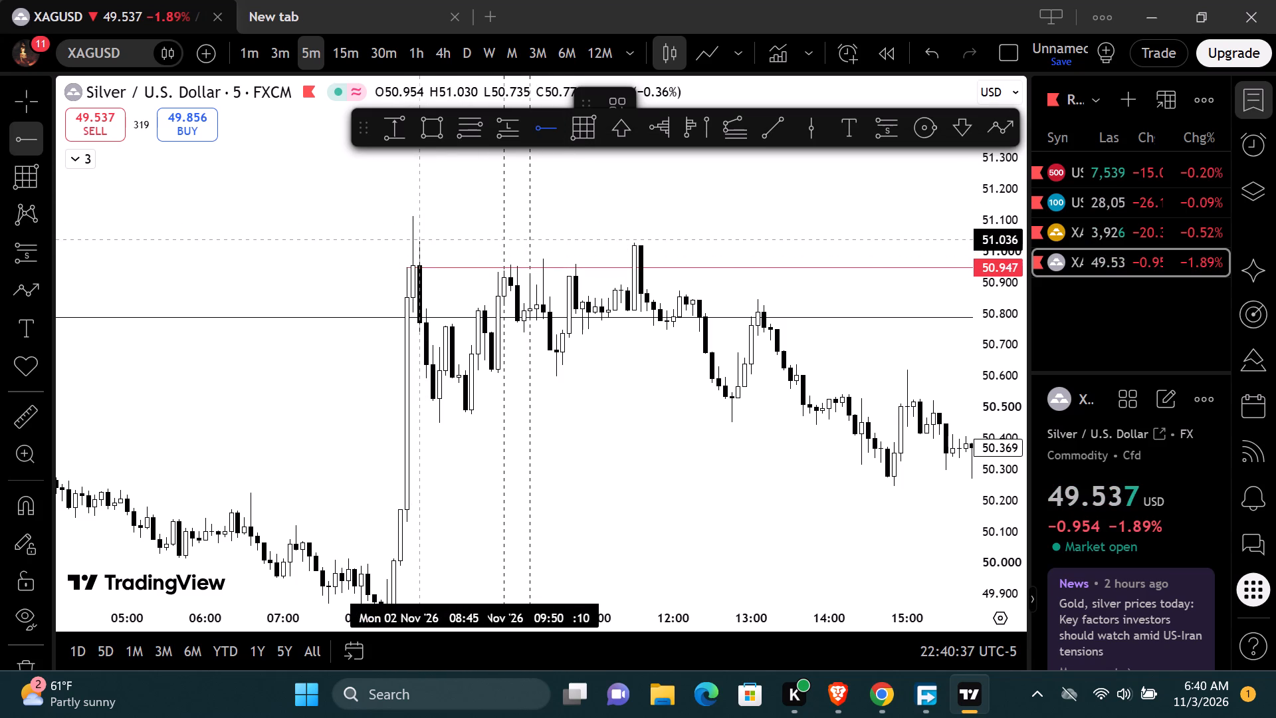
{"action": "left_click", "coordinate": [421, 240]}
{"action": "left_click", "coordinate": [641, 207]}
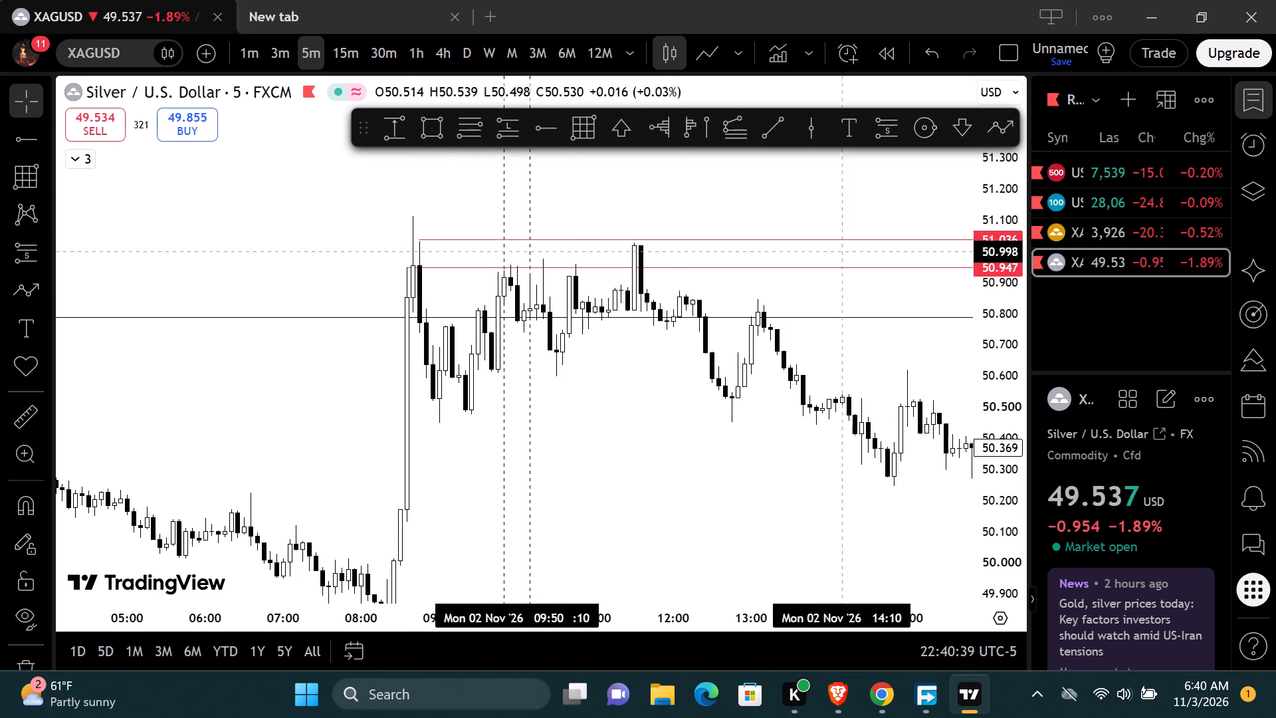
Move the upper horizontal ray to 51.032, with its starting point at about 08:30 on 2 November.
{"action": "left_click_drag", "start_coordinate": [1037, 293], "coordinate": [1019, 277]}
{"action": "left_click_drag", "start_coordinate": [989, 279], "coordinate": [980, 154]}
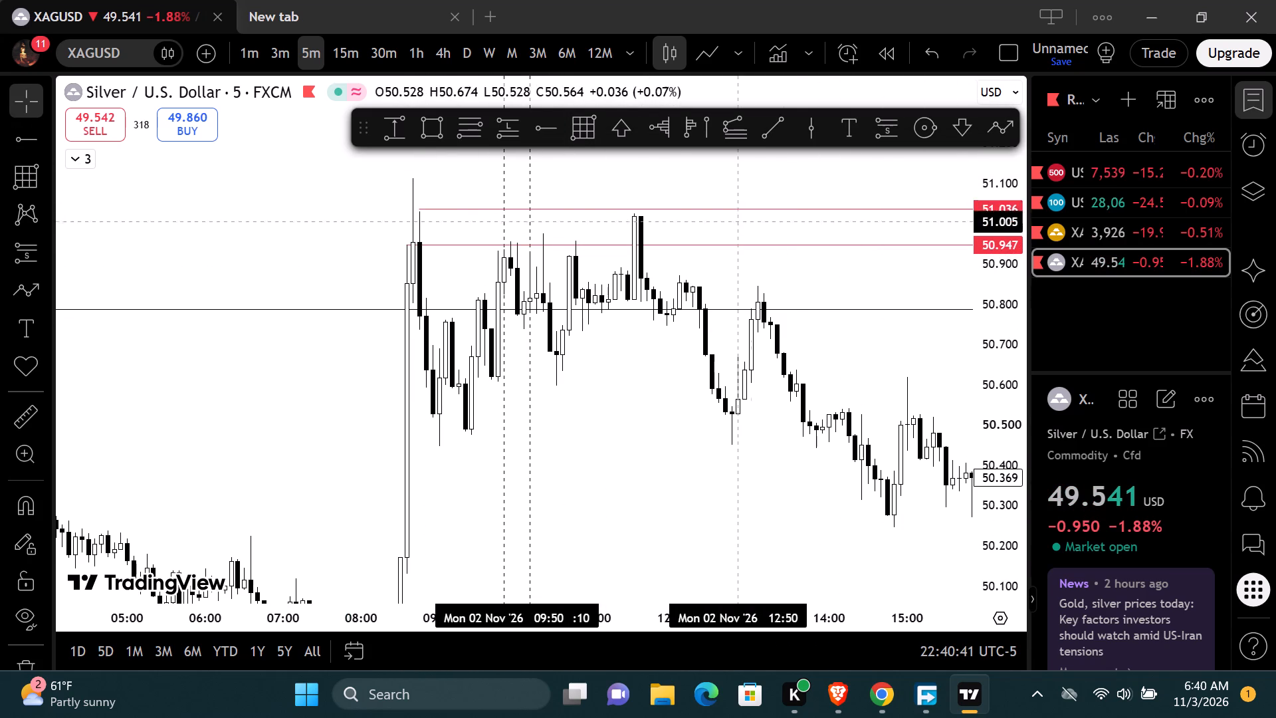
{"action": "left_click_drag", "start_coordinate": [725, 209], "coordinate": [706, 215]}
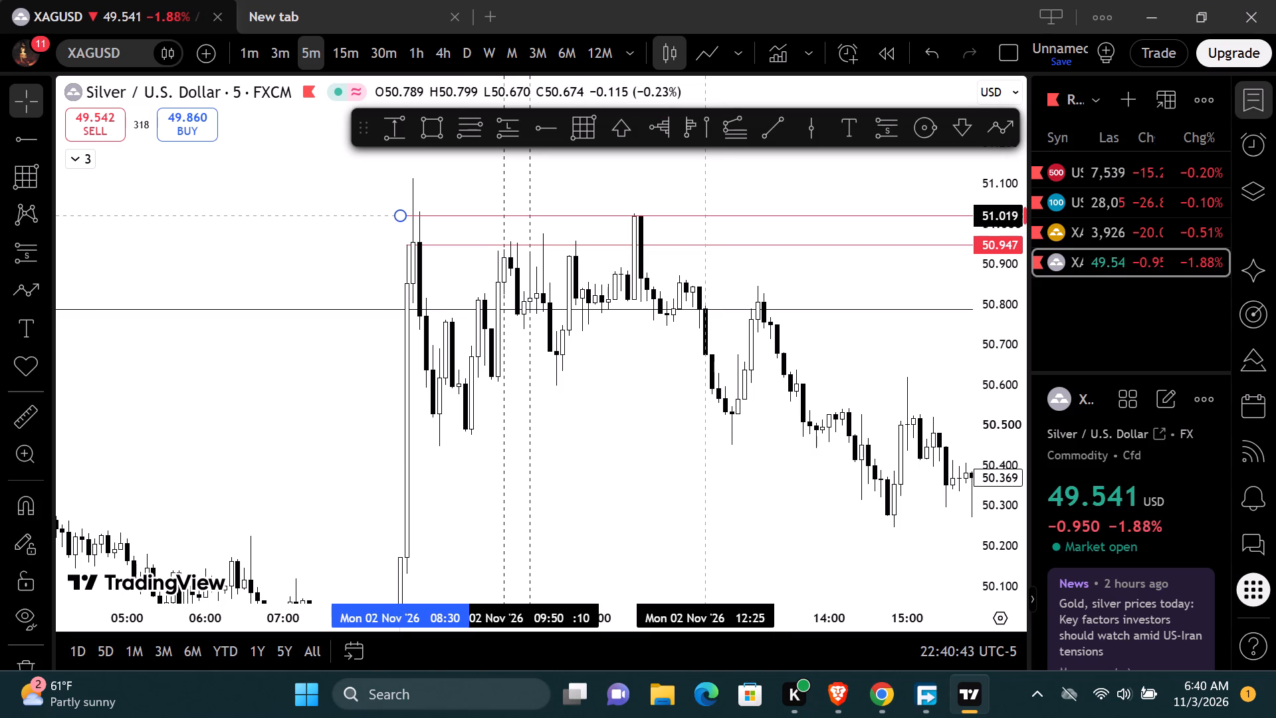
{"action": "left_click_drag", "start_coordinate": [706, 215], "coordinate": [706, 211]}
{"action": "left_click", "coordinate": [669, 447]}
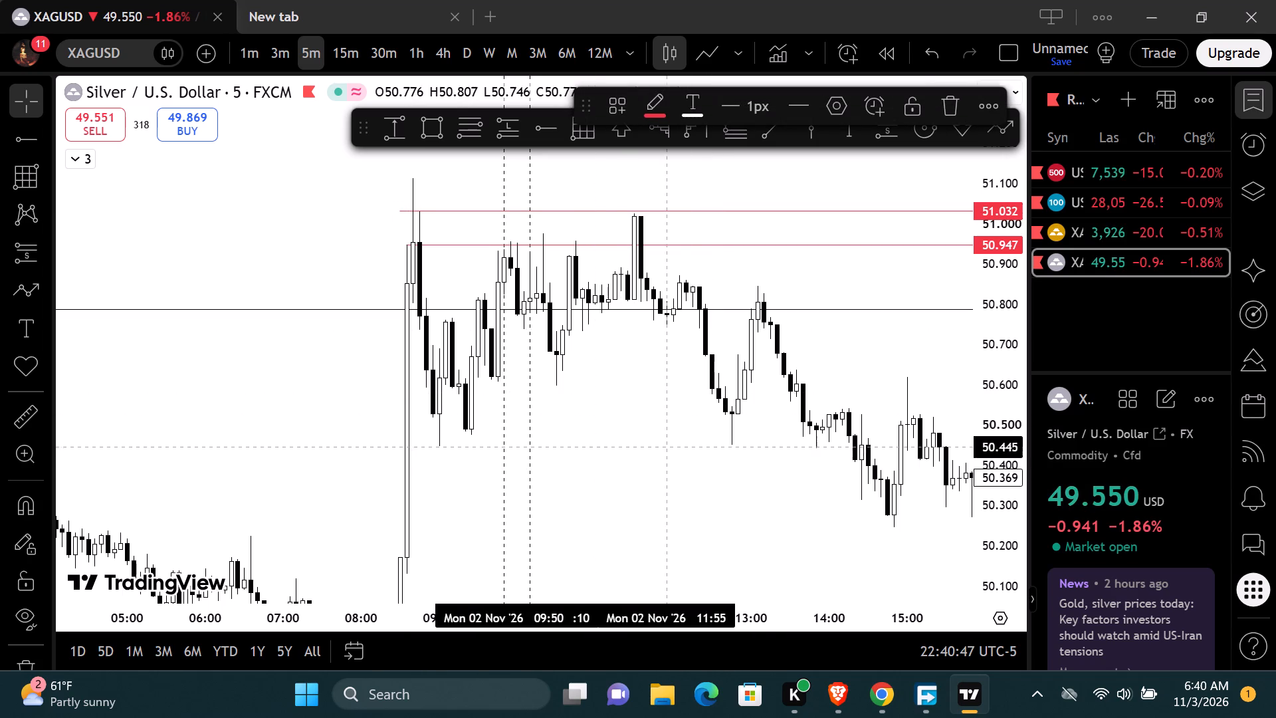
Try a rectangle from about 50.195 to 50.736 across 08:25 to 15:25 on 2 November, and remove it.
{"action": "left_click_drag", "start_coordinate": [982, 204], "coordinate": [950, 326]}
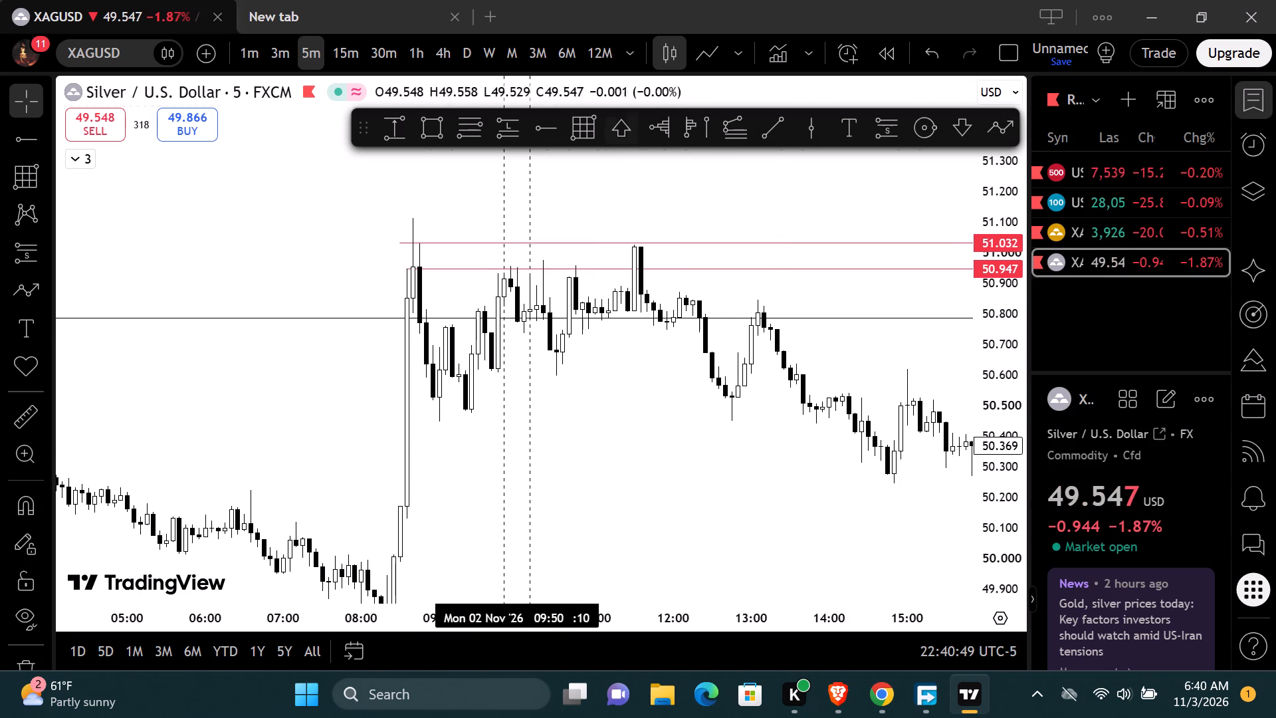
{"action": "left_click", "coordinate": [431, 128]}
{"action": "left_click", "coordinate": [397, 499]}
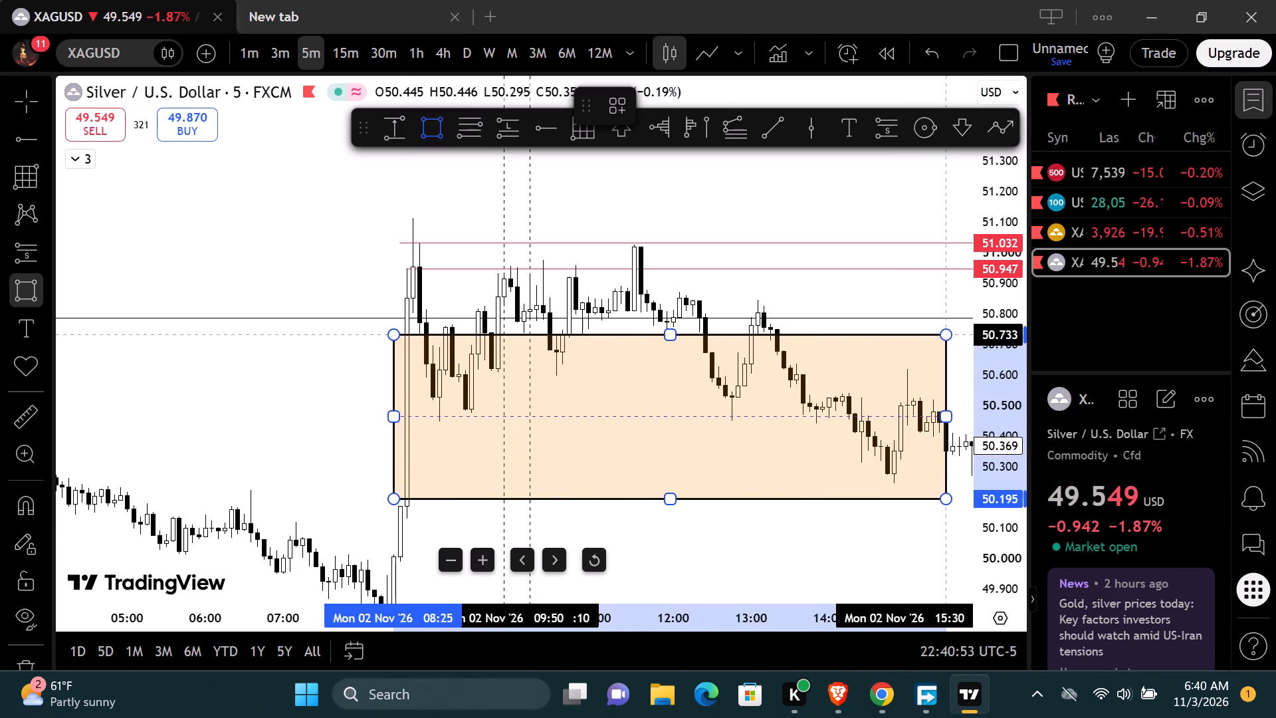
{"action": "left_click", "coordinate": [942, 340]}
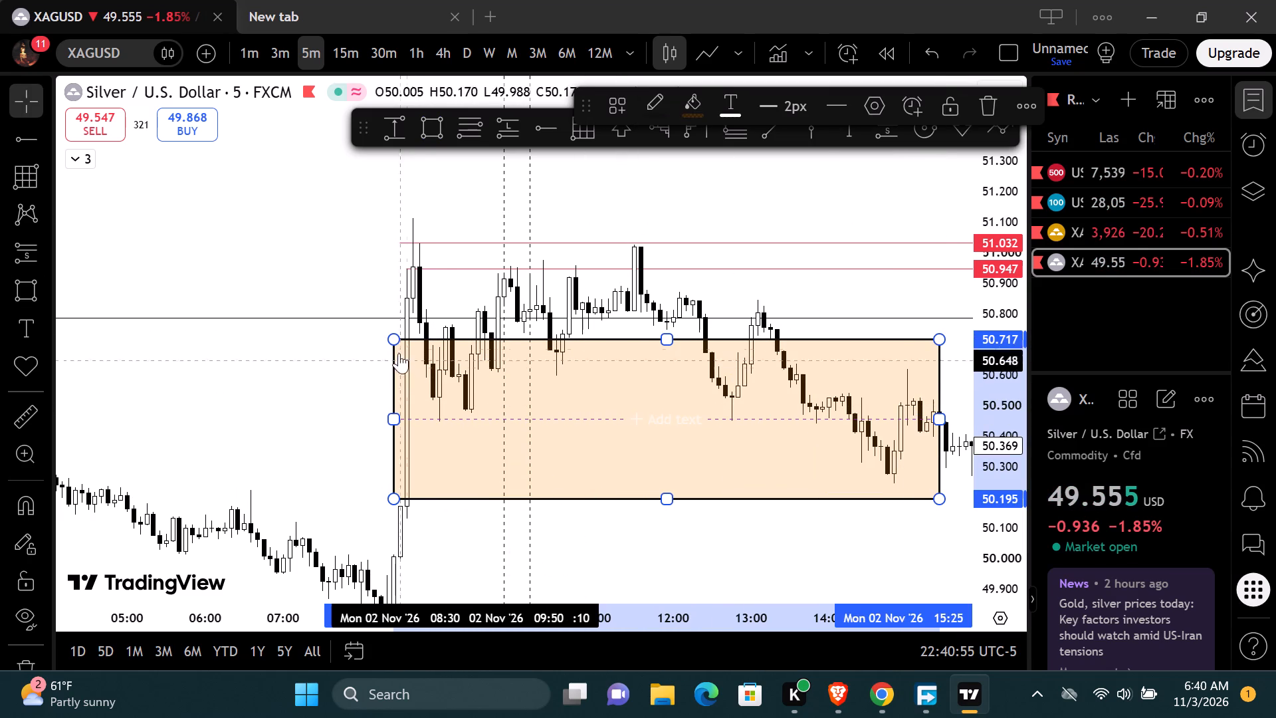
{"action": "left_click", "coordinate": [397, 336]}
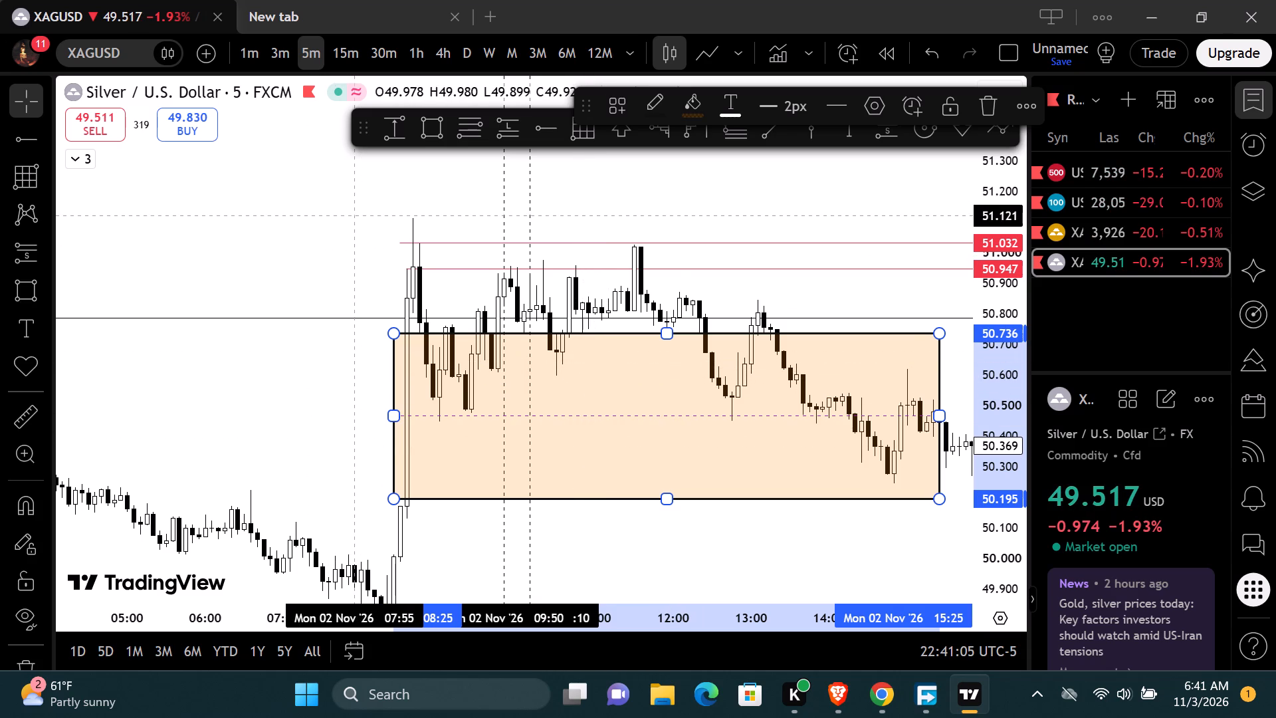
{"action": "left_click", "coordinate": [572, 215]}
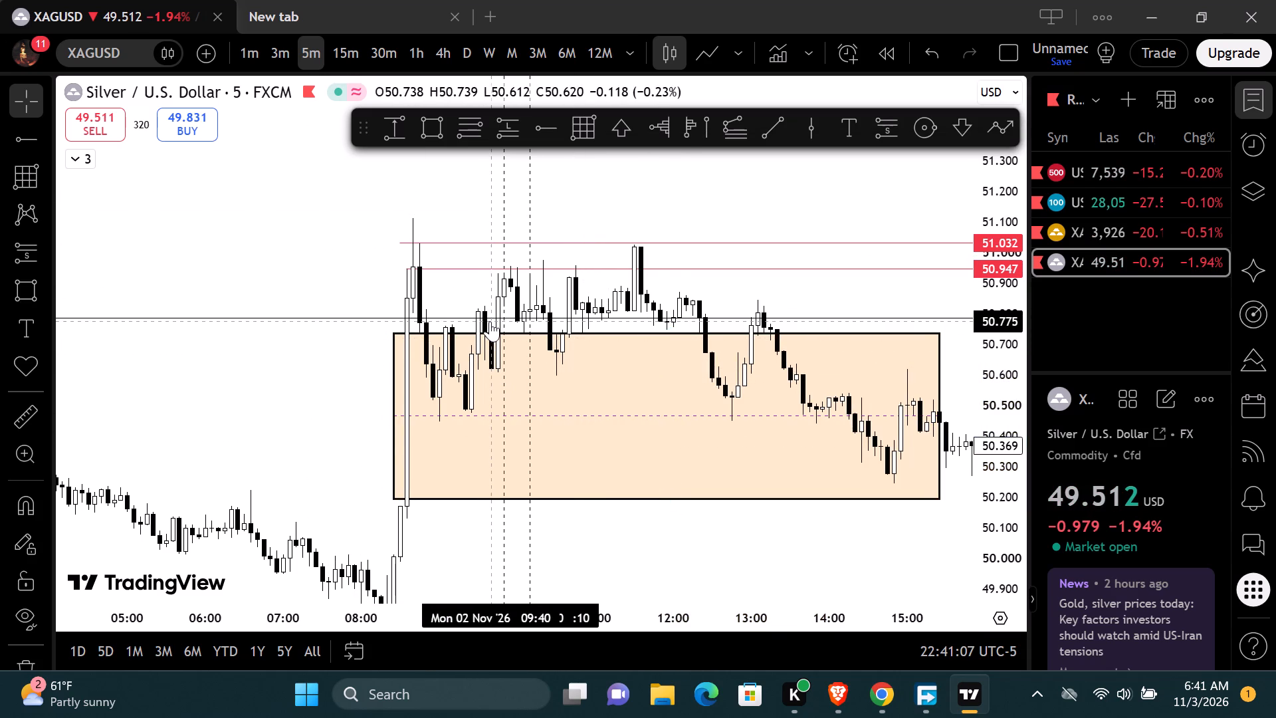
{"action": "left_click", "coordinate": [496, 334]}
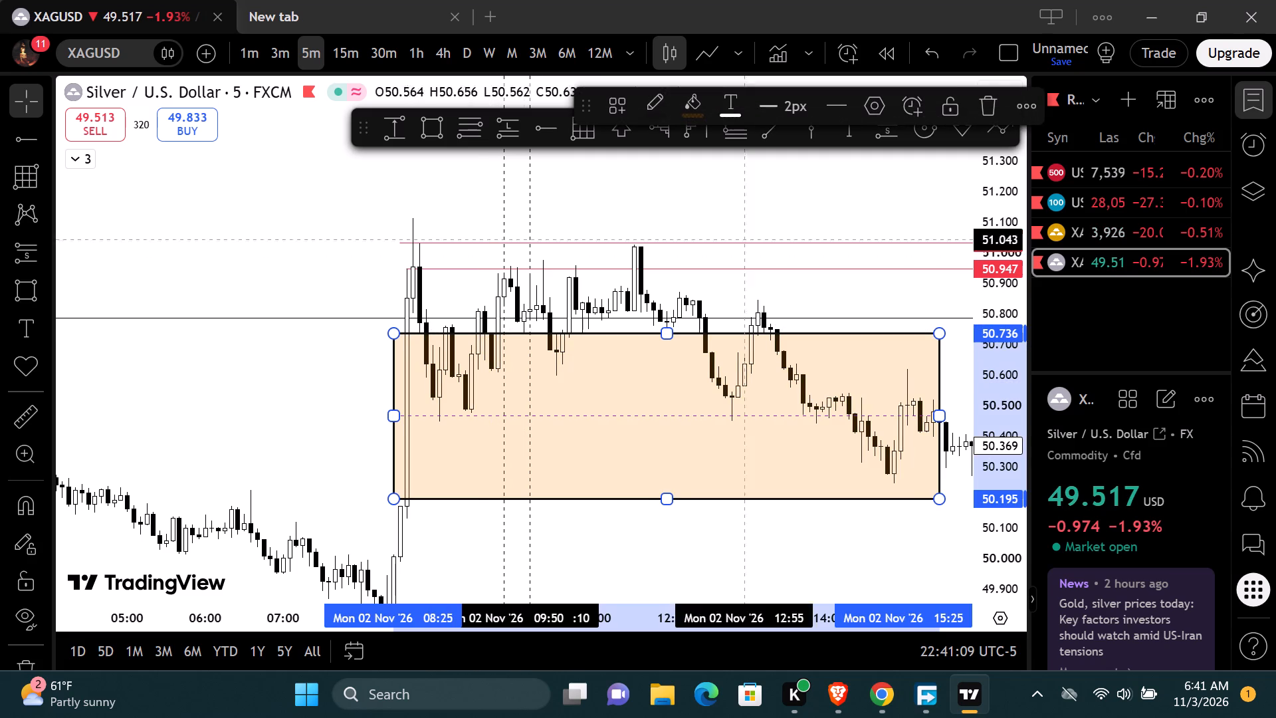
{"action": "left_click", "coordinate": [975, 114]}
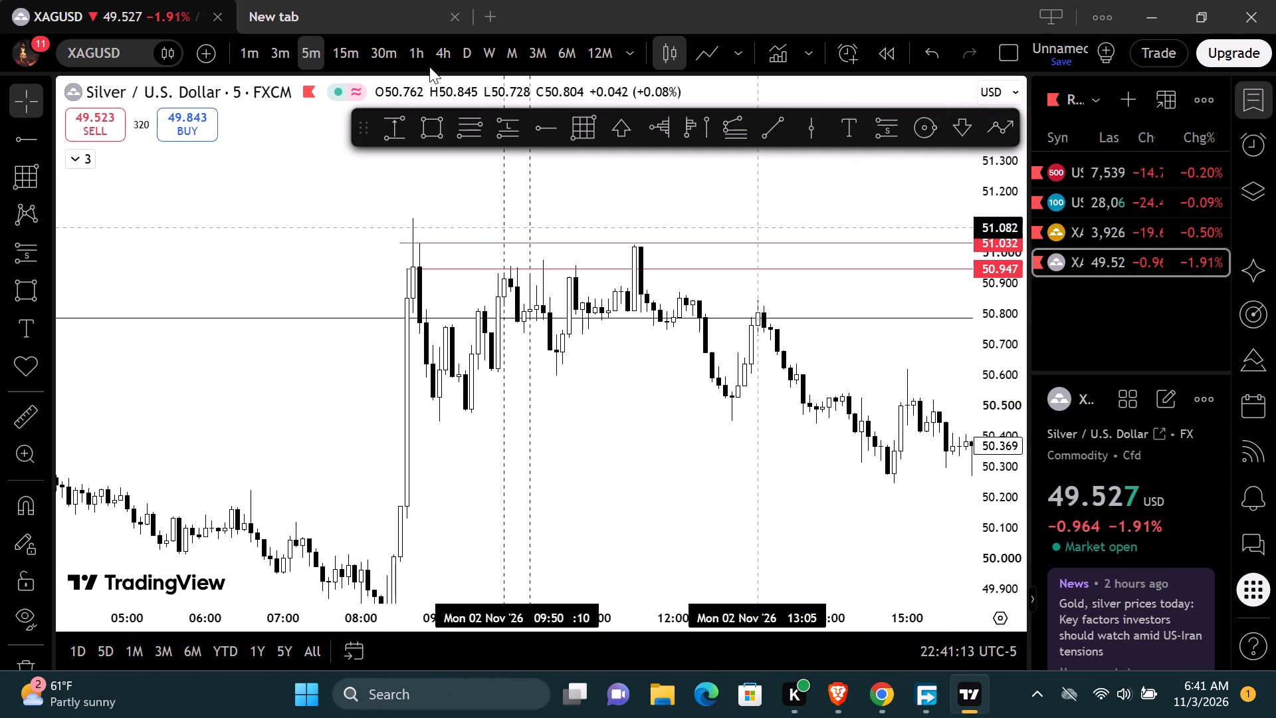
Check the 2 November range and its rays on the 15-minute timeframe, and return to the 5-minute timeframe.
{"action": "left_click", "coordinate": [332, 49]}
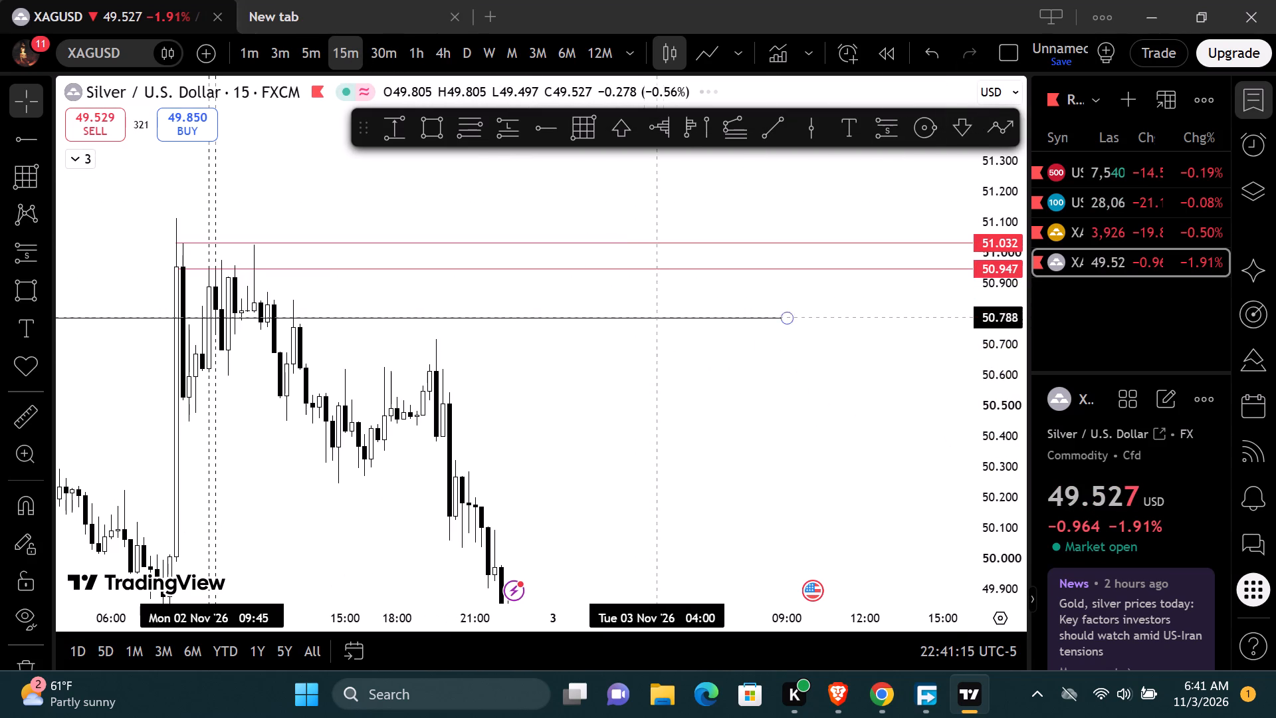
{"action": "left_click_drag", "start_coordinate": [619, 370], "coordinate": [950, 379]}
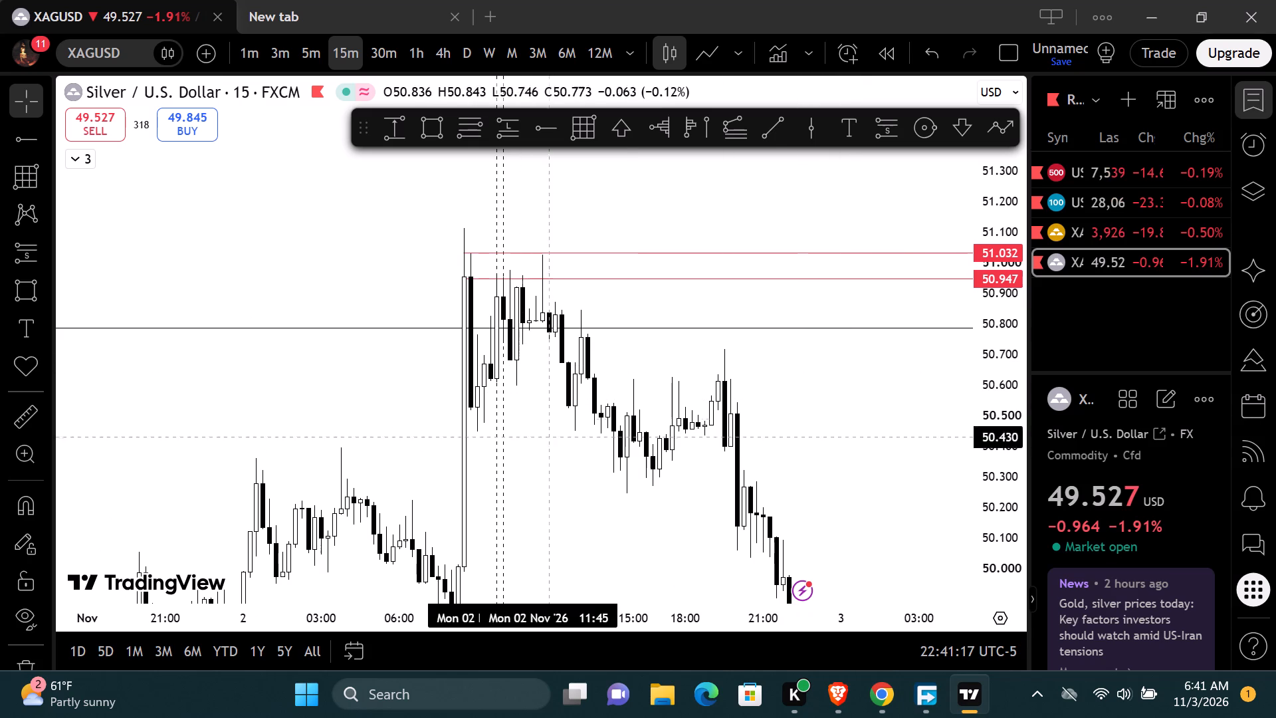
{"action": "left_click", "coordinate": [312, 51]}
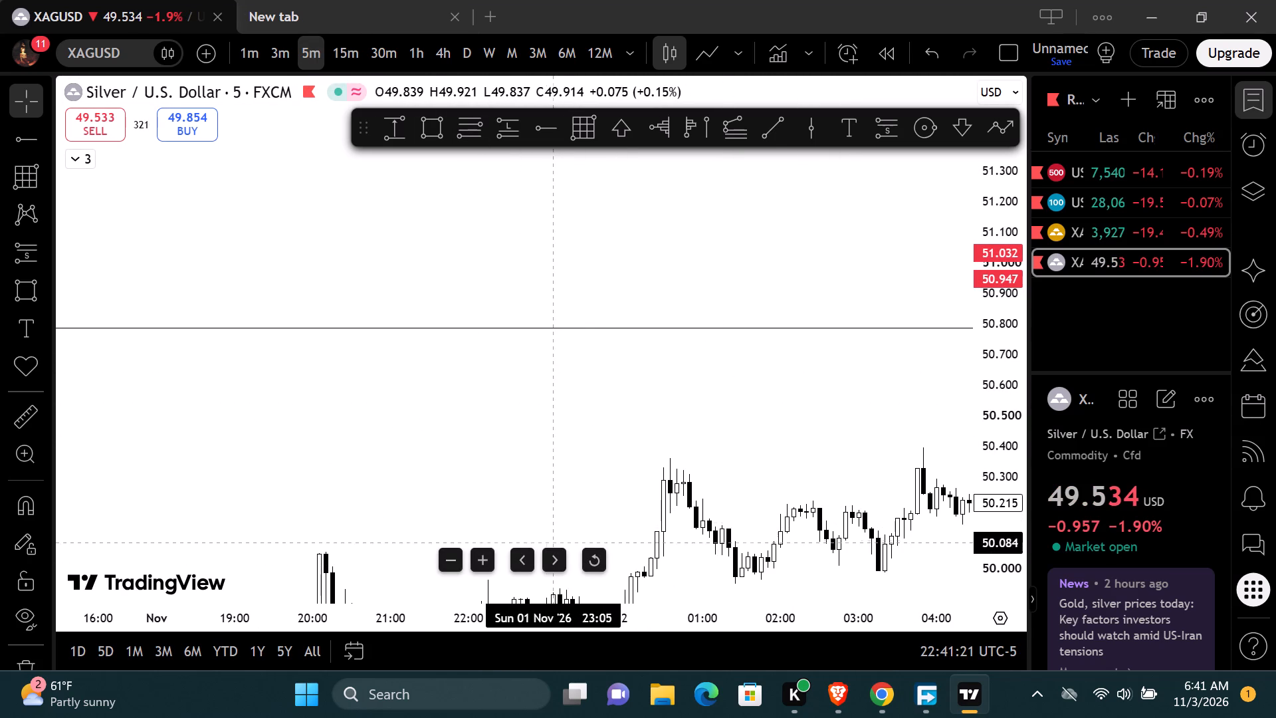
{"action": "scroll", "coordinate": [548, 552], "scroll_direction": "up", "scroll_amount": 1}
{"action": "left_click_drag", "start_coordinate": [782, 416], "coordinate": [0, 304]}
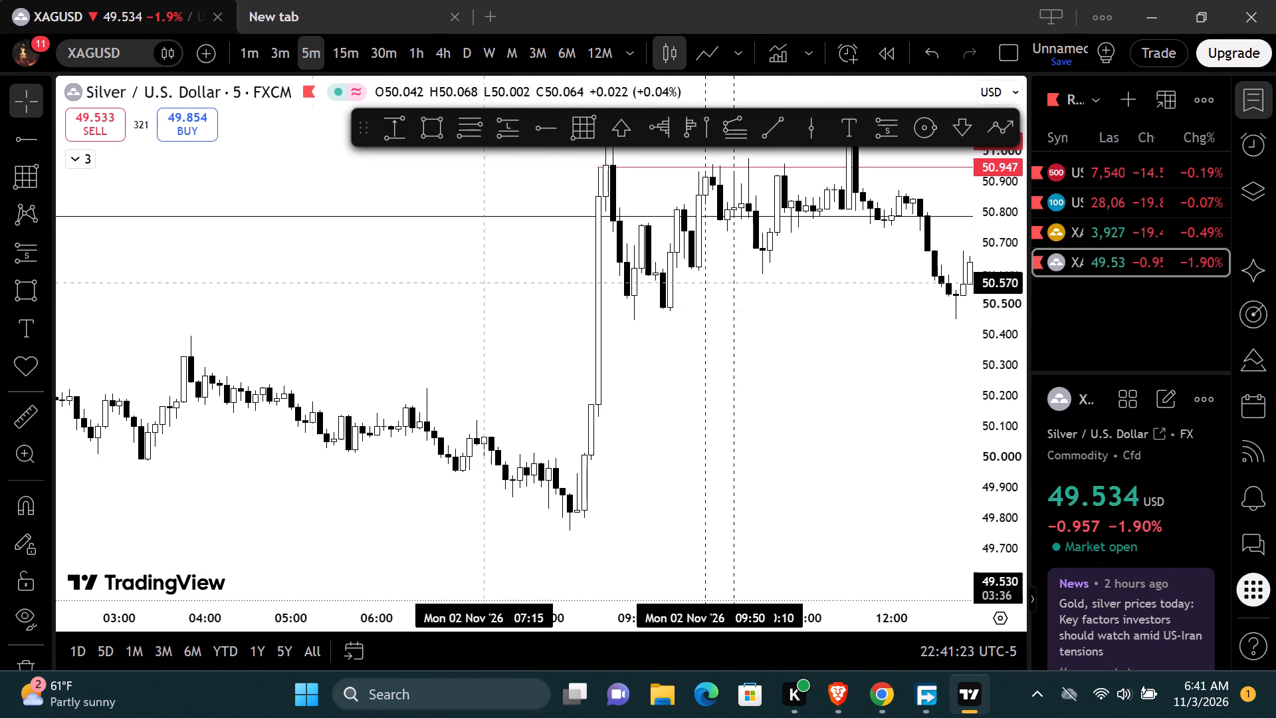
{"action": "left_click_drag", "start_coordinate": [821, 356], "coordinate": [603, 507]}
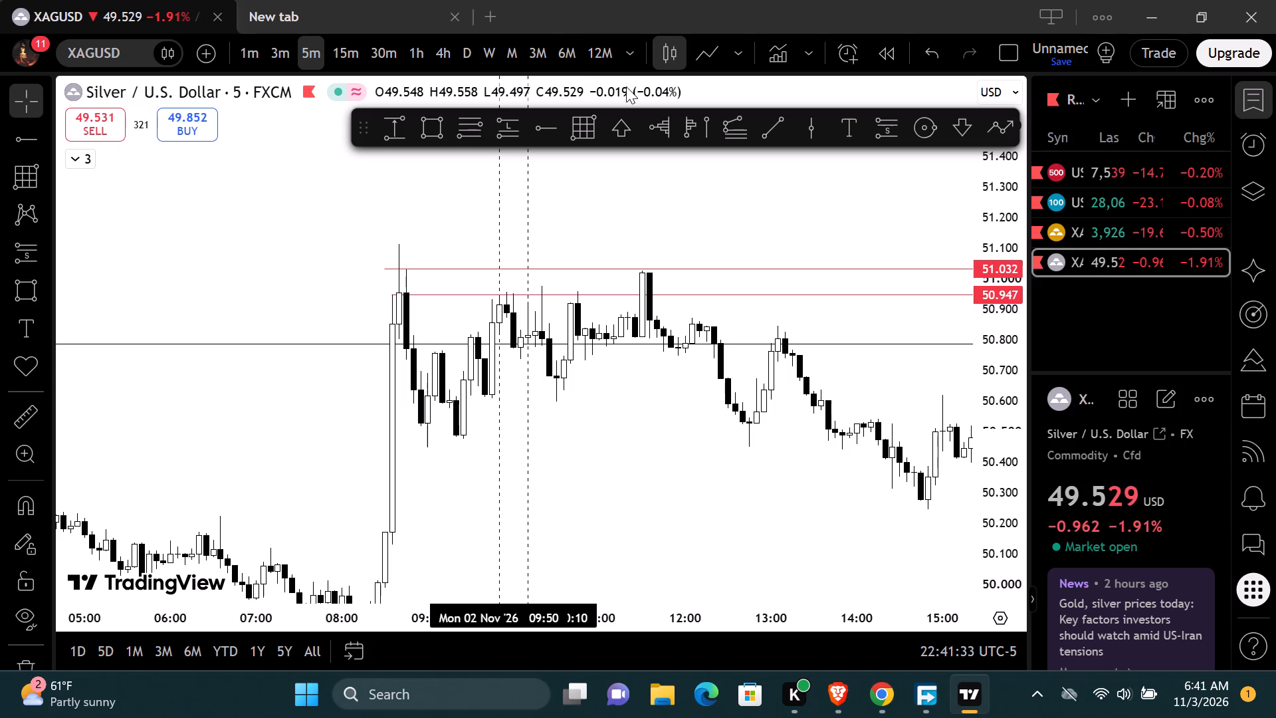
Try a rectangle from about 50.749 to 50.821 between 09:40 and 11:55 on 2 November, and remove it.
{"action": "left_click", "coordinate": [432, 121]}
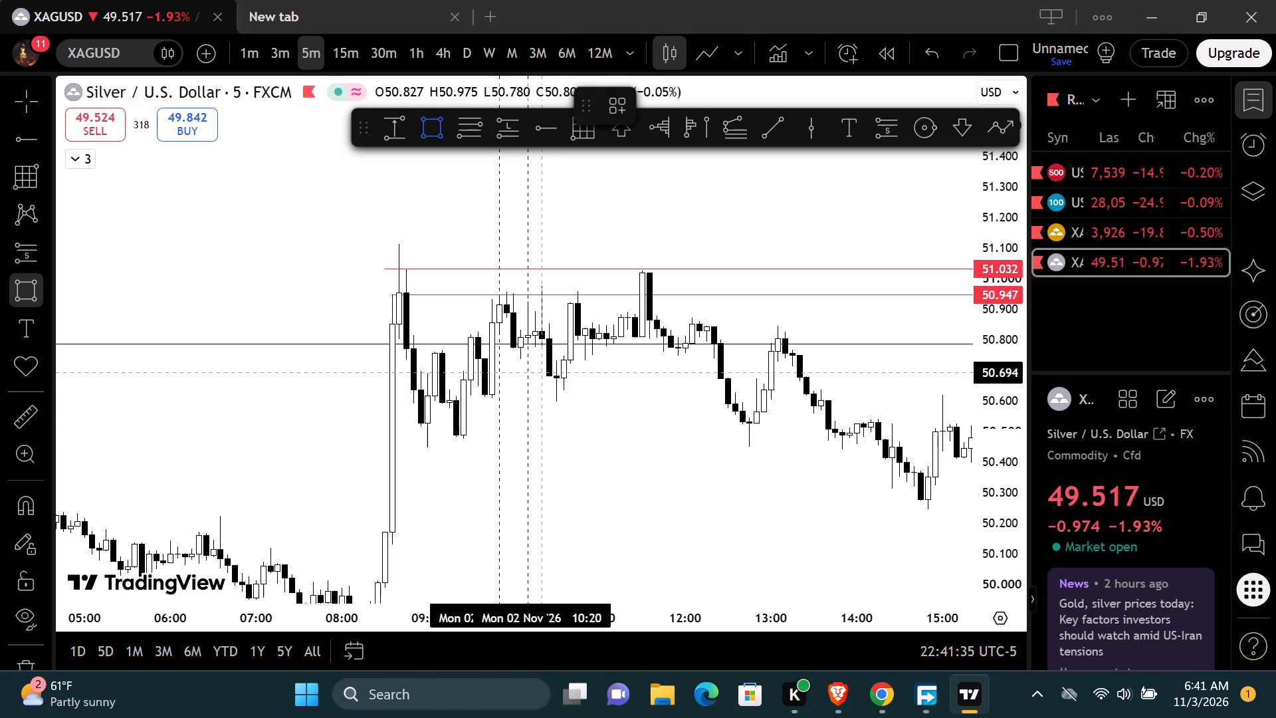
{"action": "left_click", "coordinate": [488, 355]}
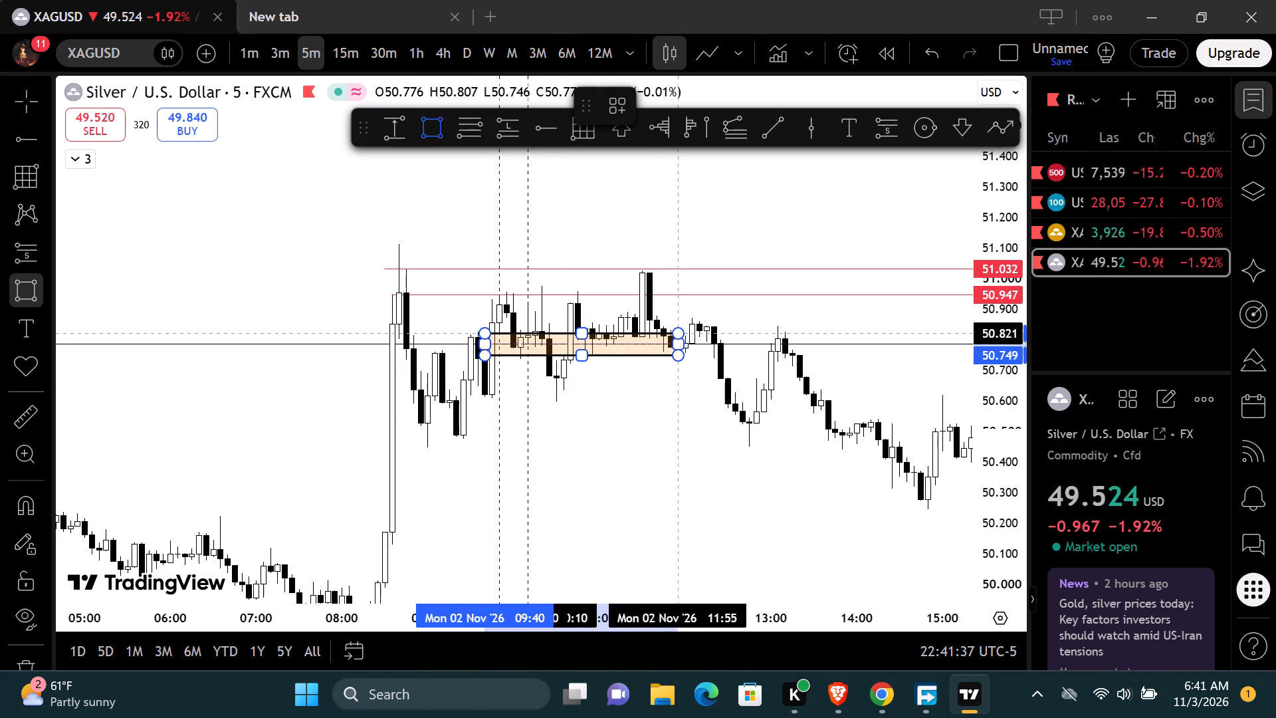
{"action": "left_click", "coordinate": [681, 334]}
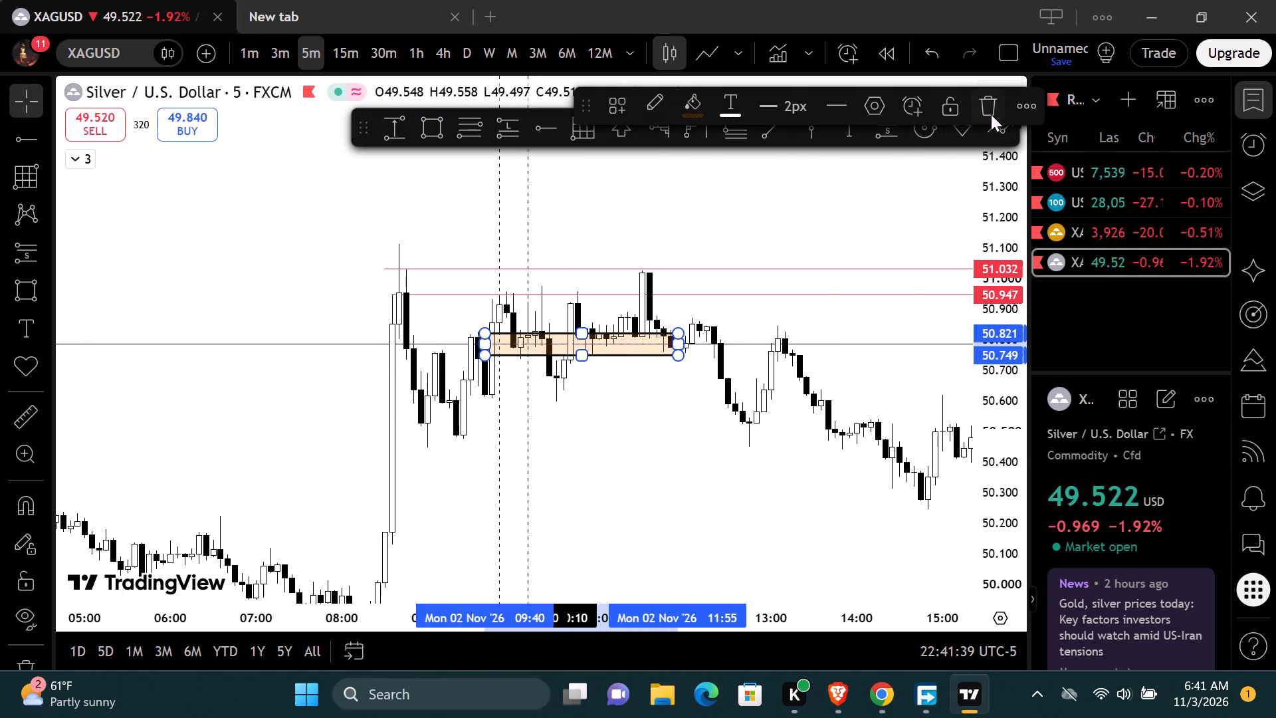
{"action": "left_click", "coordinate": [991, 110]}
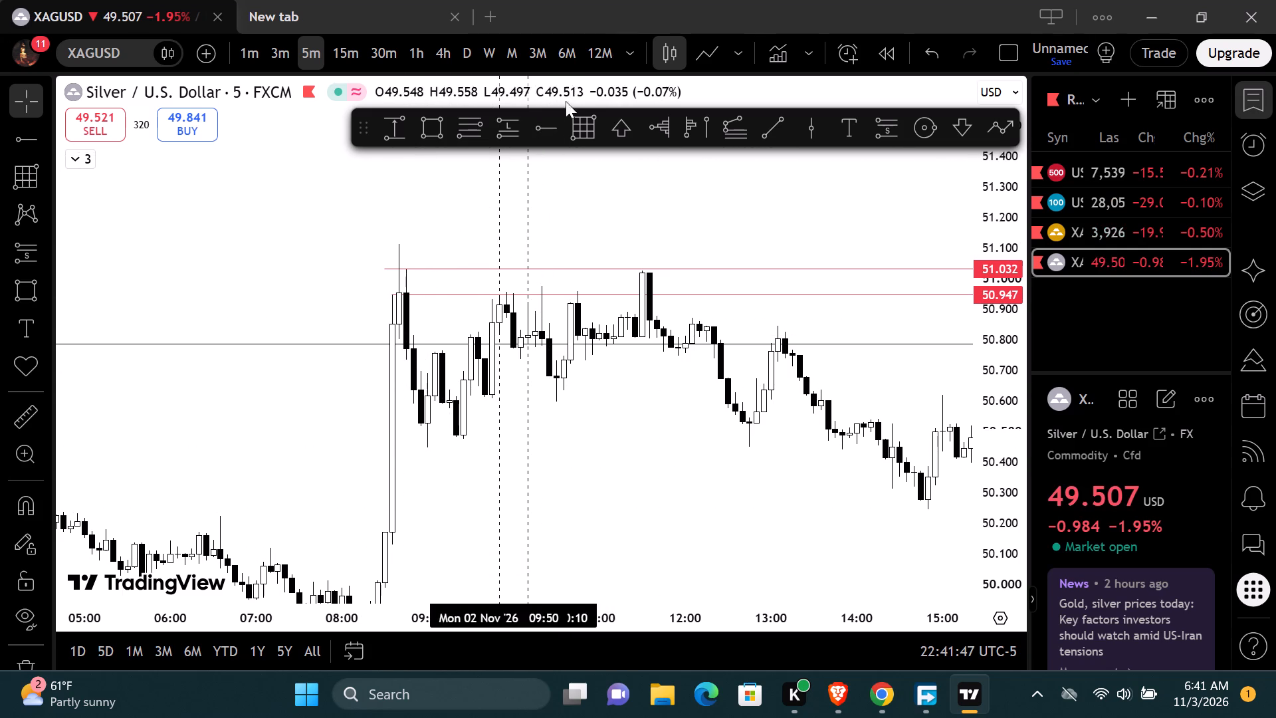
Draw a nearly flat trend line at about 50.527 from 08:55 to 13:15 on 2 November.
{"action": "left_click", "coordinate": [773, 118]}
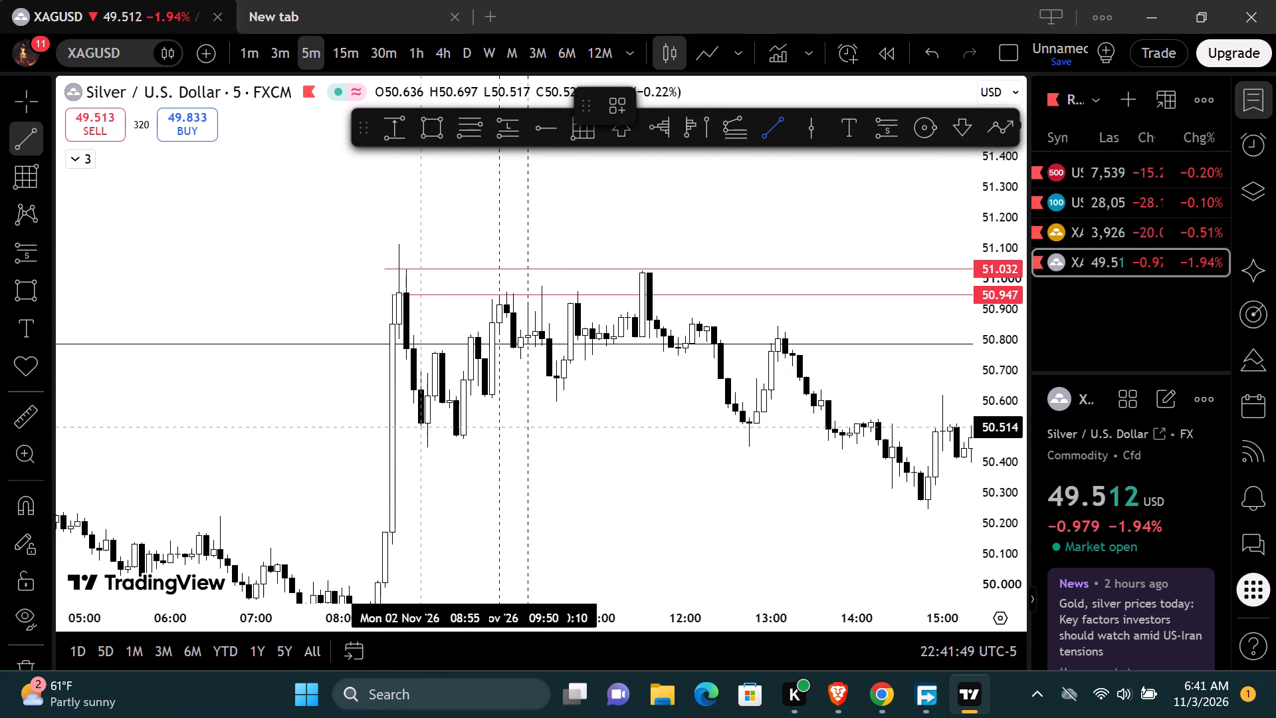
{"action": "left_click", "coordinate": [421, 425]}
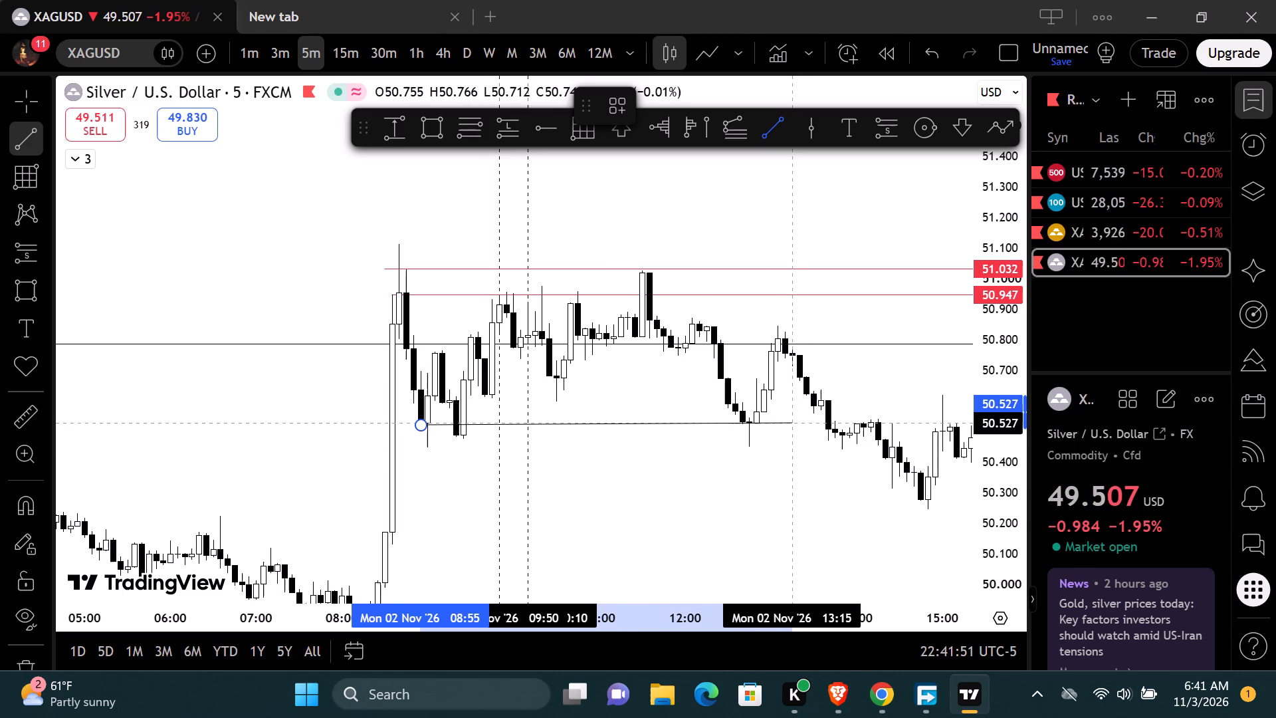
{"action": "left_click", "coordinate": [793, 423]}
{"action": "left_click", "coordinate": [811, 482]}
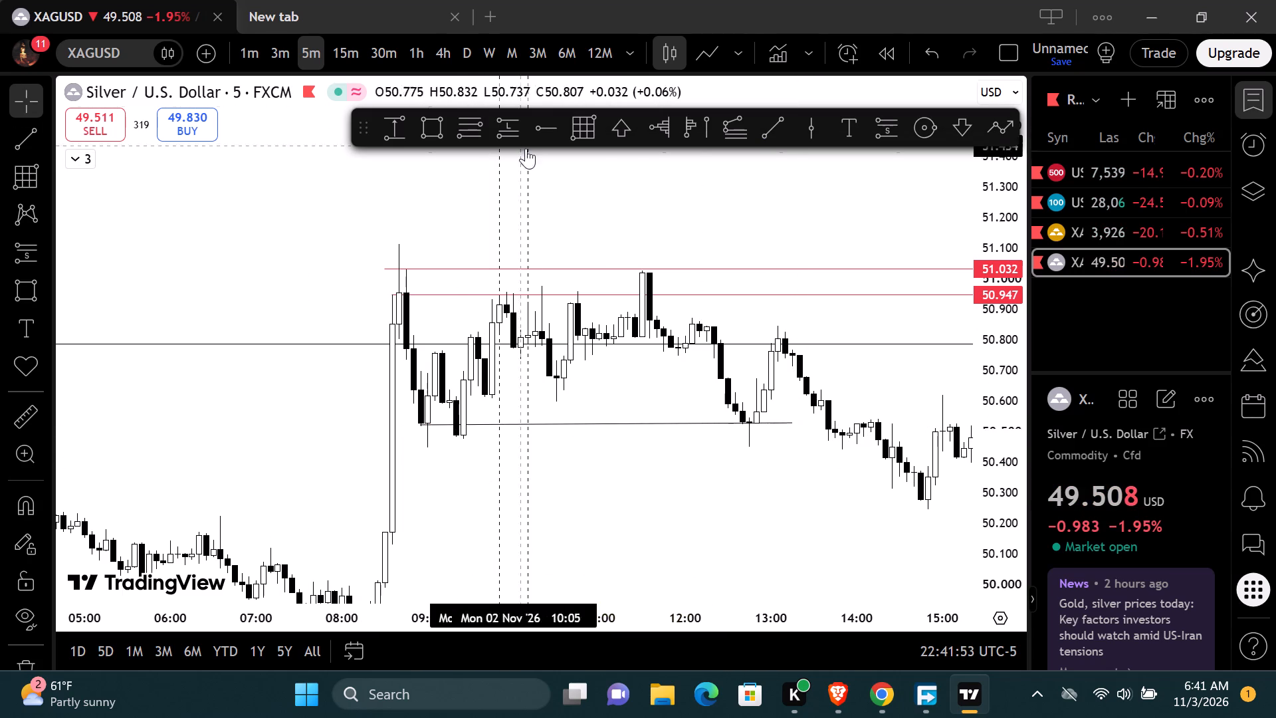
Add a horizontal ray at 50.642 starting at about 08:55 on 2 November.
{"action": "left_click", "coordinate": [546, 121]}
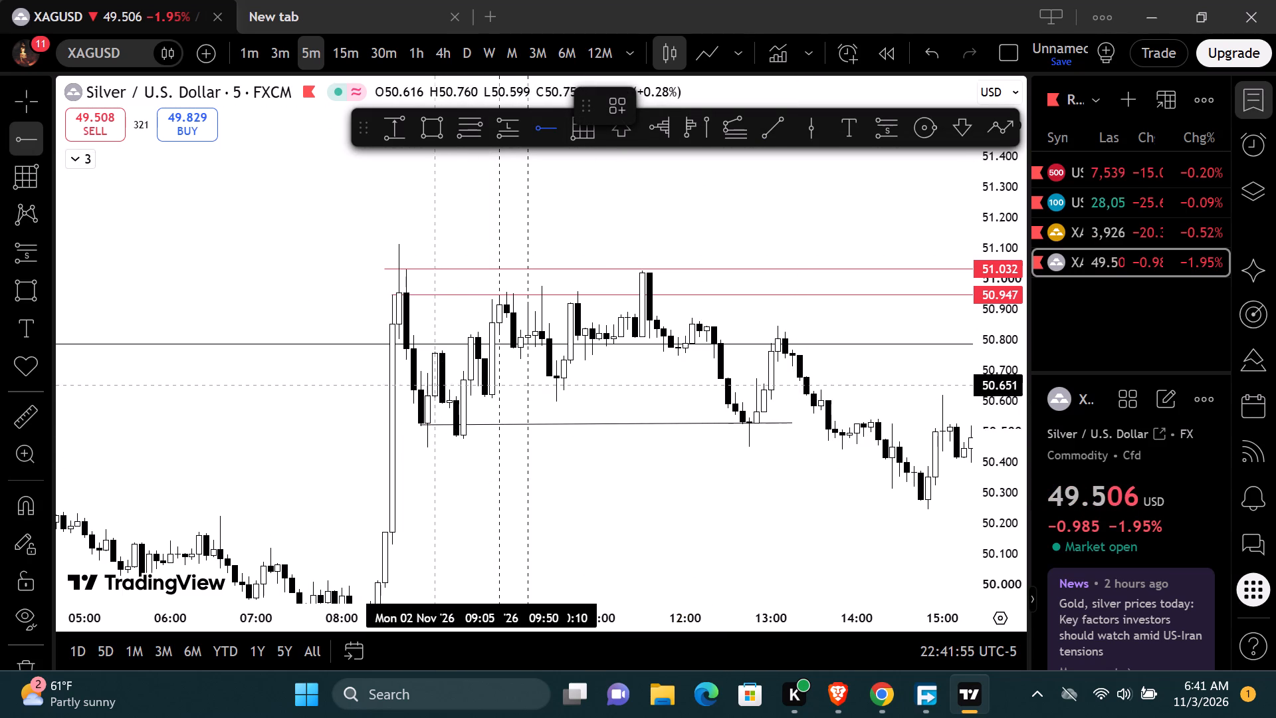
{"action": "left_click", "coordinate": [420, 388]}
{"action": "left_click", "coordinate": [621, 411]}
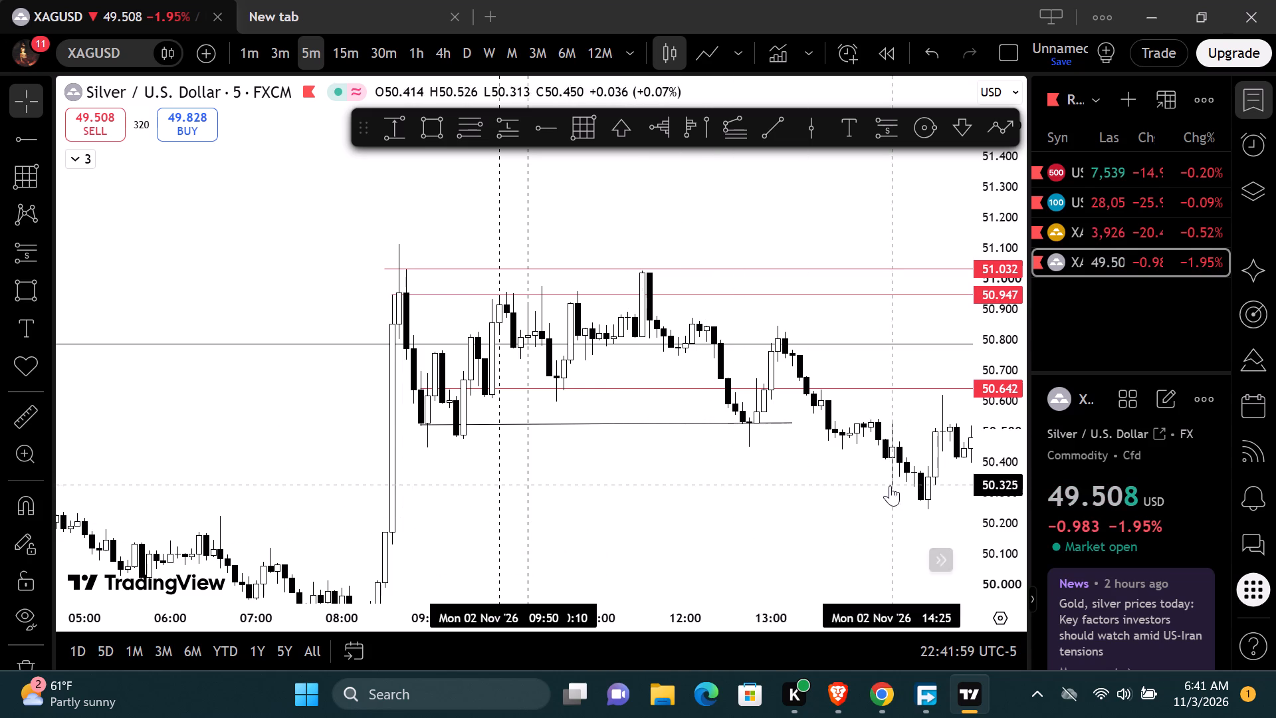
{"action": "left_click", "coordinate": [546, 390]}
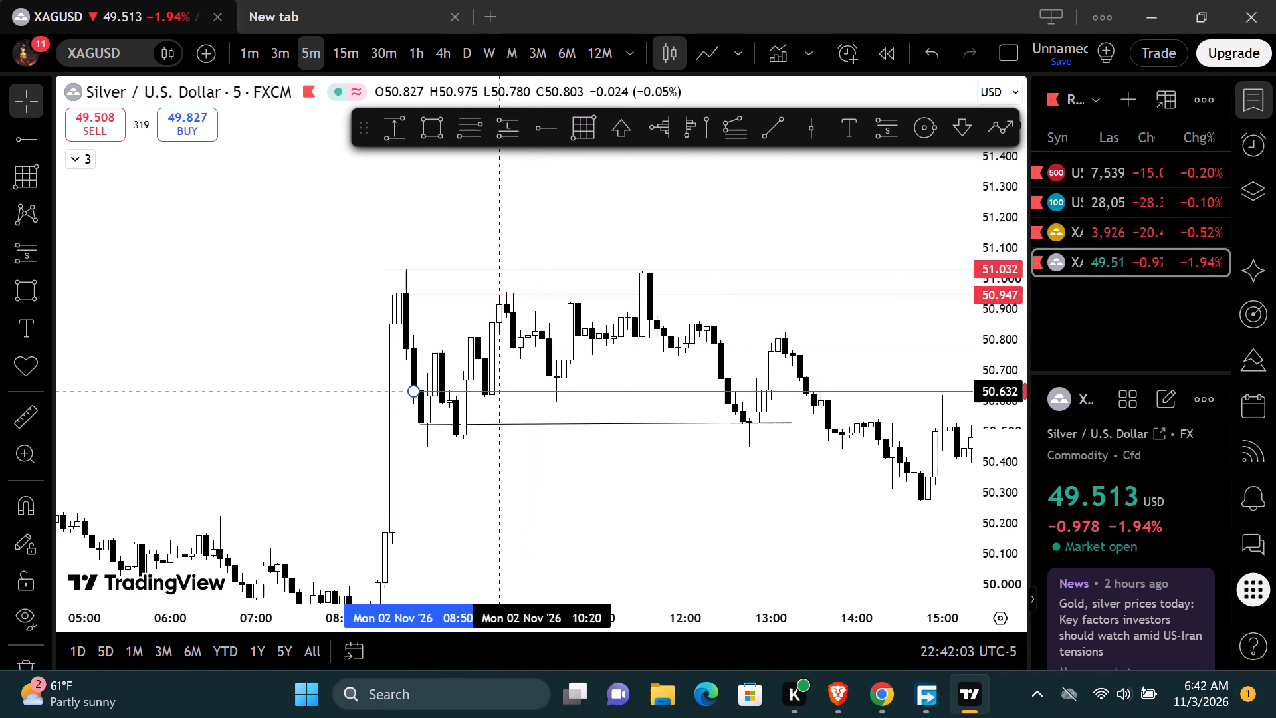
{"action": "left_click", "coordinate": [605, 525]}
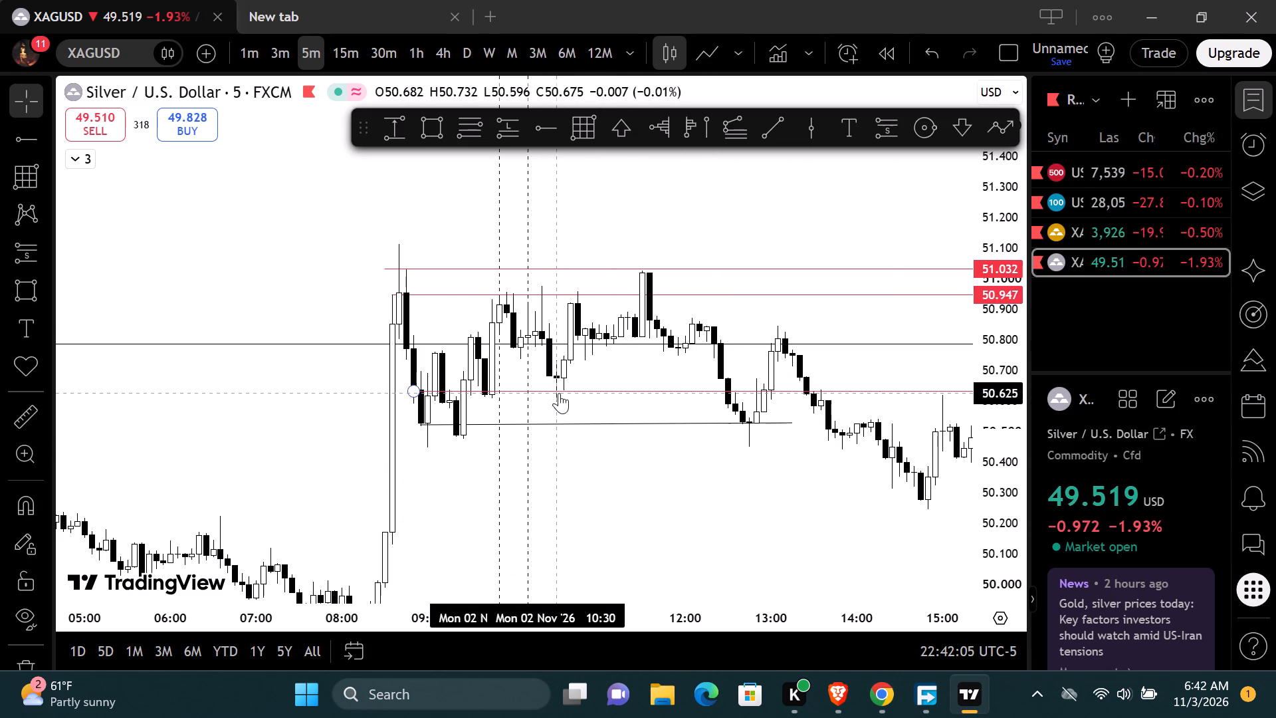
{"action": "left_click", "coordinate": [577, 487]}
{"action": "left_click", "coordinate": [517, 392]}
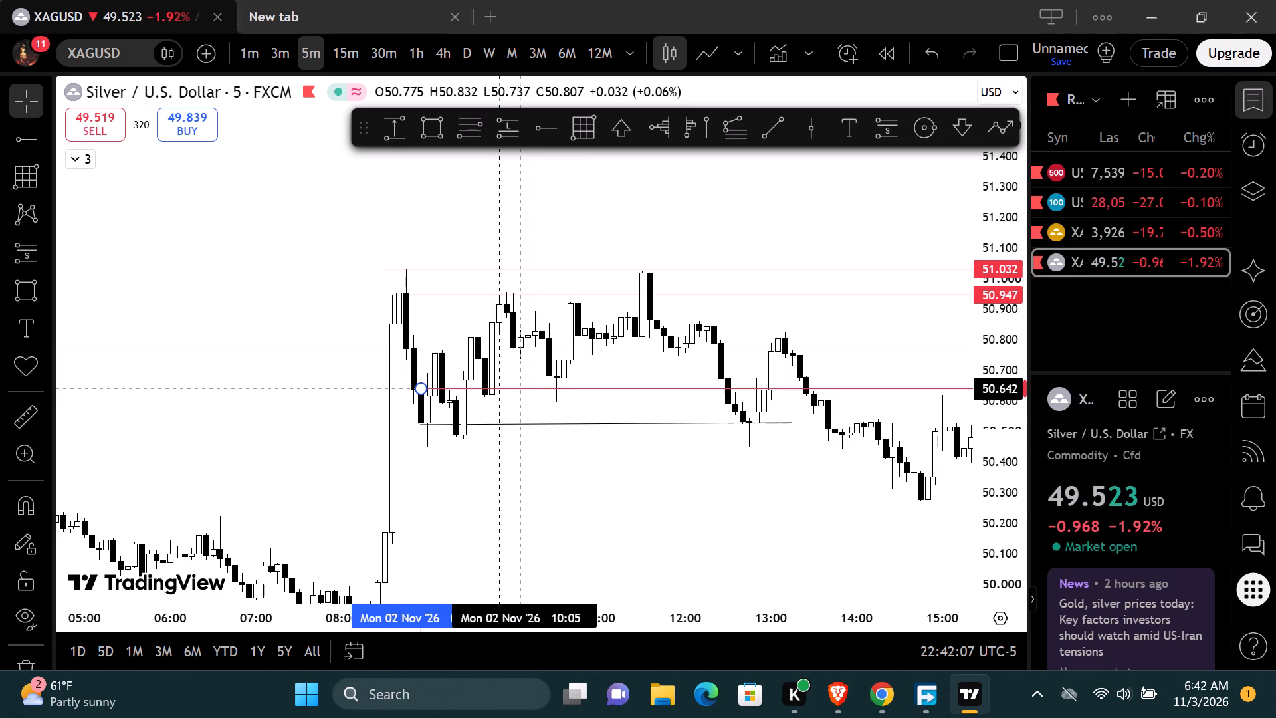
{"action": "left_click", "coordinate": [592, 501]}
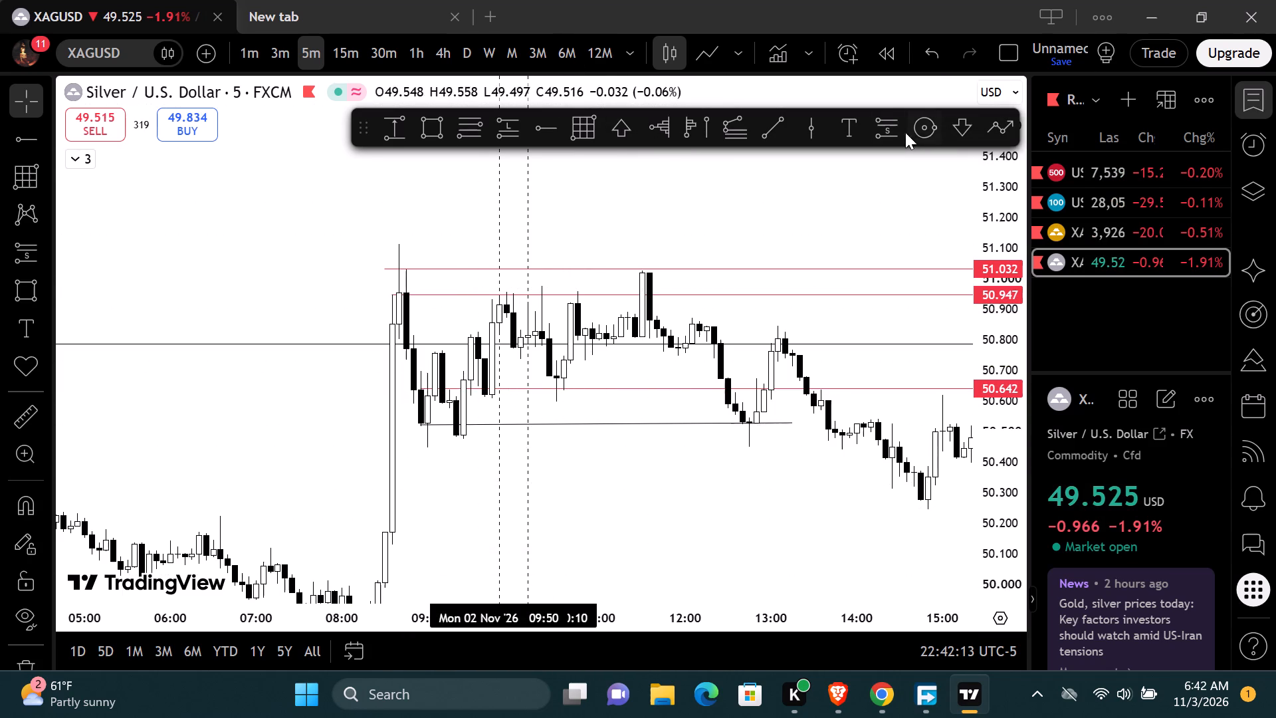
Label the 50.642 ray with the text OB at about 11:00 on 2 November.
{"action": "left_click", "coordinate": [846, 125]}
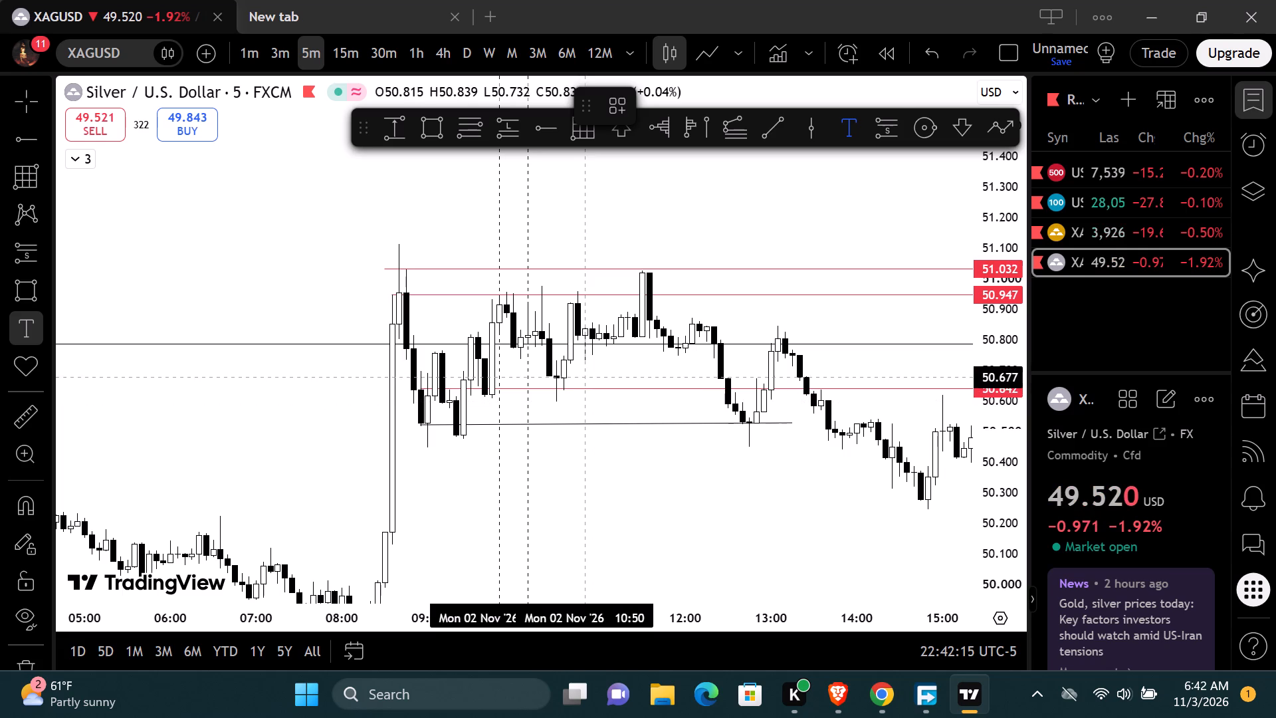
{"action": "left_click", "coordinate": [590, 384]}
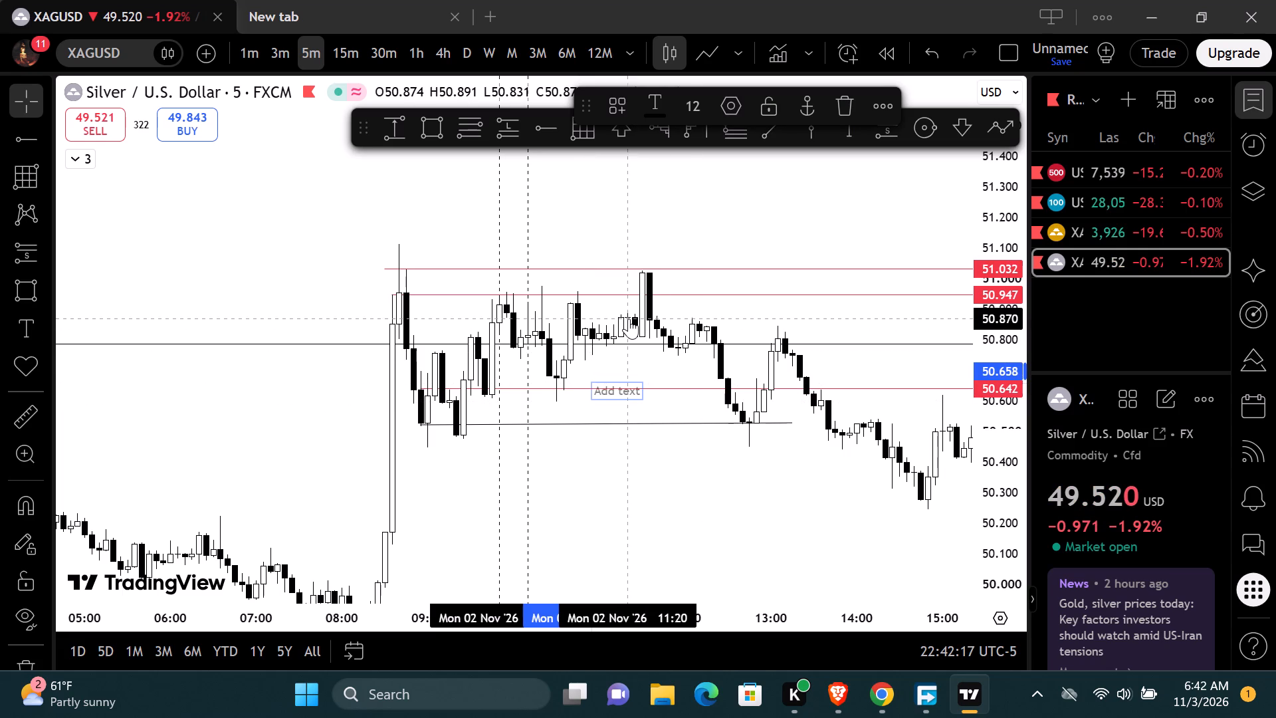
{"action": "key", "text": "shift+o"}
{"action": "key", "text": "shift+b"}
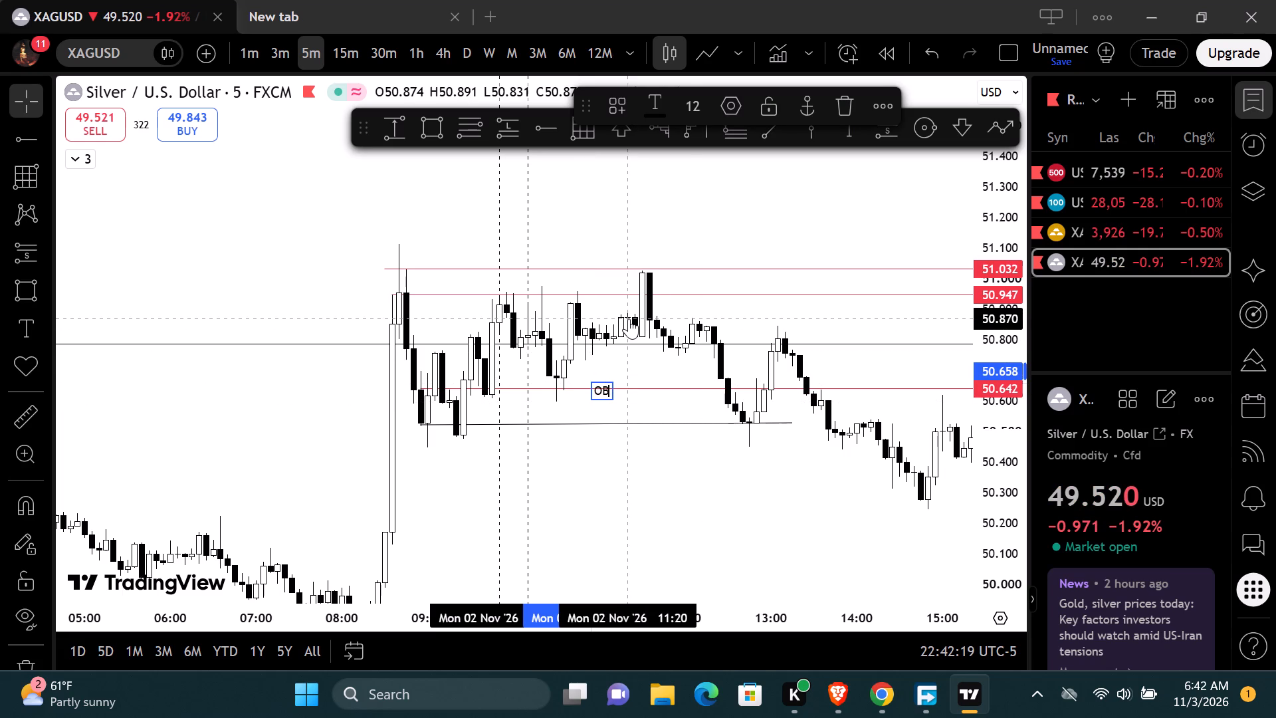
{"action": "left_click", "coordinate": [623, 476]}
{"action": "left_click_drag", "start_coordinate": [593, 386], "coordinate": [604, 382]}
{"action": "left_click", "coordinate": [621, 416]}
Draw a rectangle from about 50.792 to 50.730 between 10:20 and 11:55 on 2 November.
{"action": "left_click_drag", "start_coordinate": [618, 417], "coordinate": [628, 465]}
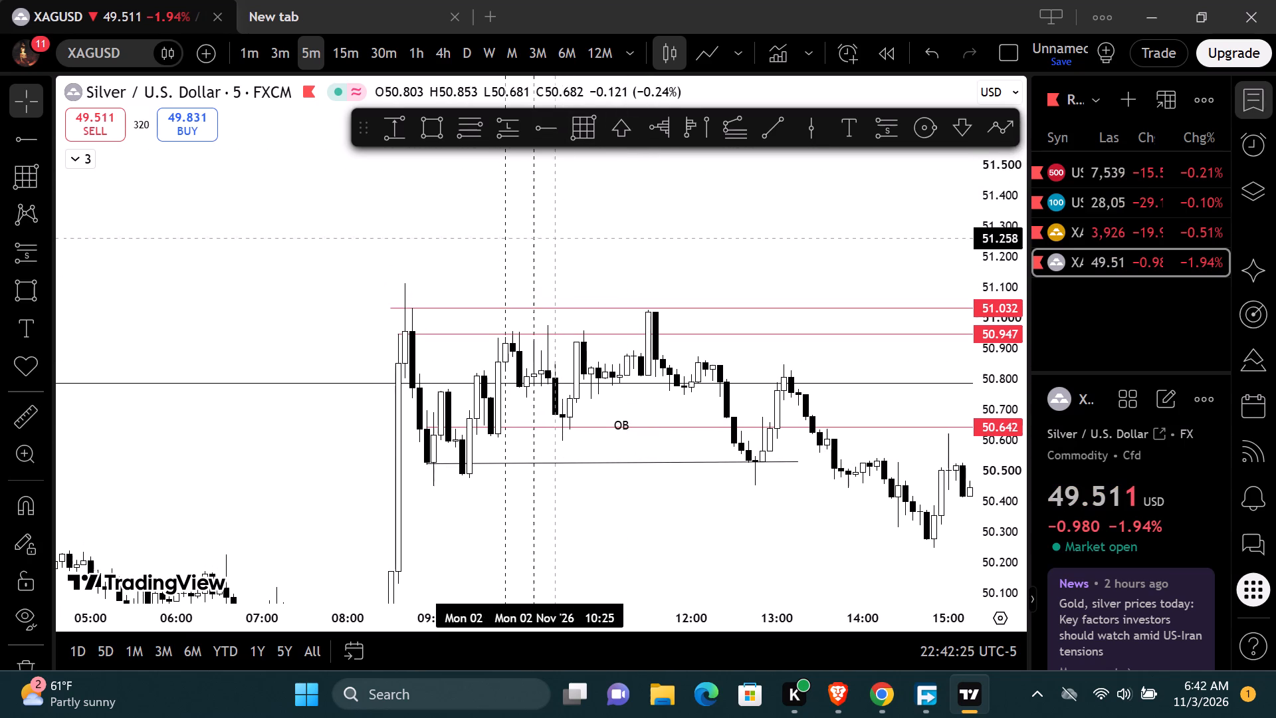
{"action": "left_click", "coordinate": [437, 113]}
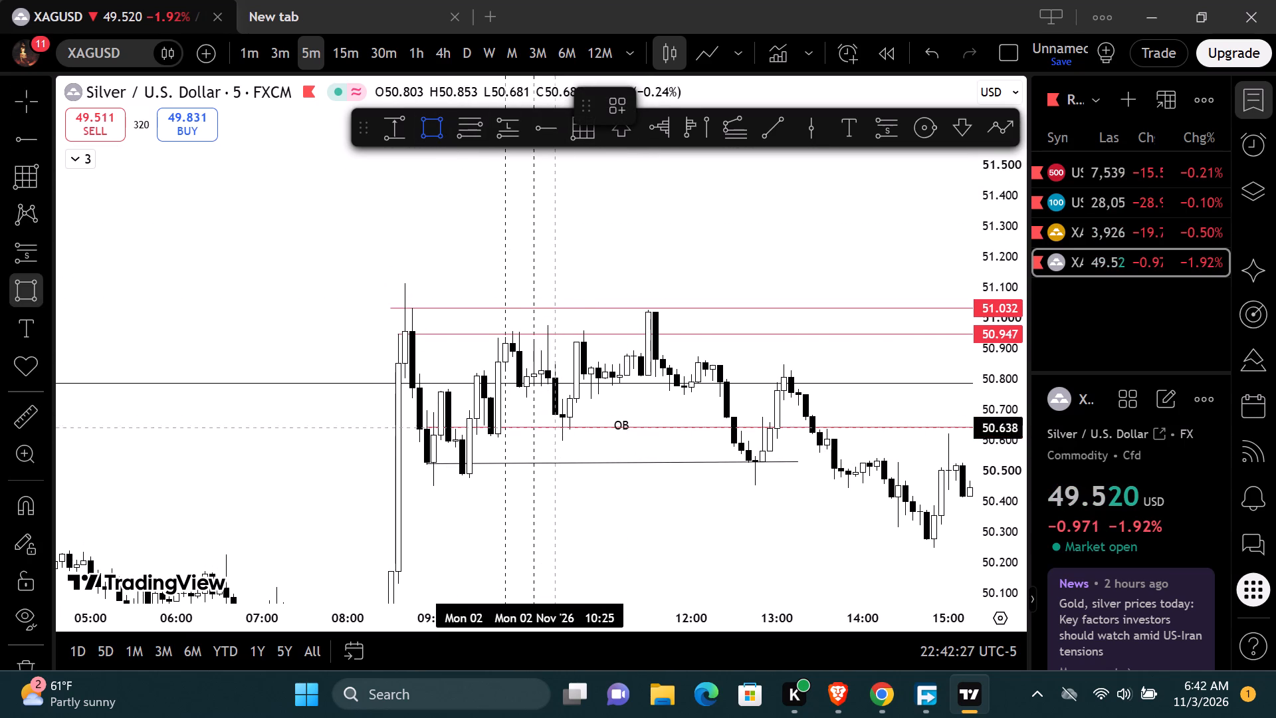
{"action": "left_click", "coordinate": [549, 382]}
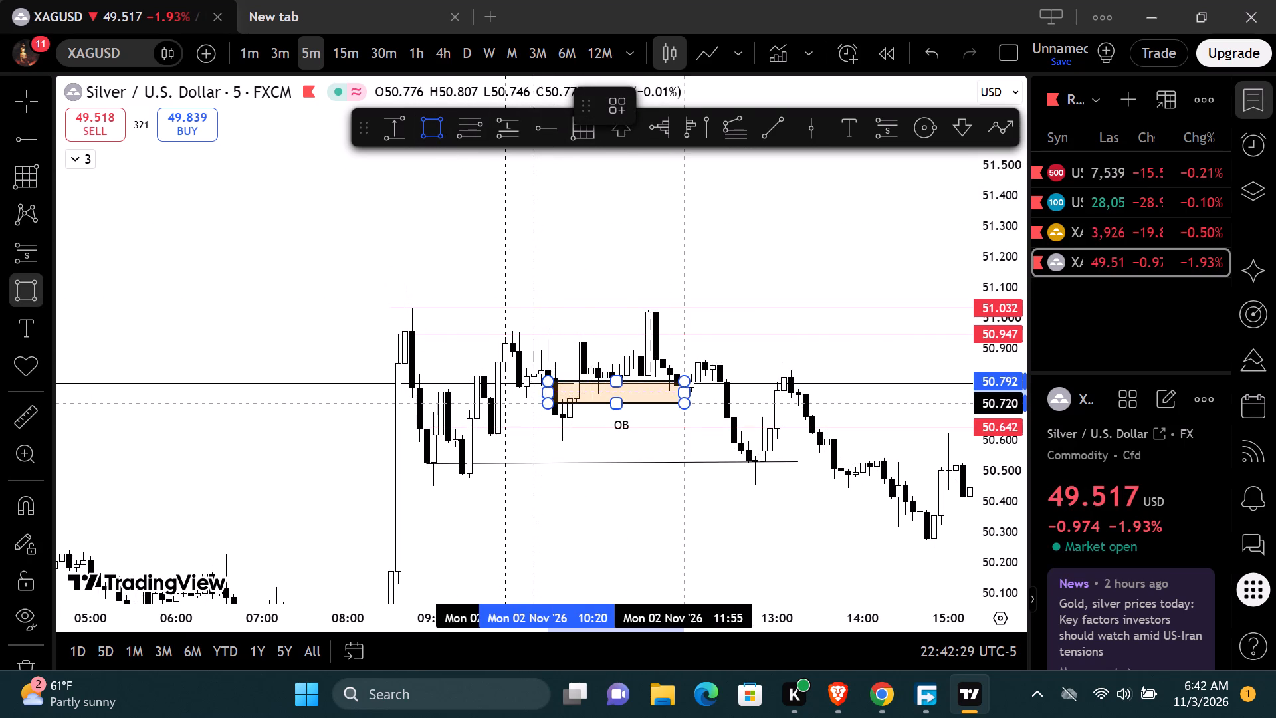
{"action": "left_click", "coordinate": [686, 400]}
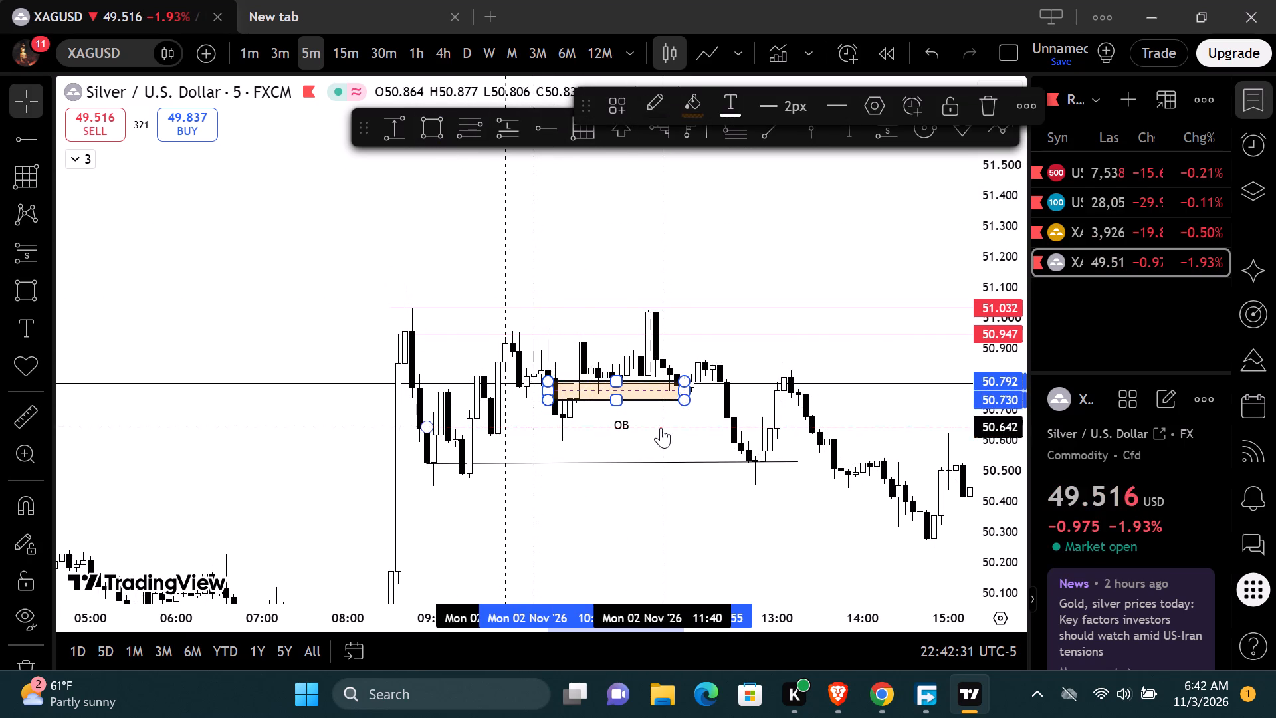
{"action": "left_click", "coordinate": [657, 418]}
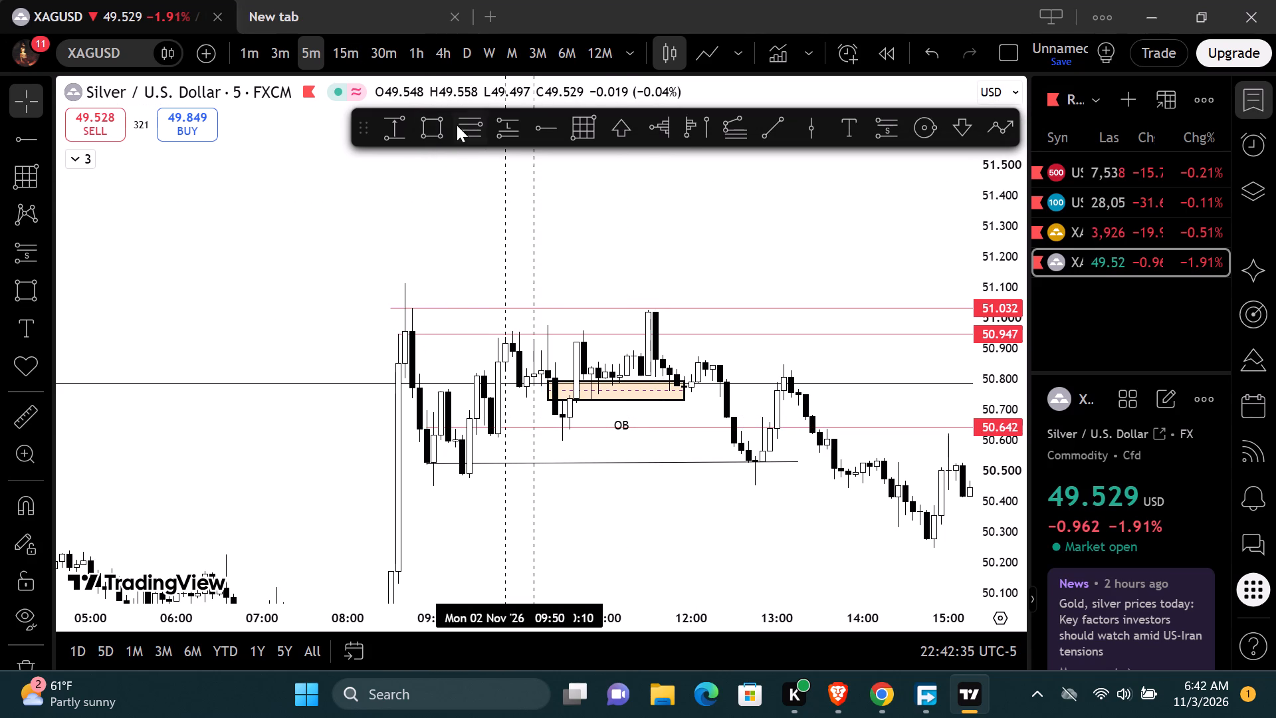
Place a long position with its entry at 50.759 at 10:40 on 2 November and its stop at 50.589.
{"action": "left_click", "coordinate": [502, 129]}
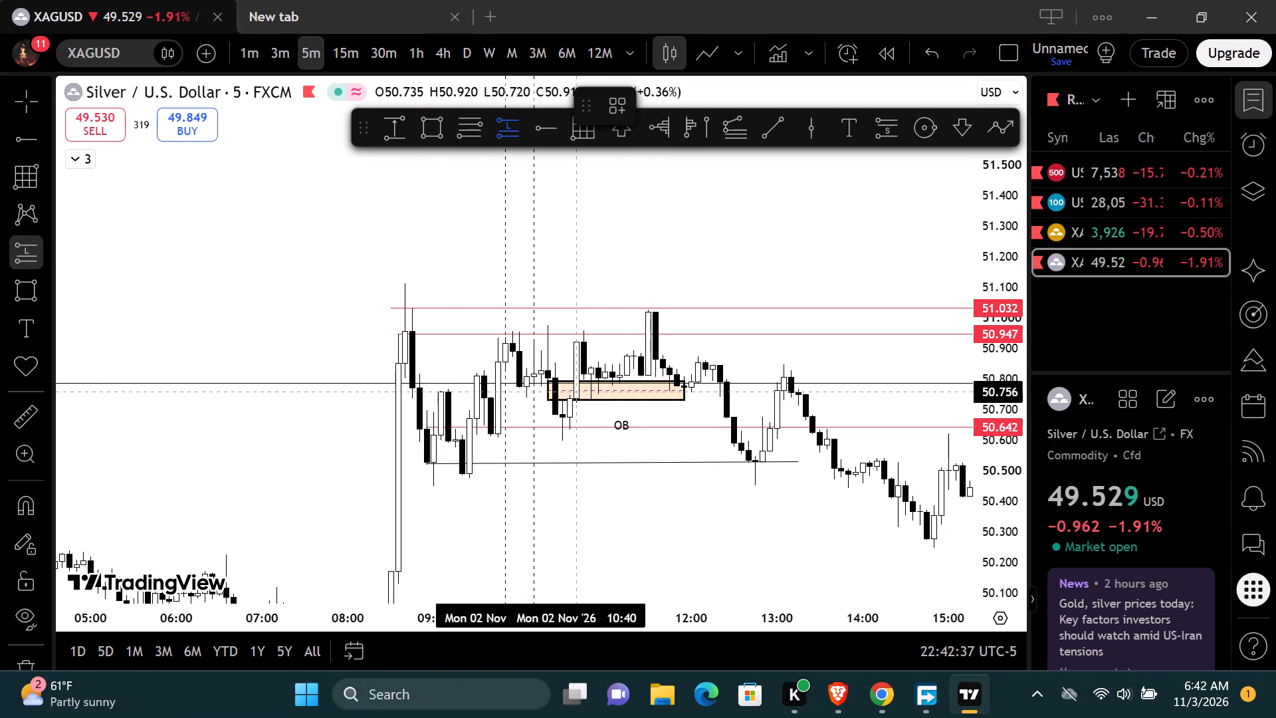
{"action": "left_click", "coordinate": [578, 392]}
{"action": "left_click", "coordinate": [607, 454]}
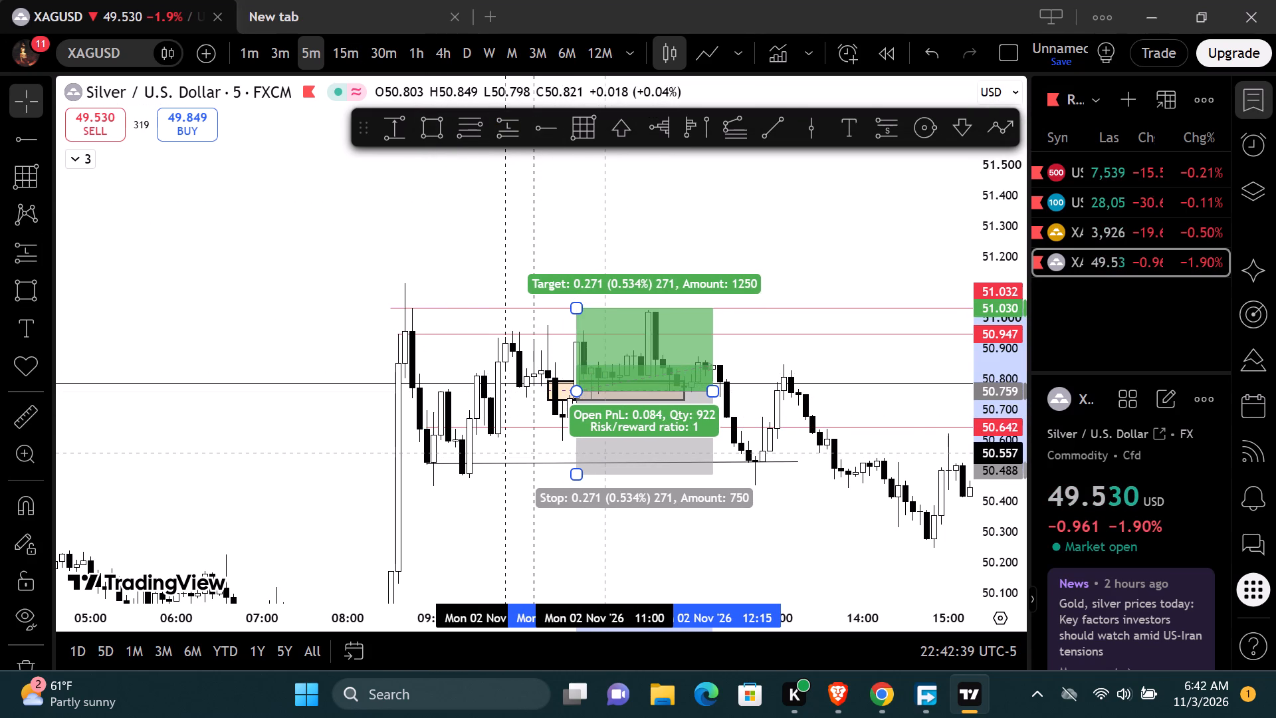
{"action": "left_click", "coordinate": [632, 538]}
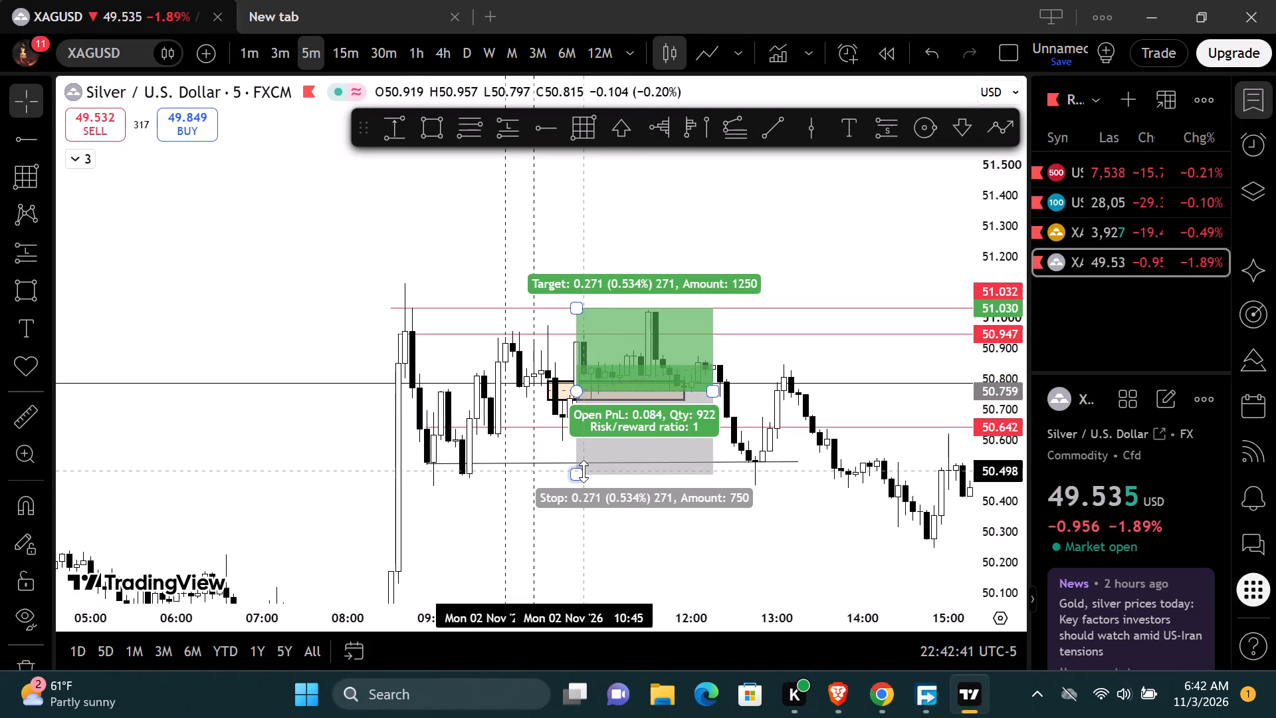
{"action": "left_click_drag", "start_coordinate": [575, 473], "coordinate": [554, 437]}
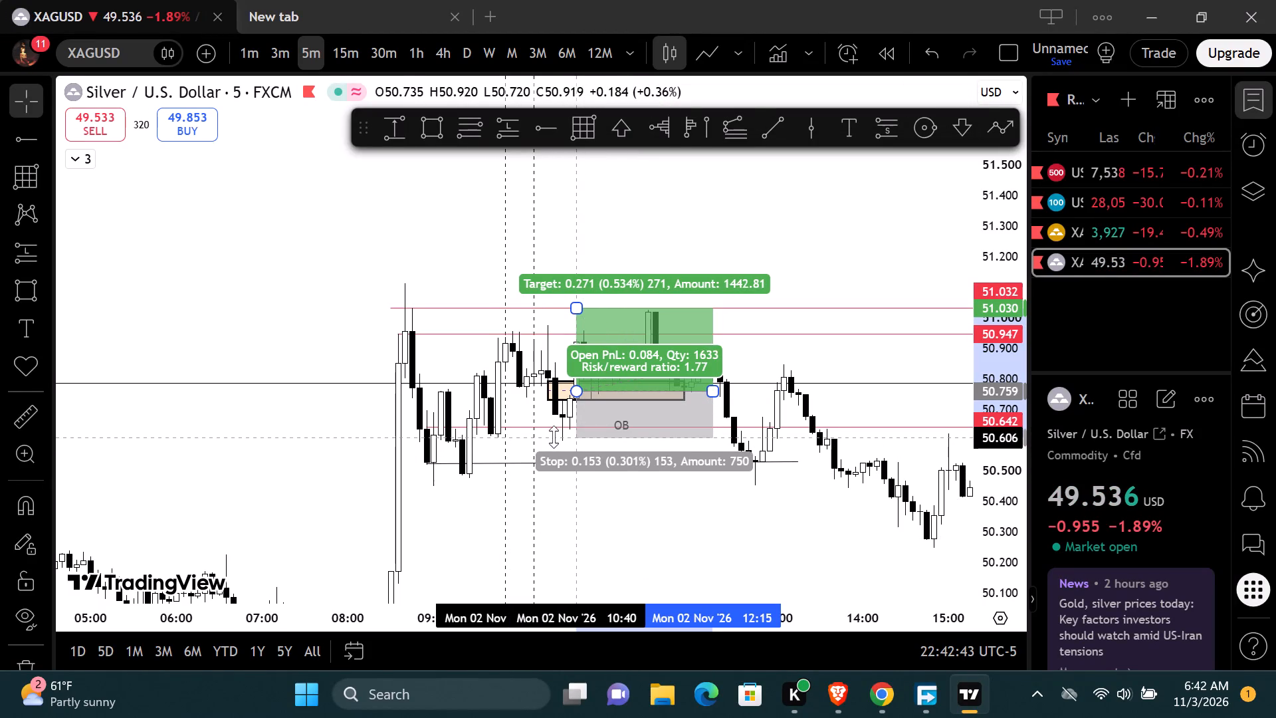
{"action": "left_click_drag", "start_coordinate": [554, 437], "coordinate": [554, 443]}
{"action": "left_click", "coordinate": [502, 439]}
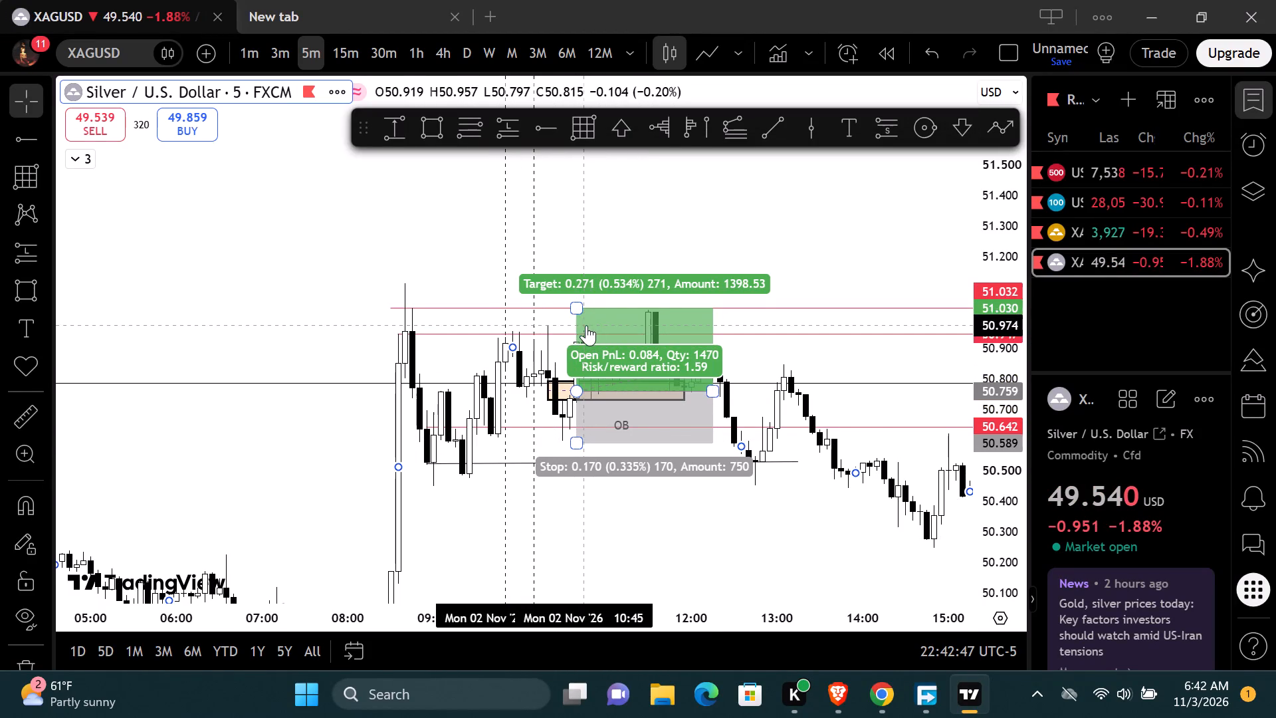
Adjust the long position's target level to 51.118.
{"action": "left_click_drag", "start_coordinate": [580, 306], "coordinate": [576, 312]}
{"action": "left_click", "coordinate": [698, 260]}
{"action": "scroll", "coordinate": [700, 263], "scroll_direction": "down", "scroll_amount": 3}
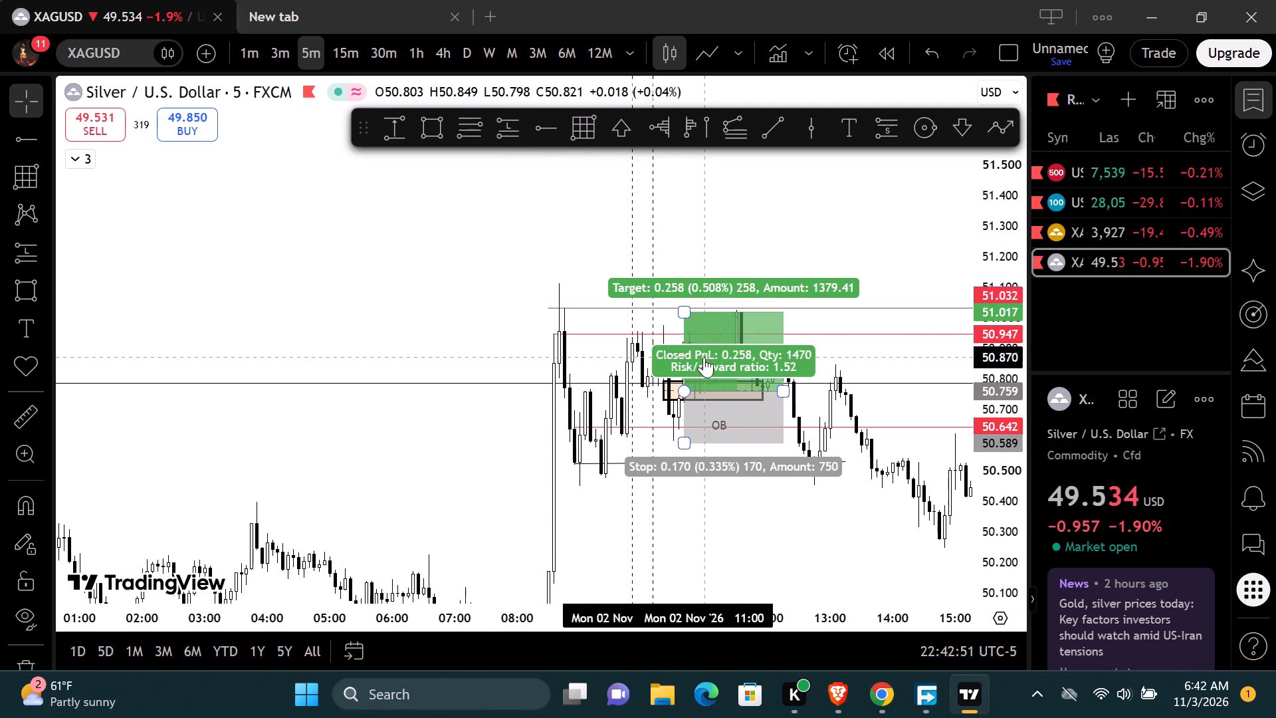
{"action": "left_click_drag", "start_coordinate": [682, 316], "coordinate": [679, 288]}
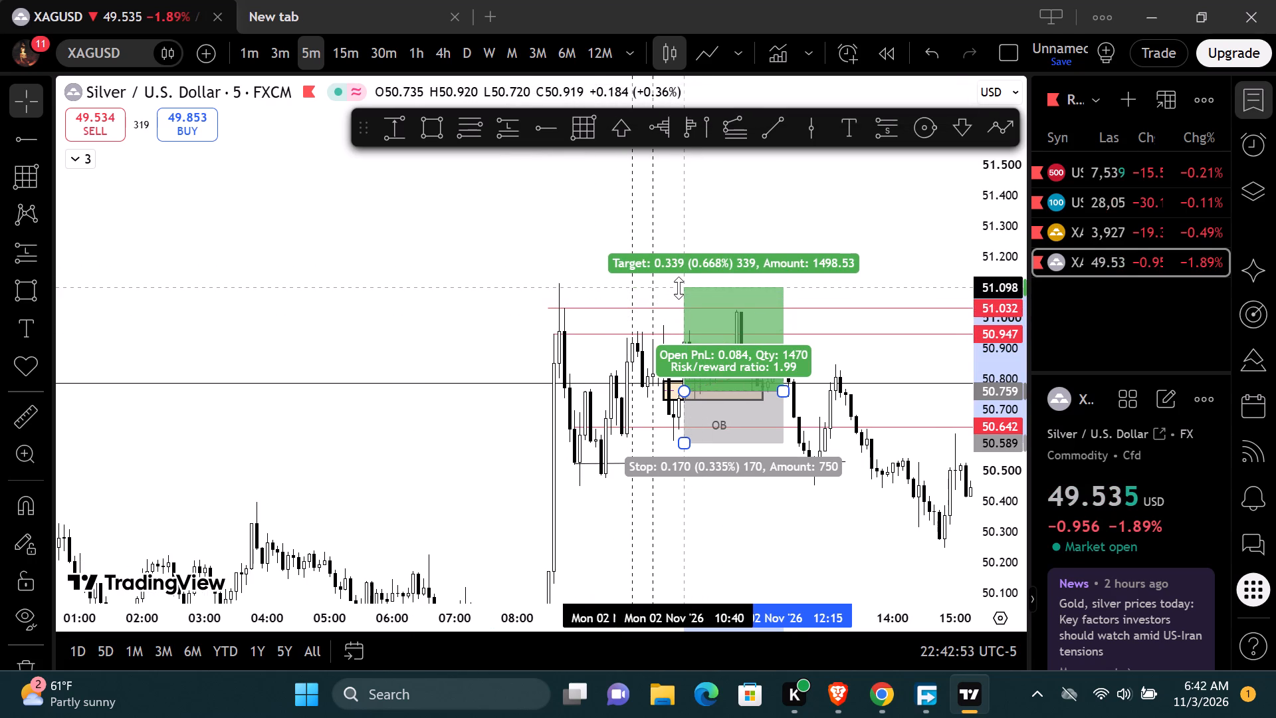
{"action": "left_click_drag", "start_coordinate": [679, 288], "coordinate": [679, 287]}
{"action": "scroll", "coordinate": [679, 288], "scroll_direction": "down", "scroll_amount": 1}
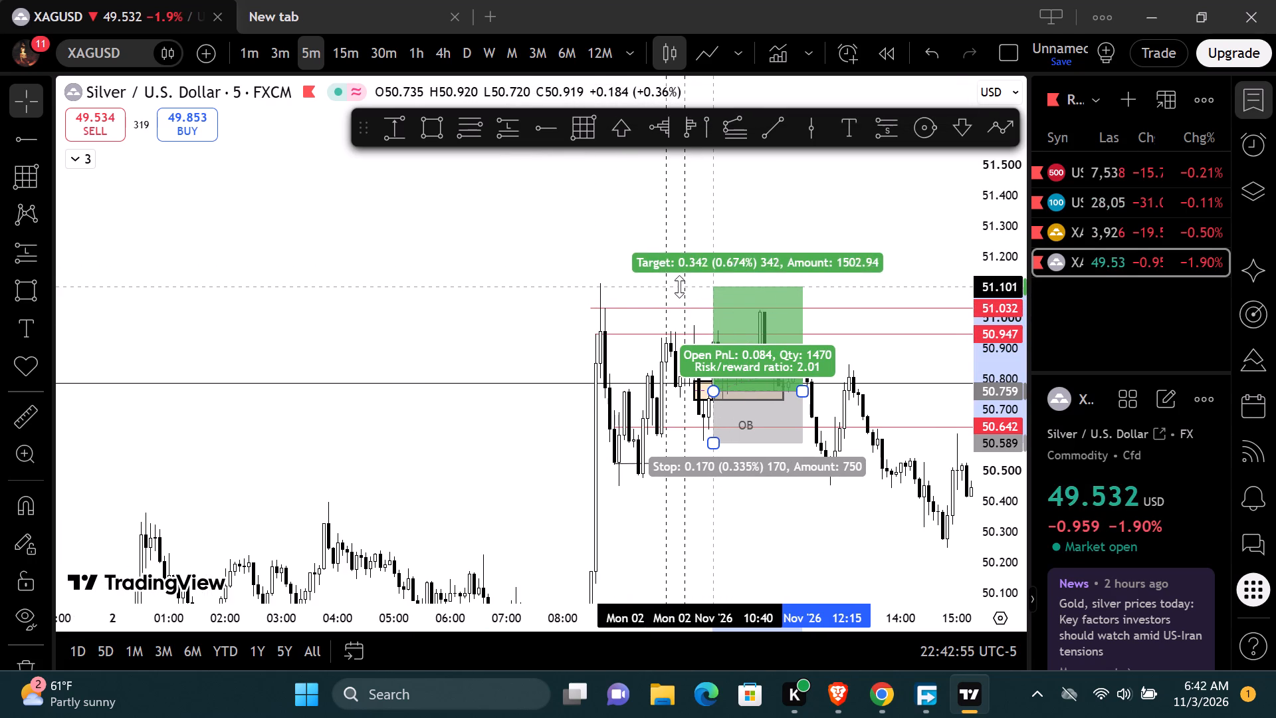
{"action": "left_click_drag", "start_coordinate": [679, 287], "coordinate": [683, 282]}
{"action": "left_click", "coordinate": [849, 249]}
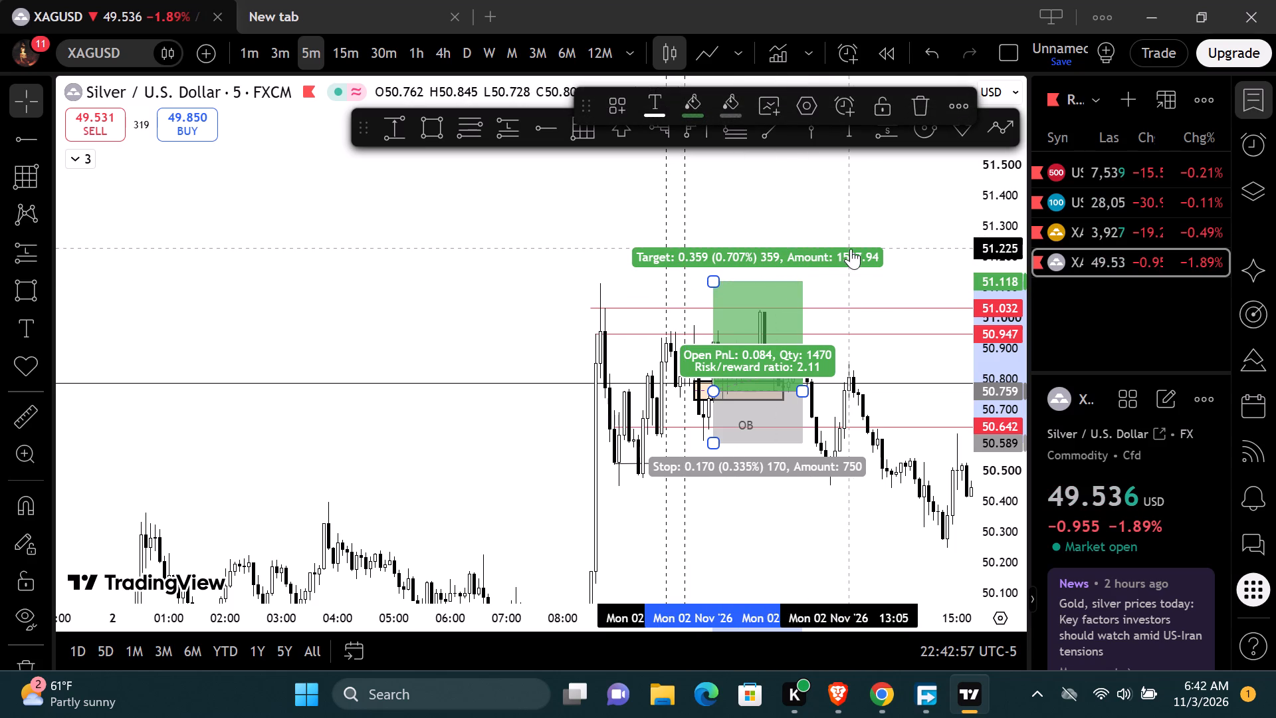
{"action": "left_click", "coordinate": [867, 263]}
{"action": "left_click", "coordinate": [883, 308]}
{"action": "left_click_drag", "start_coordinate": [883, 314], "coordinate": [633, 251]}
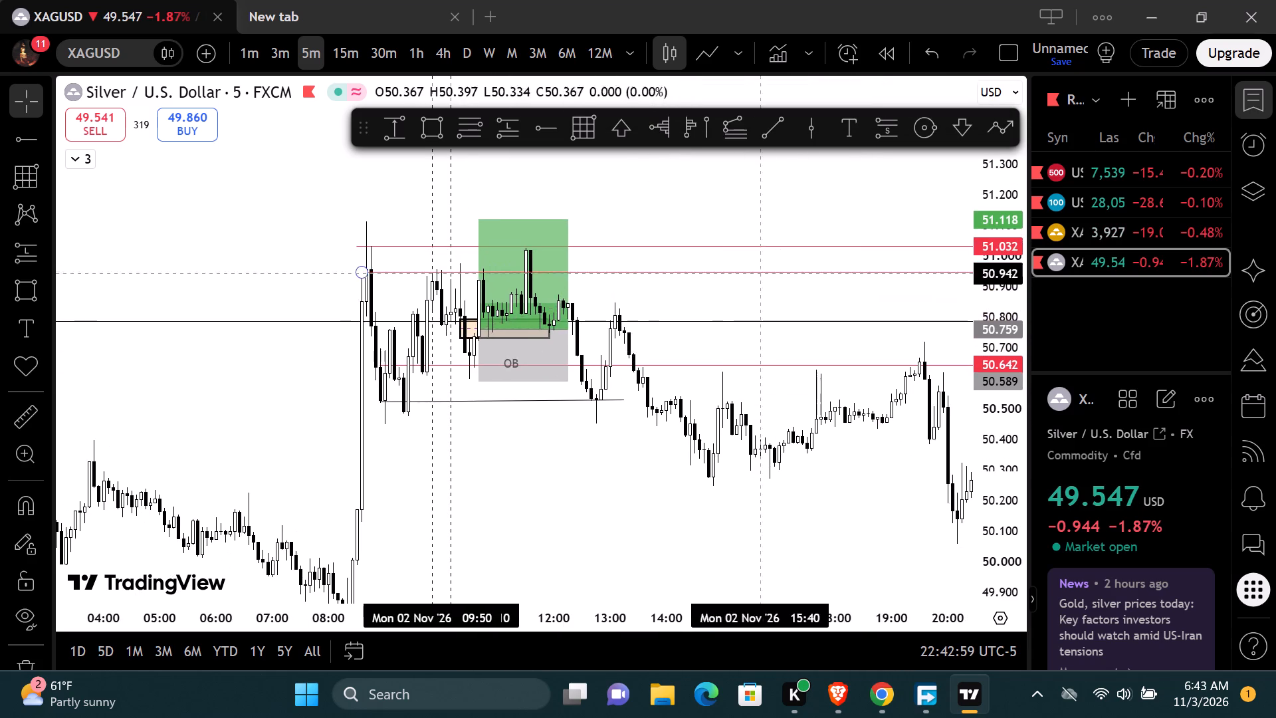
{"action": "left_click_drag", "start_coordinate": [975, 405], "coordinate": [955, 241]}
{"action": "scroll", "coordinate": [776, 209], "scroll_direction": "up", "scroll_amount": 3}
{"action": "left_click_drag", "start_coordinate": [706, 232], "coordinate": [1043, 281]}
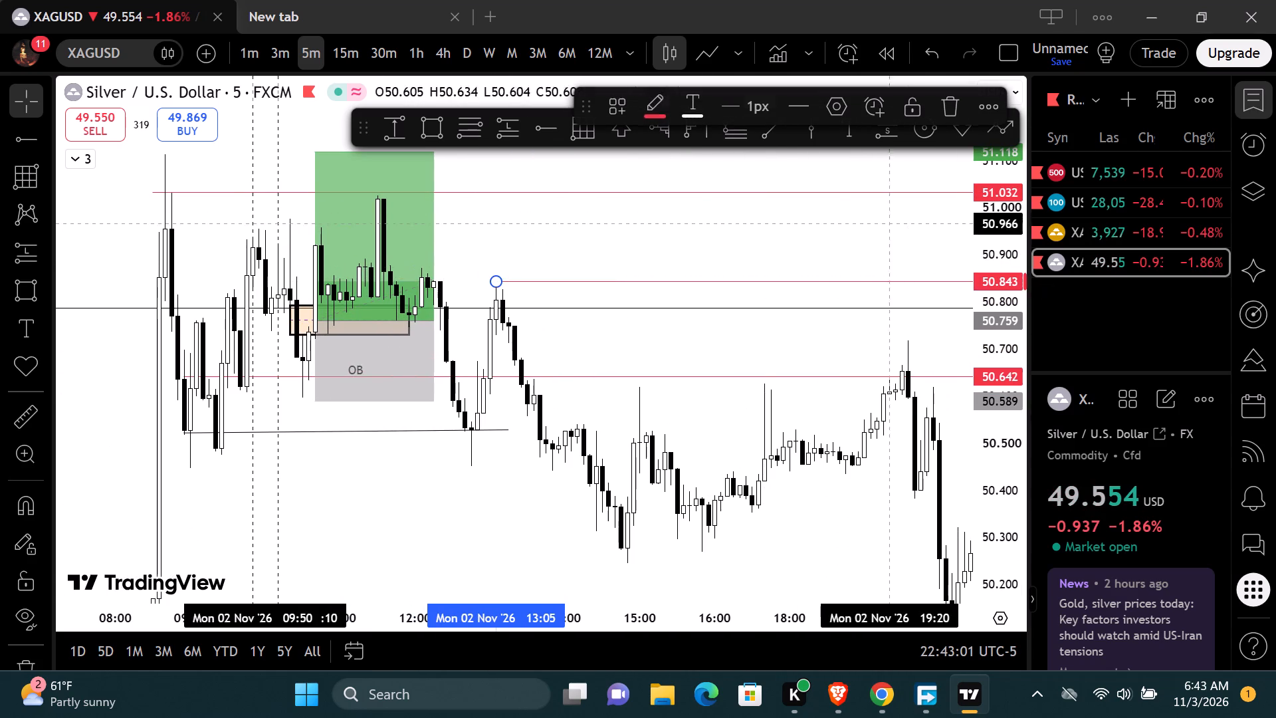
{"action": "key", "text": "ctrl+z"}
Tighten the long position's stop to 50.597.
{"action": "left_click_drag", "start_coordinate": [704, 257], "coordinate": [743, 264]}
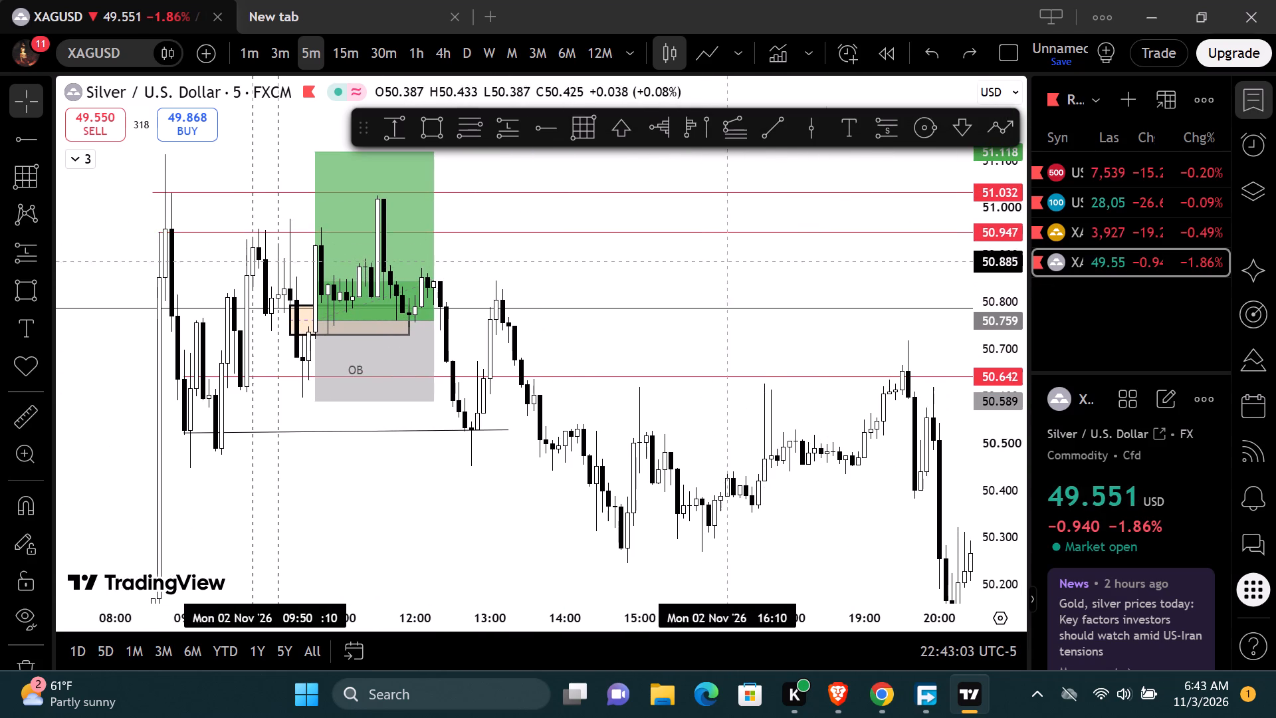
{"action": "left_click_drag", "start_coordinate": [743, 264], "coordinate": [933, 269]}
{"action": "left_click_drag", "start_coordinate": [1013, 447], "coordinate": [1002, 72]}
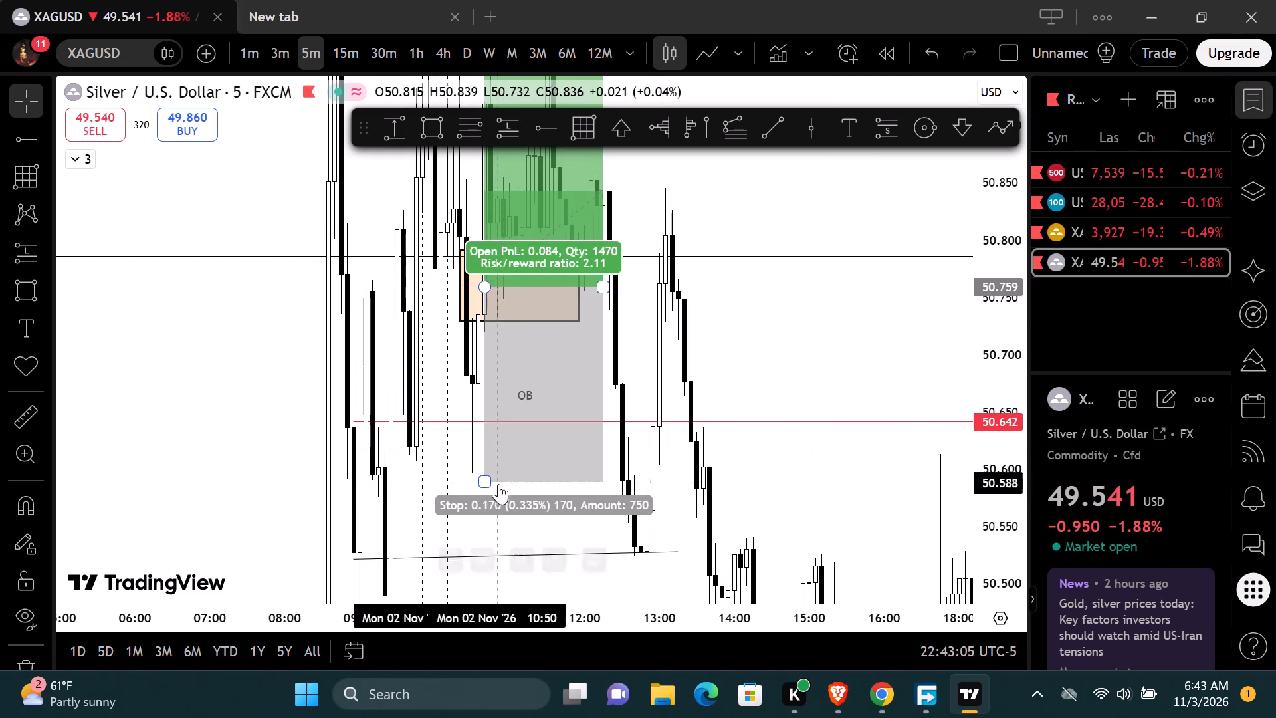
{"action": "left_click", "coordinate": [488, 479]}
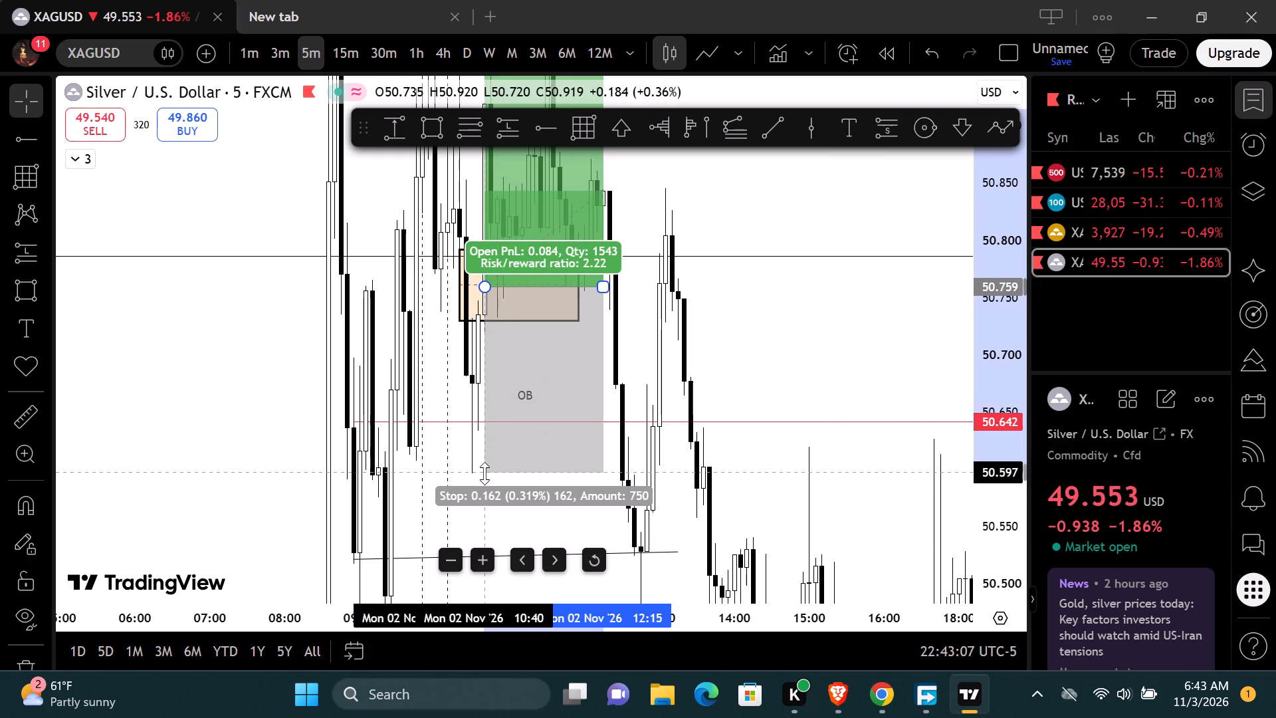
{"action": "left_click", "coordinate": [764, 334]}
Move the long position's entry to about 50.748 at 10:35 inside the rectangle.
{"action": "left_click_drag", "start_coordinate": [777, 350], "coordinate": [780, 454]}
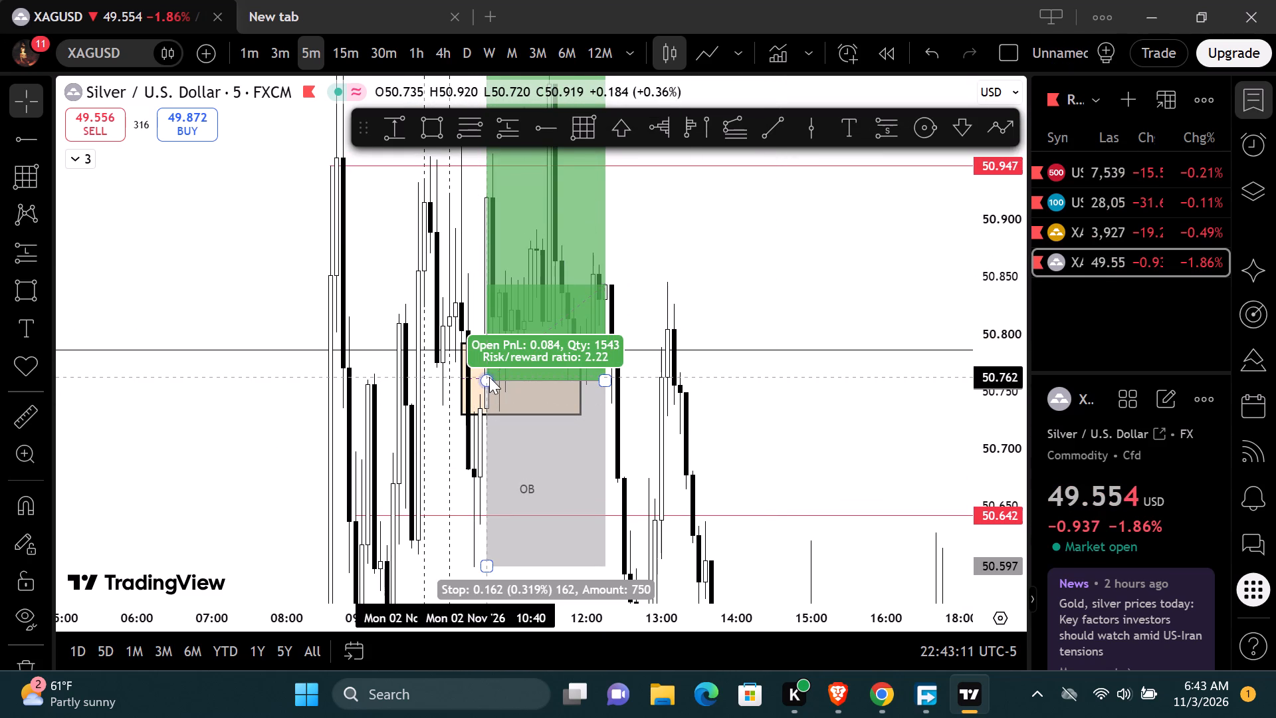
{"action": "left_click_drag", "start_coordinate": [488, 378], "coordinate": [480, 393]}
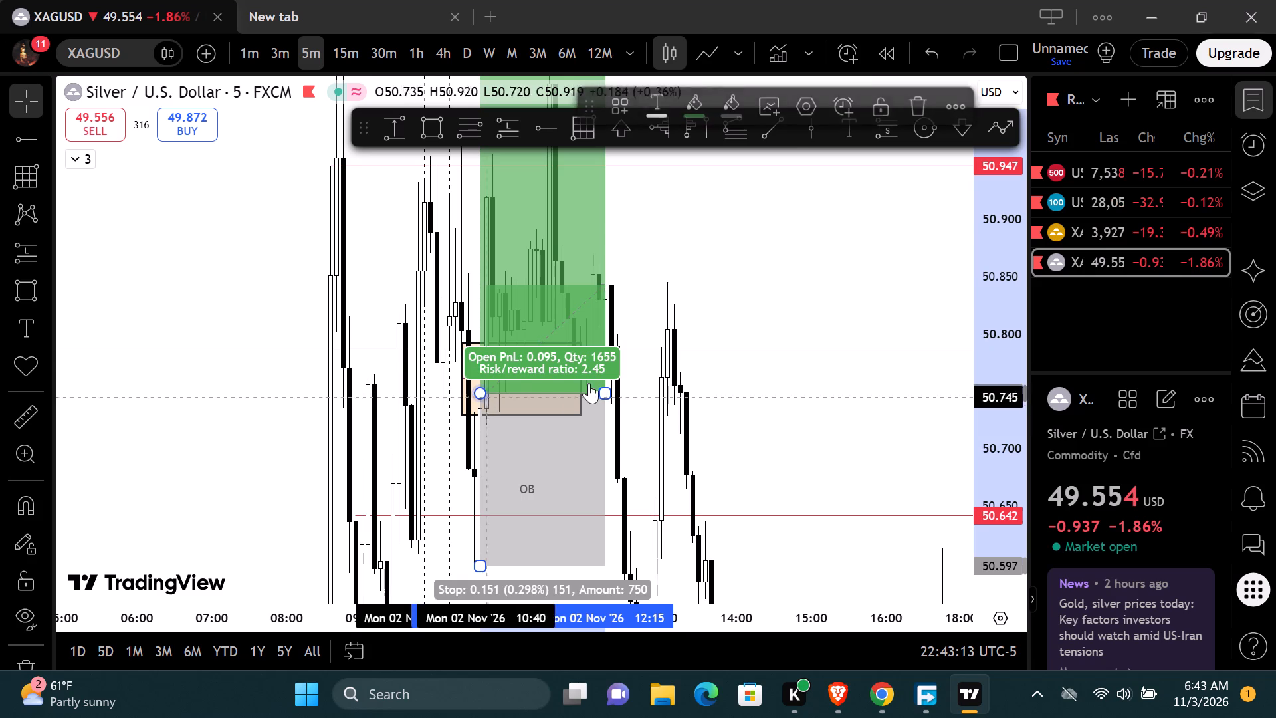
{"action": "left_click", "coordinate": [848, 260]}
{"action": "left_click_drag", "start_coordinate": [865, 235], "coordinate": [873, 261]}
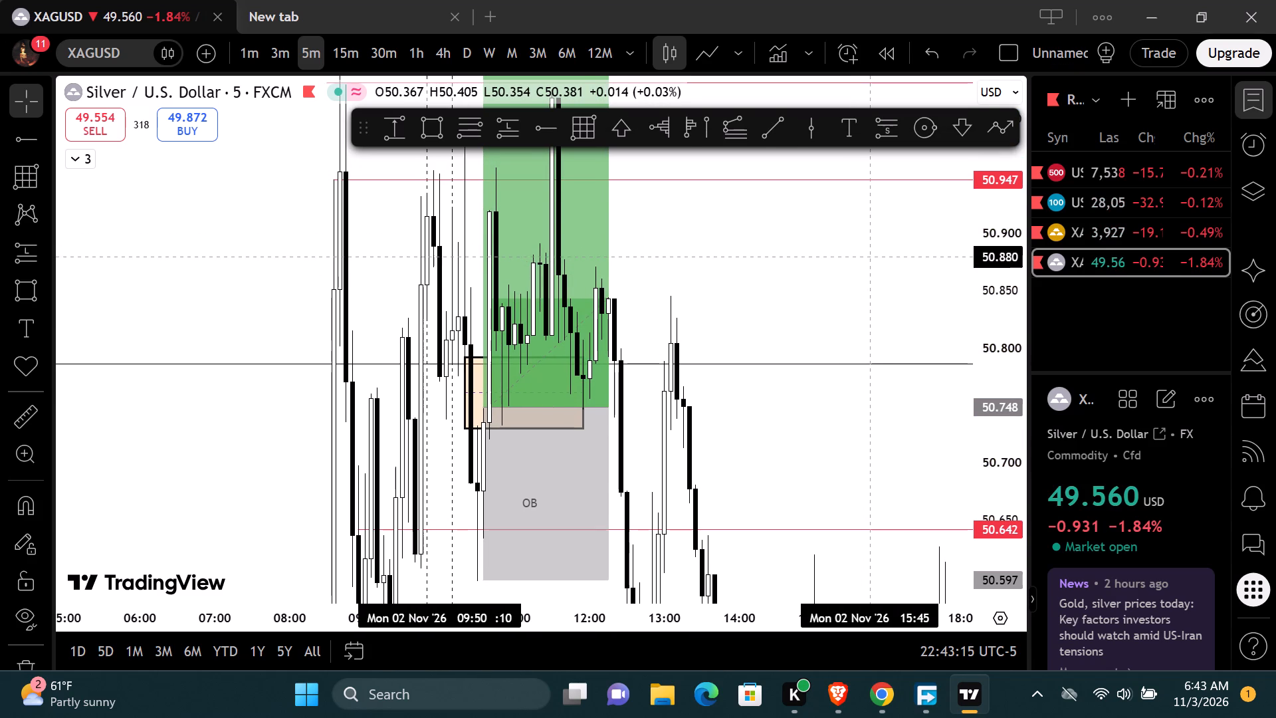
{"action": "left_click", "coordinate": [861, 229]}
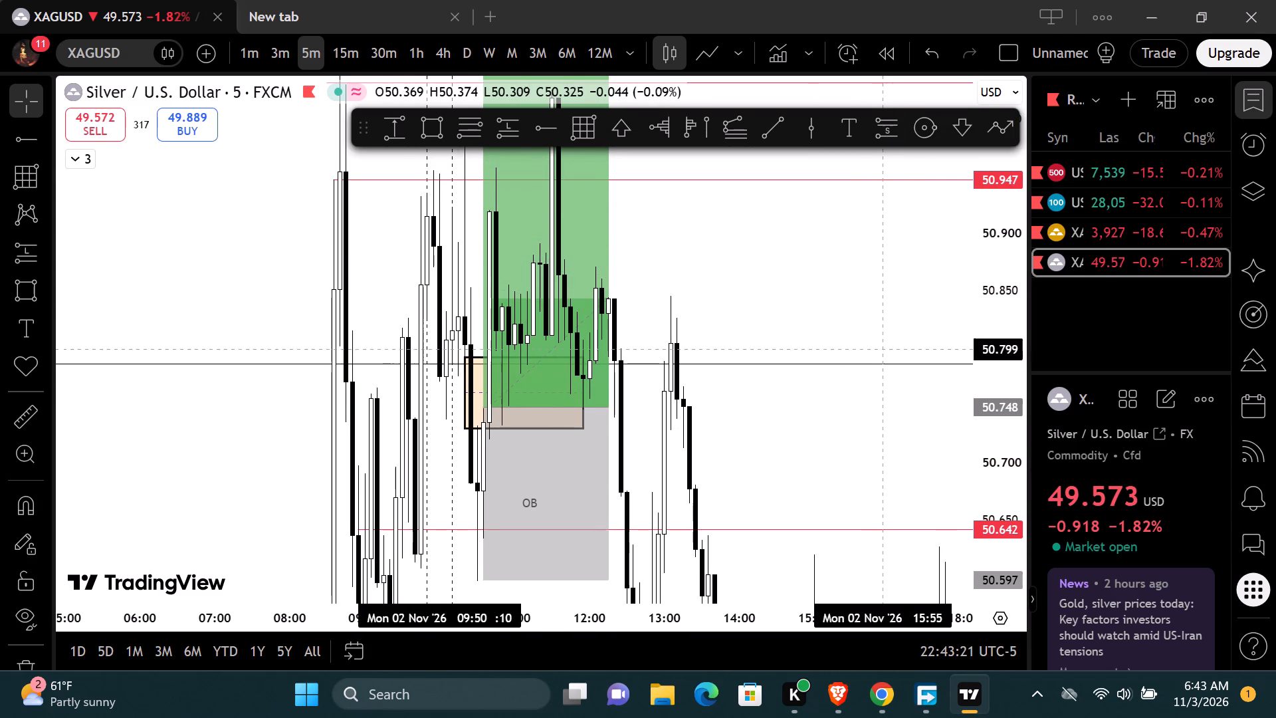
Remove all drawings from the silver chart.
{"action": "left_click_drag", "start_coordinate": [990, 282], "coordinate": [970, 463]}
{"action": "left_click_drag", "start_coordinate": [725, 273], "coordinate": [740, 431]}
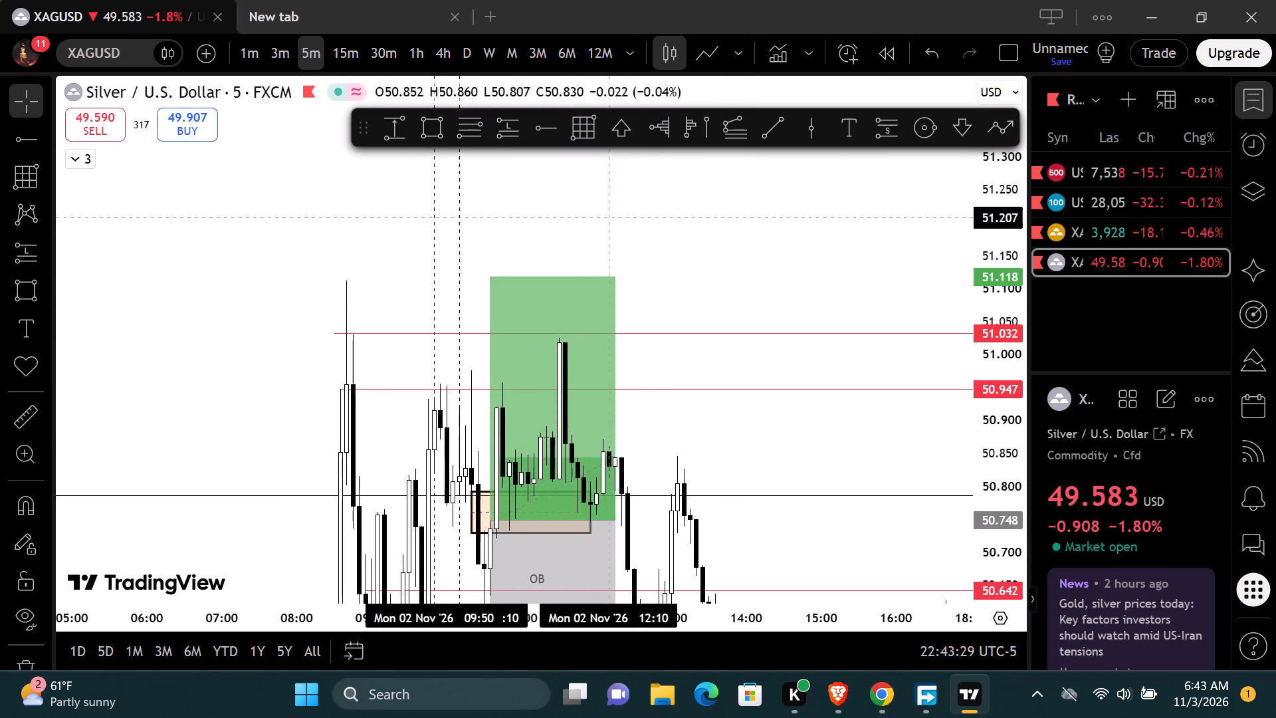
{"action": "right_click", "coordinate": [702, 235]}
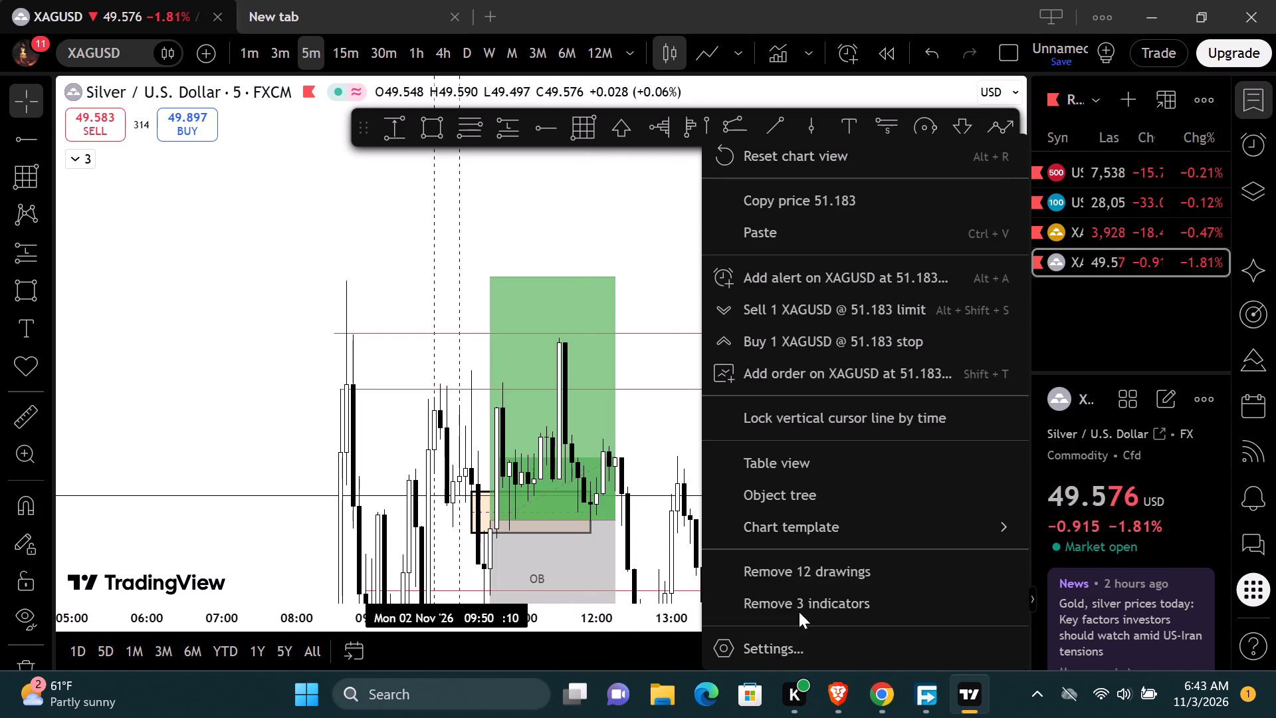
{"action": "left_click", "coordinate": [795, 555]}
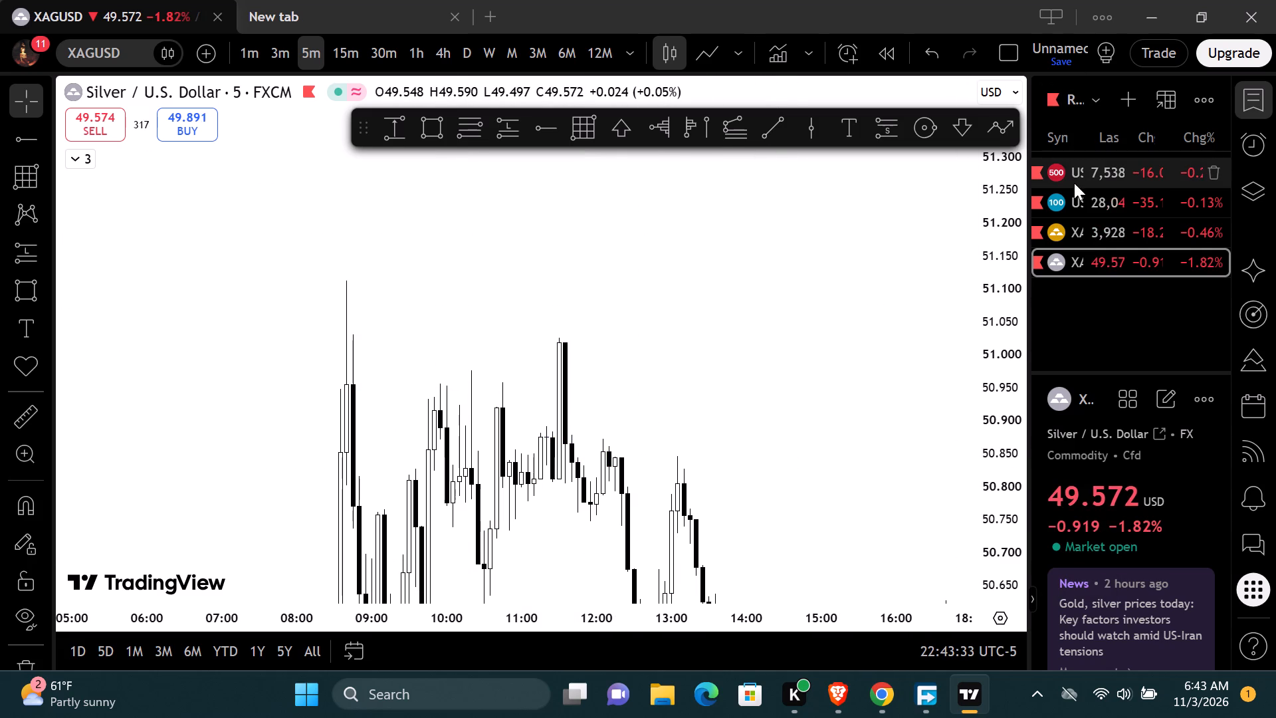
Switch to the S&P 500 chart and remove all of its drawings.
{"action": "left_click", "coordinate": [1100, 208]}
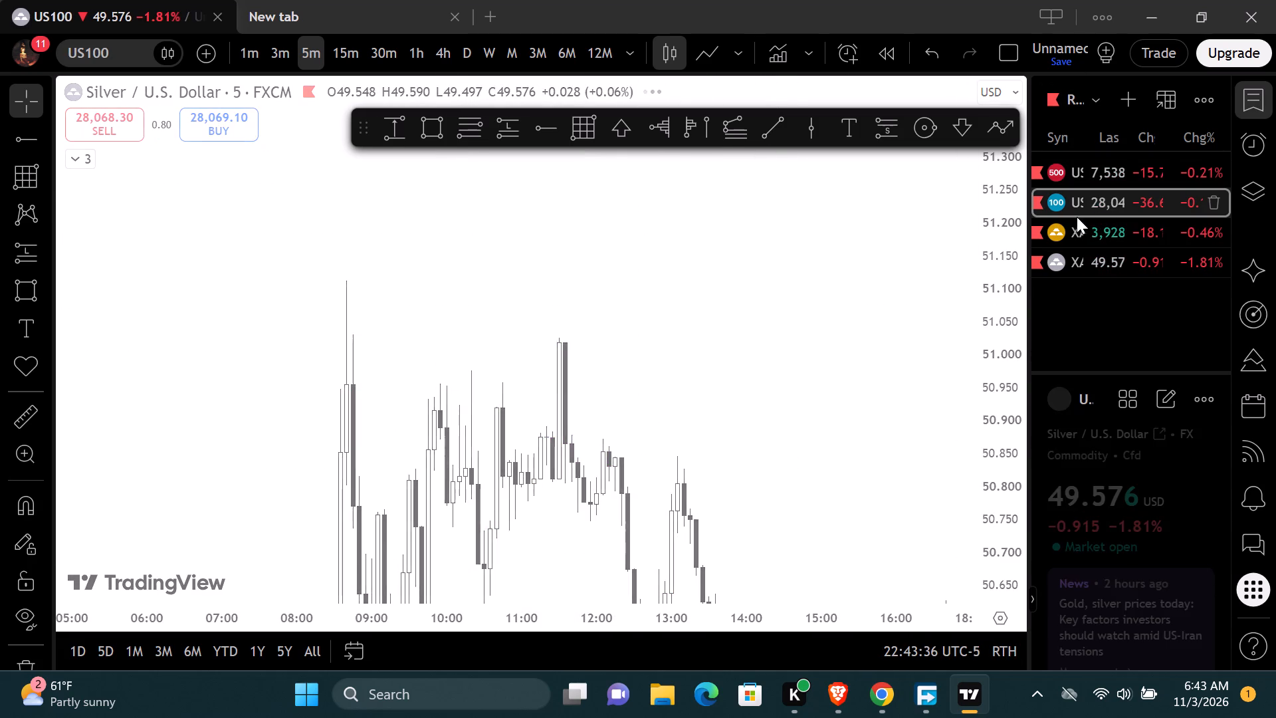
{"action": "scroll", "coordinate": [862, 311], "scroll_direction": "down", "scroll_amount": 10}
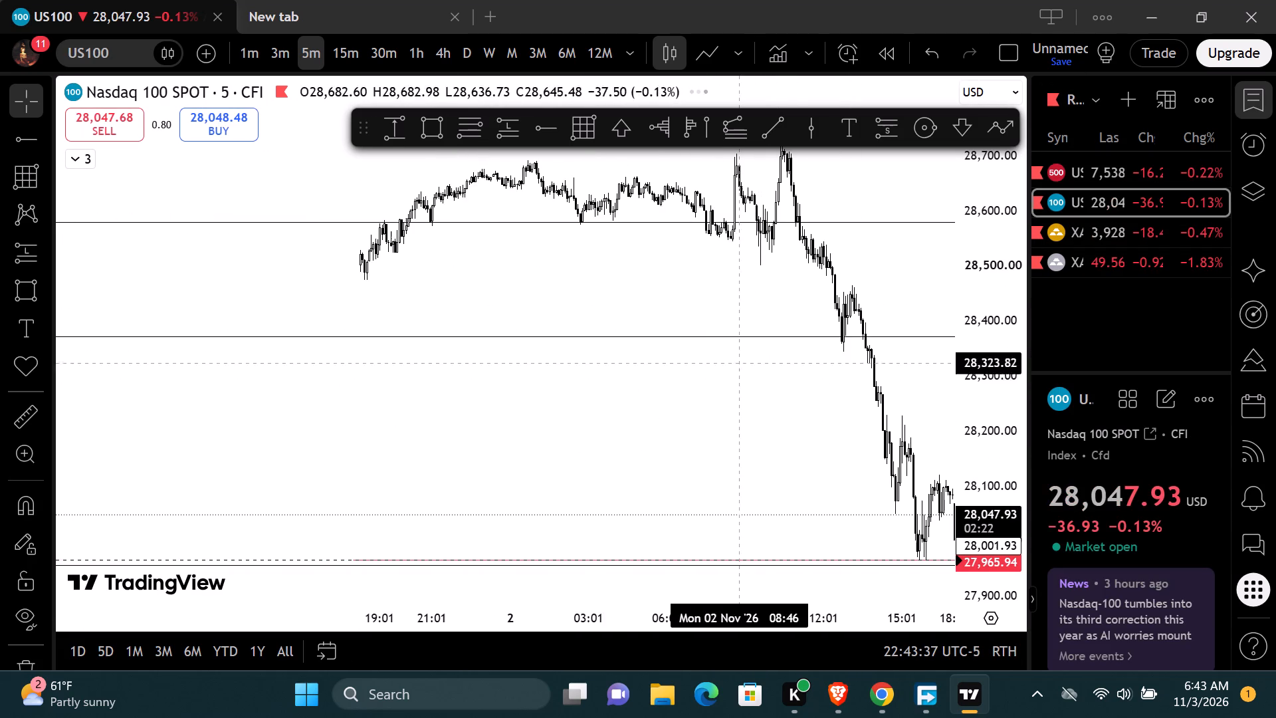
{"action": "left_click_drag", "start_coordinate": [764, 473], "coordinate": [516, 437]}
{"action": "scroll", "coordinate": [1027, 422], "scroll_direction": "down", "scroll_amount": 6}
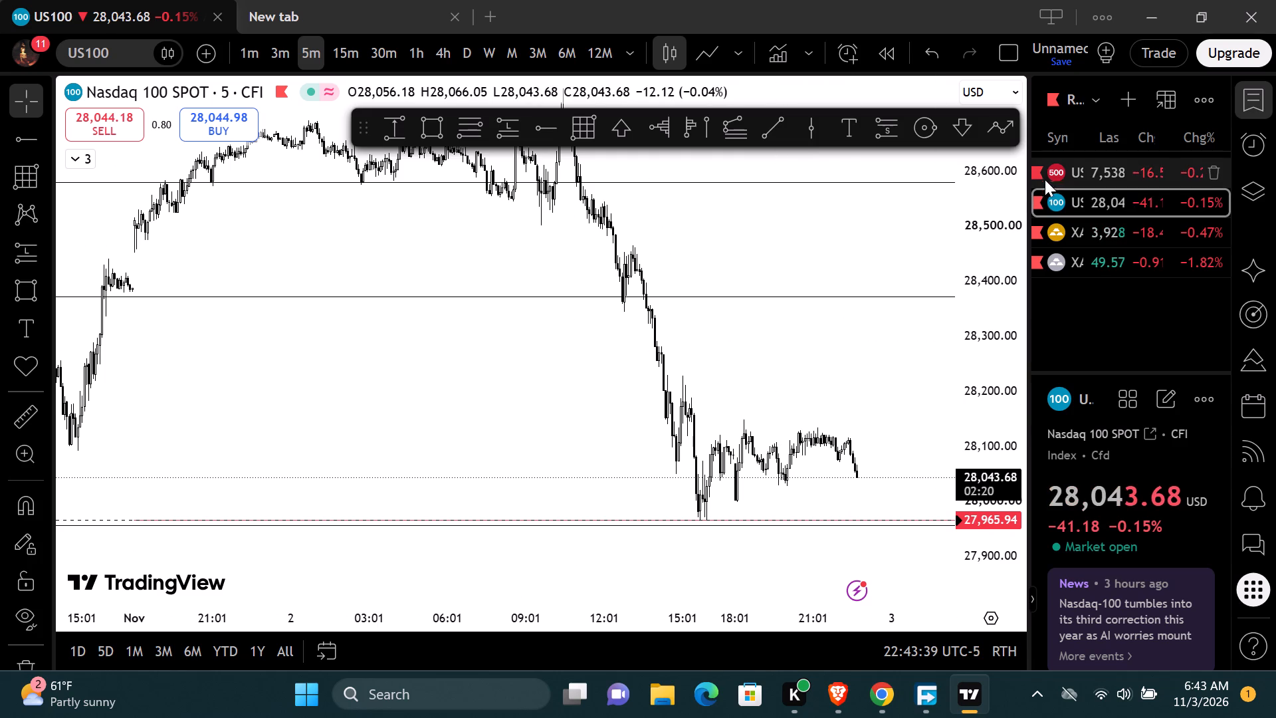
{"action": "left_click", "coordinate": [1068, 179]}
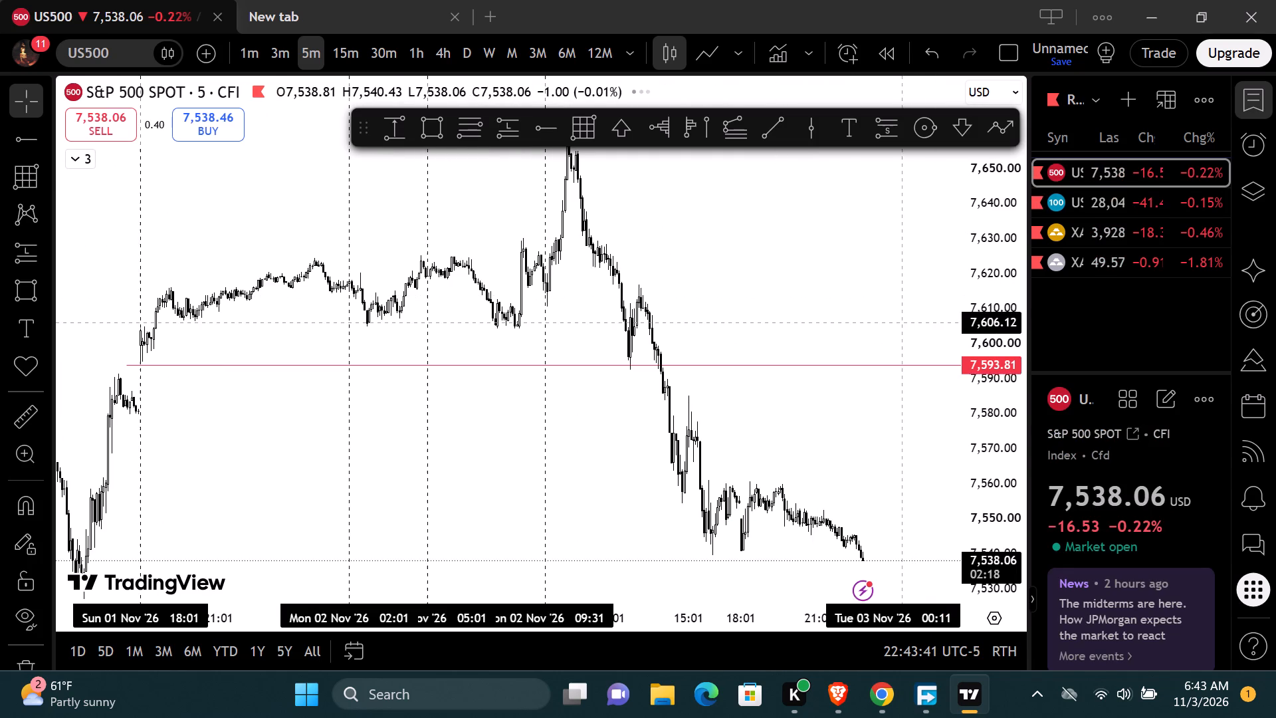
{"action": "scroll", "coordinate": [663, 296], "scroll_direction": "down", "scroll_amount": 6}
{"action": "scroll", "coordinate": [720, 373], "scroll_direction": "down", "scroll_amount": 6}
{"action": "scroll", "coordinate": [706, 443], "scroll_direction": "up", "scroll_amount": 5}
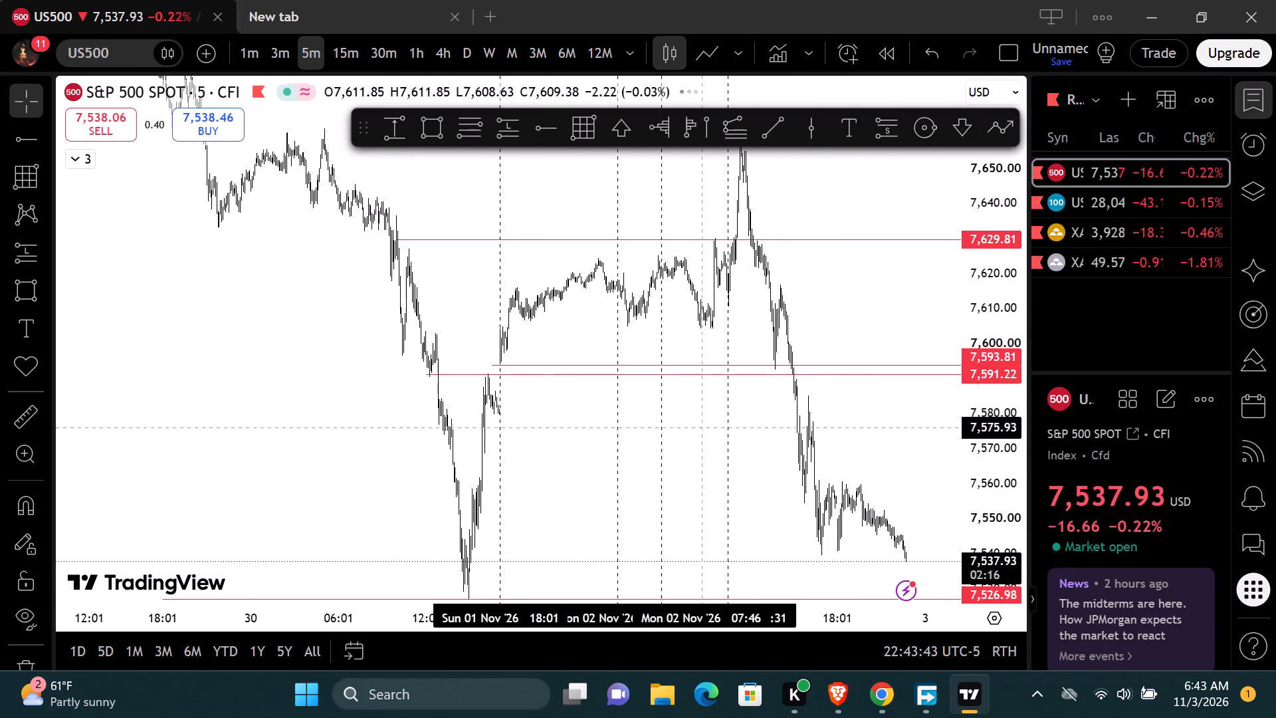
{"action": "left_click_drag", "start_coordinate": [840, 306], "coordinate": [806, 213]}
{"action": "scroll", "coordinate": [722, 245], "scroll_direction": "up", "scroll_amount": 12}
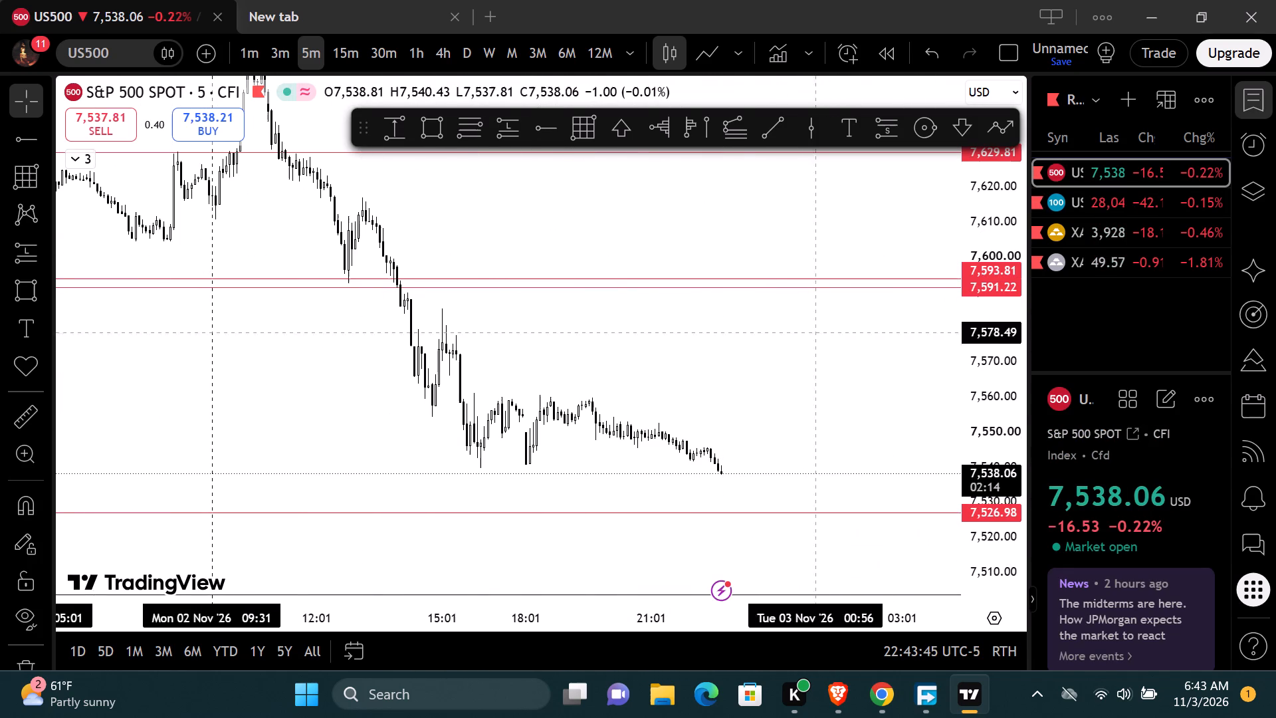
{"action": "right_click", "coordinate": [807, 357]}
{"action": "left_click", "coordinate": [926, 568]}
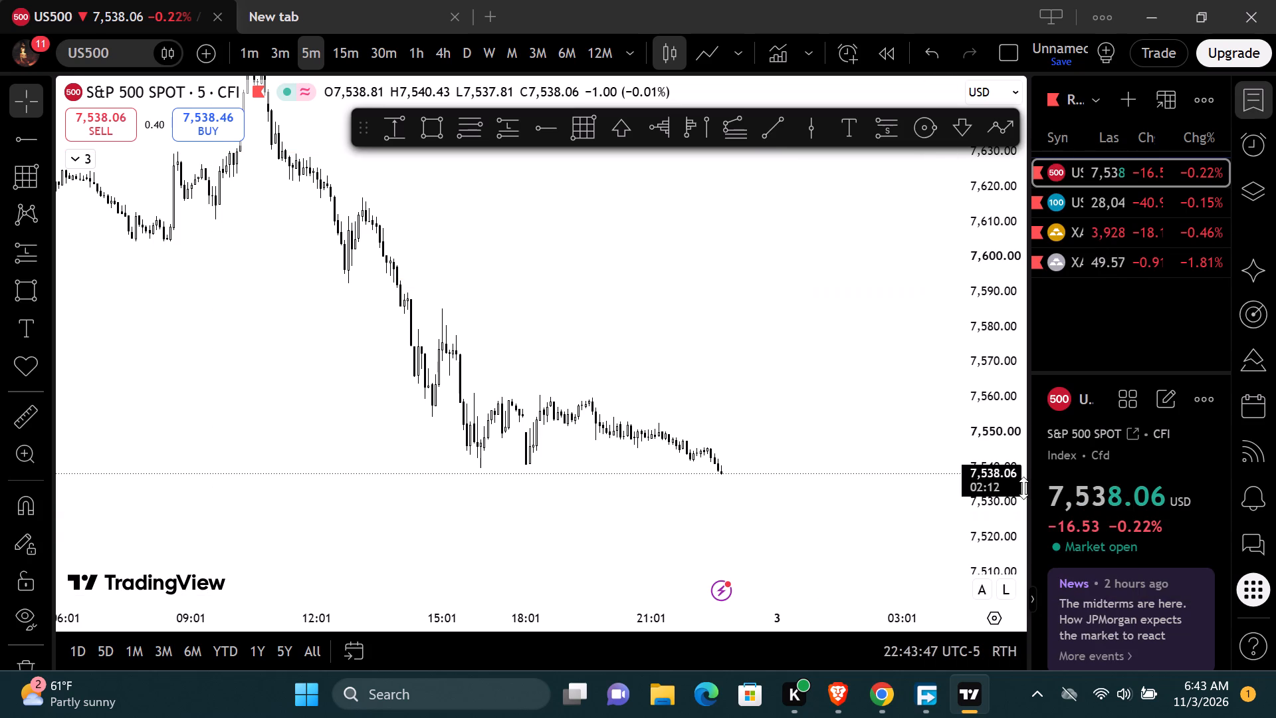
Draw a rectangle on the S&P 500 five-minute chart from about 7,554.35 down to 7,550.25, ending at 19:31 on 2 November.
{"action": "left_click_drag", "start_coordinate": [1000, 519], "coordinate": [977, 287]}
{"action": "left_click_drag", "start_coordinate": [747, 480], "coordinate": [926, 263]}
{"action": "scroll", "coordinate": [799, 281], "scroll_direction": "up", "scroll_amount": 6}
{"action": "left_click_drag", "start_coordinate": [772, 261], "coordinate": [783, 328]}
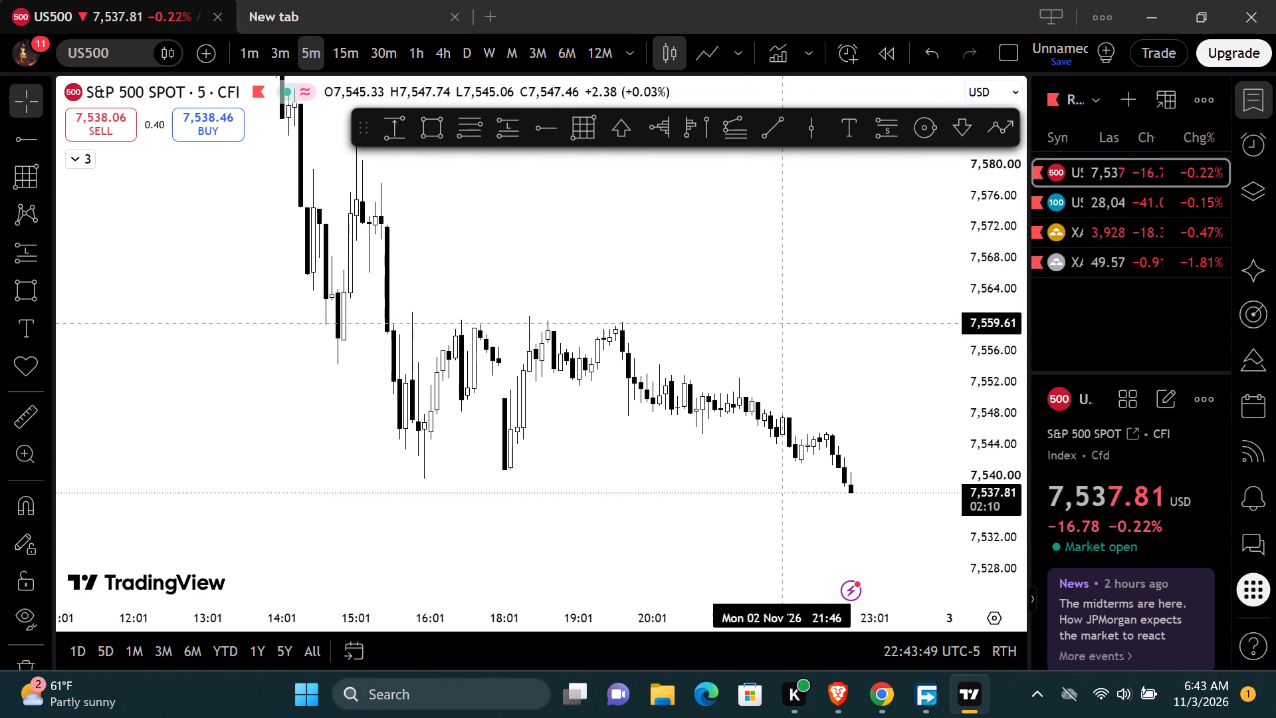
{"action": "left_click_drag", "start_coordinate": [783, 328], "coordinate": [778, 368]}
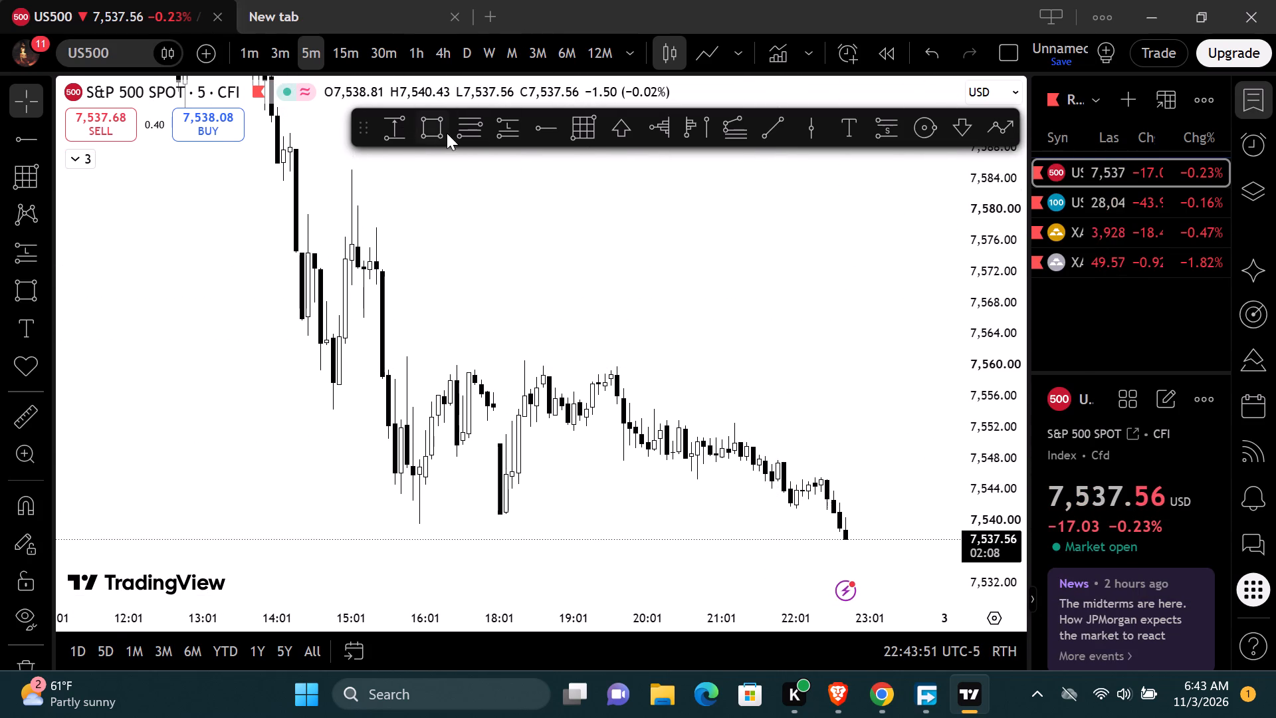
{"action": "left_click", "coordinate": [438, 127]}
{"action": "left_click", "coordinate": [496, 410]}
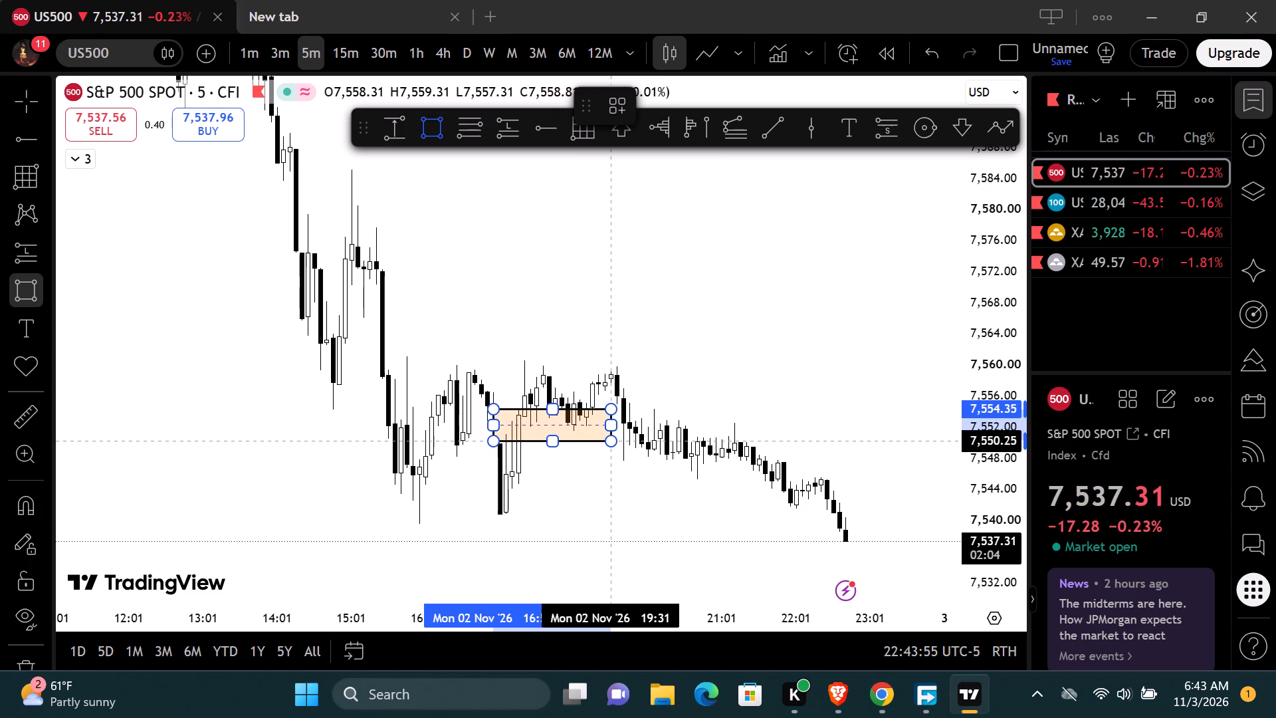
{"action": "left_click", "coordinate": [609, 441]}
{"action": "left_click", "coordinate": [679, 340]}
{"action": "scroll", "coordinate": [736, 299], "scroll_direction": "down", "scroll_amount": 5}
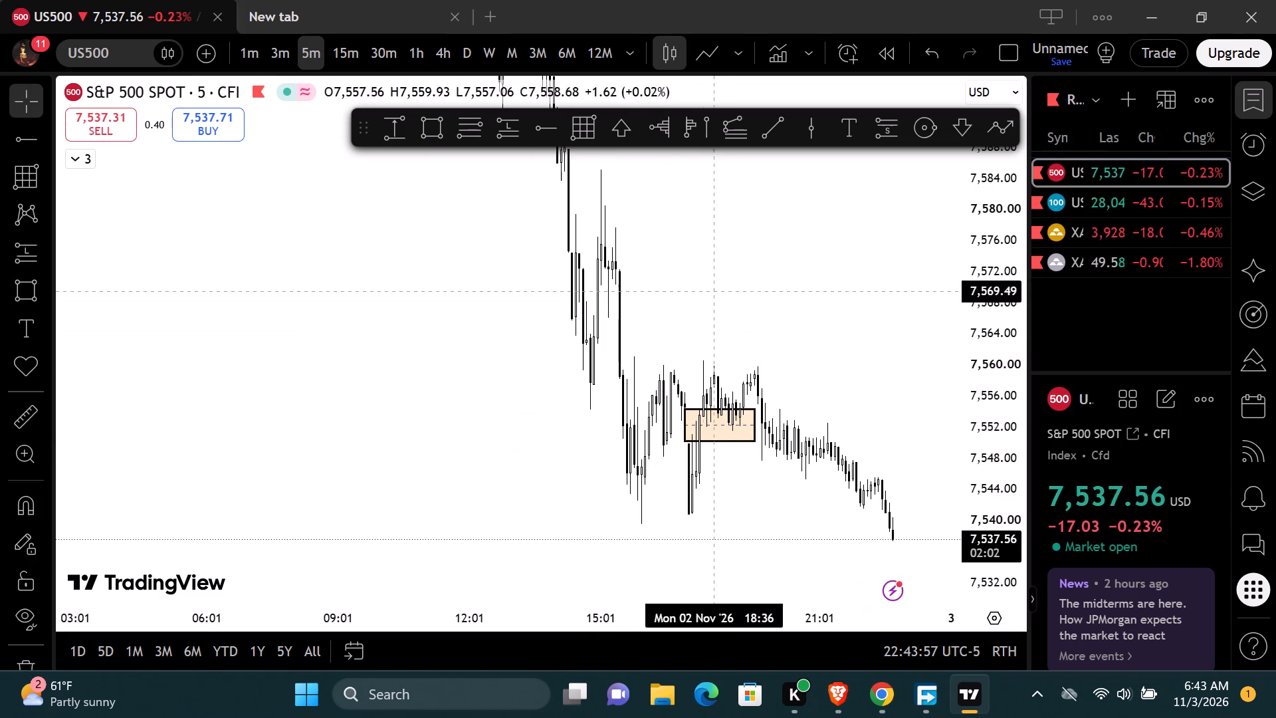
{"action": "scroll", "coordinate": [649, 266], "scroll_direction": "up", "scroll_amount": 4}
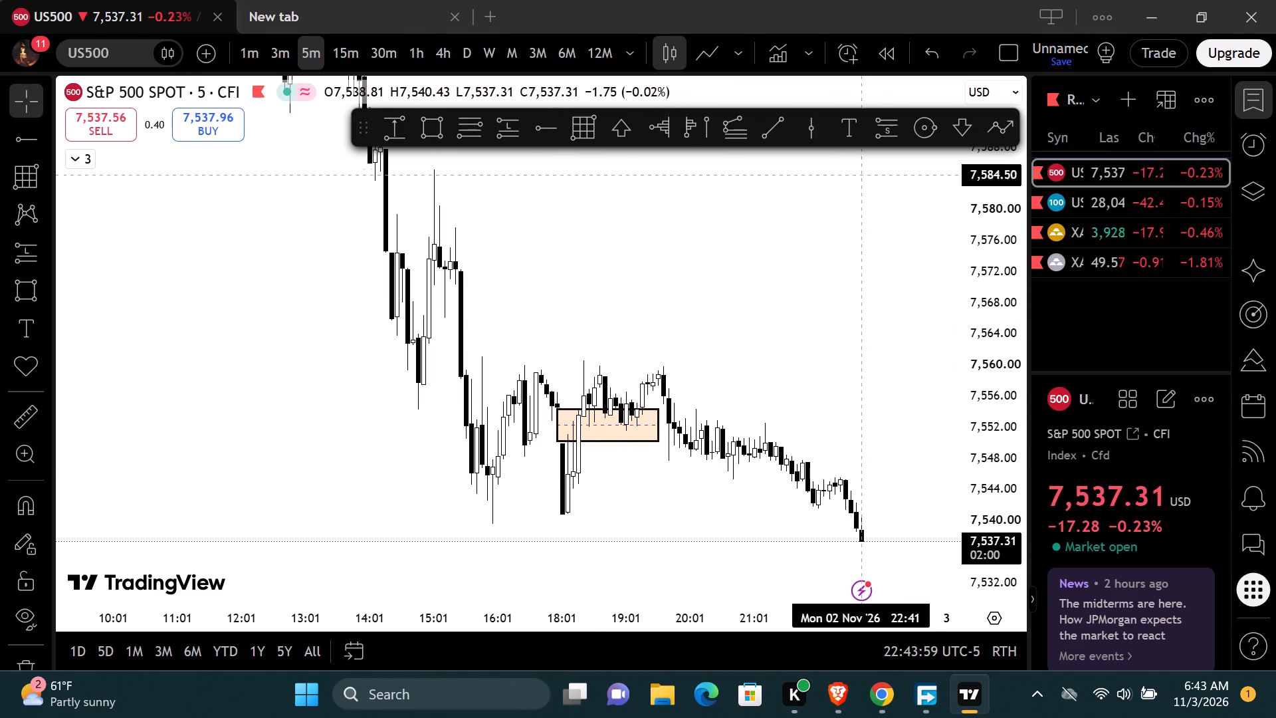
Widen the watchlist and examine the Nasdaq 100's recent five-minute price action above the 27,965.94 level.
{"action": "left_click", "coordinate": [1052, 200]}
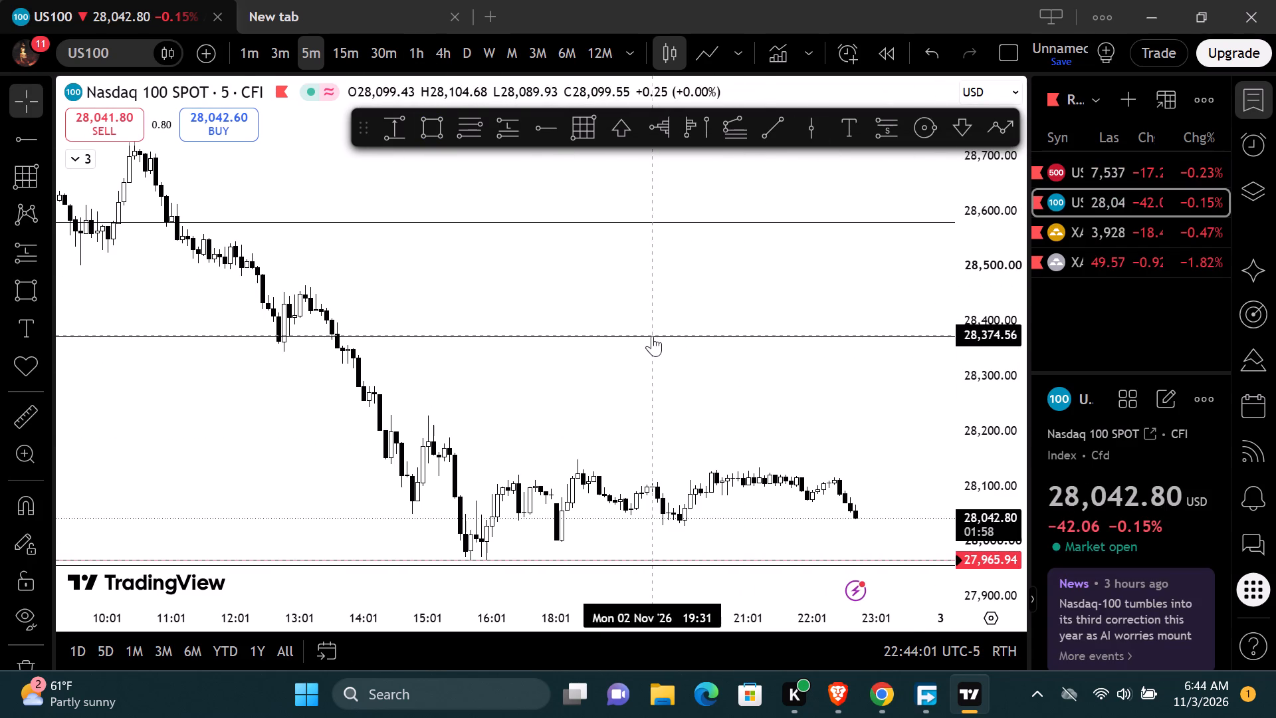
{"action": "left_click_drag", "start_coordinate": [742, 418], "coordinate": [768, 267]}
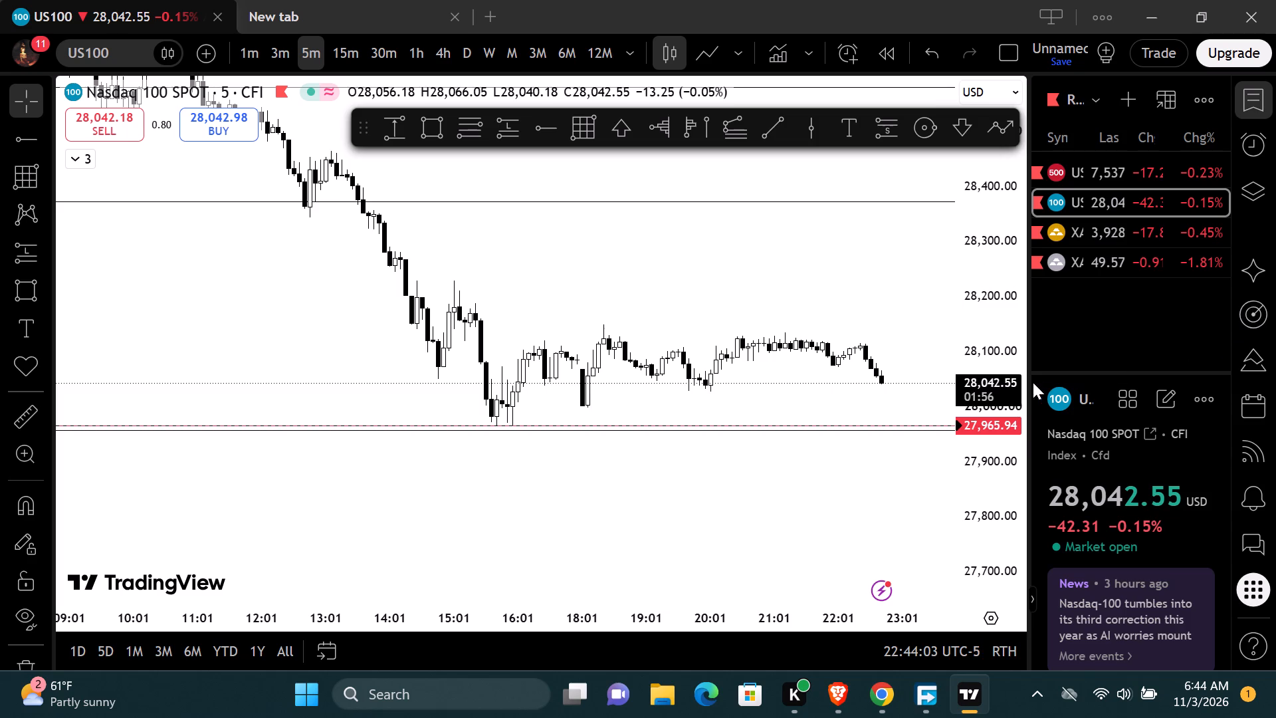
{"action": "left_click_drag", "start_coordinate": [1029, 382], "coordinate": [972, 0]}
{"action": "left_click_drag", "start_coordinate": [938, 360], "coordinate": [877, 0]}
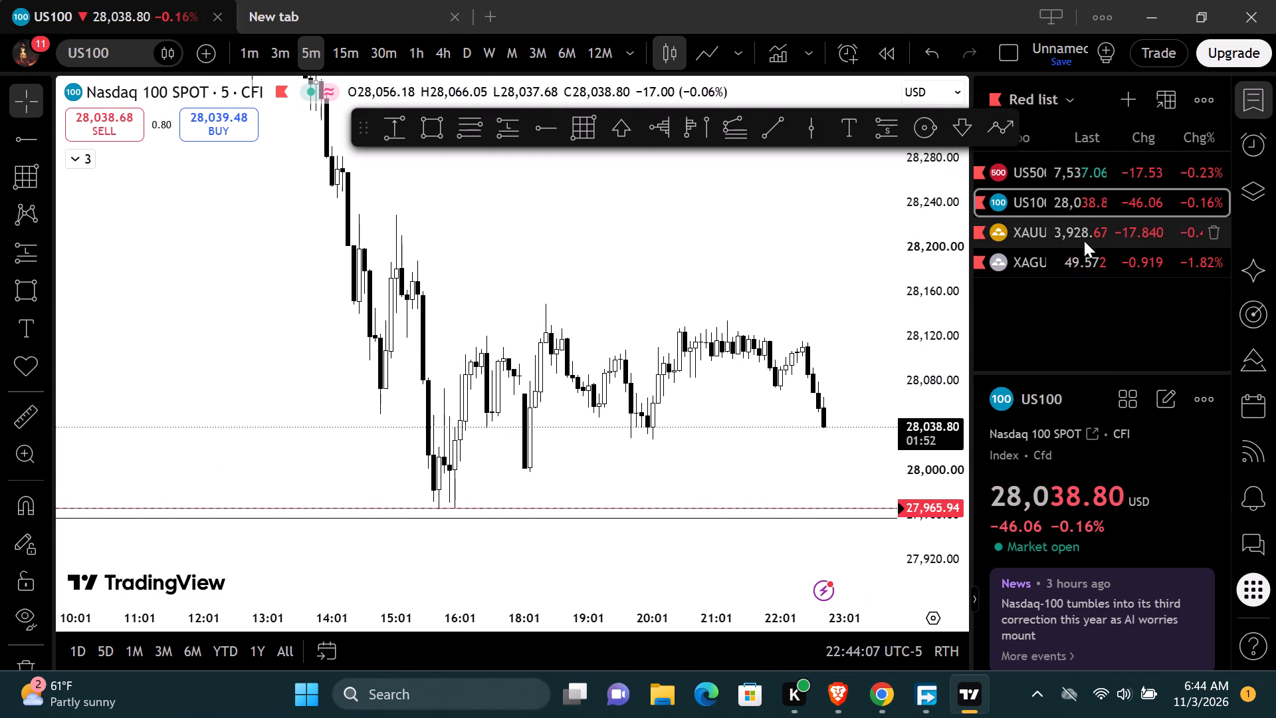
{"action": "scroll", "coordinate": [672, 192], "scroll_direction": "down", "scroll_amount": 3}
{"action": "scroll", "coordinate": [811, 205], "scroll_direction": "down", "scroll_amount": 5}
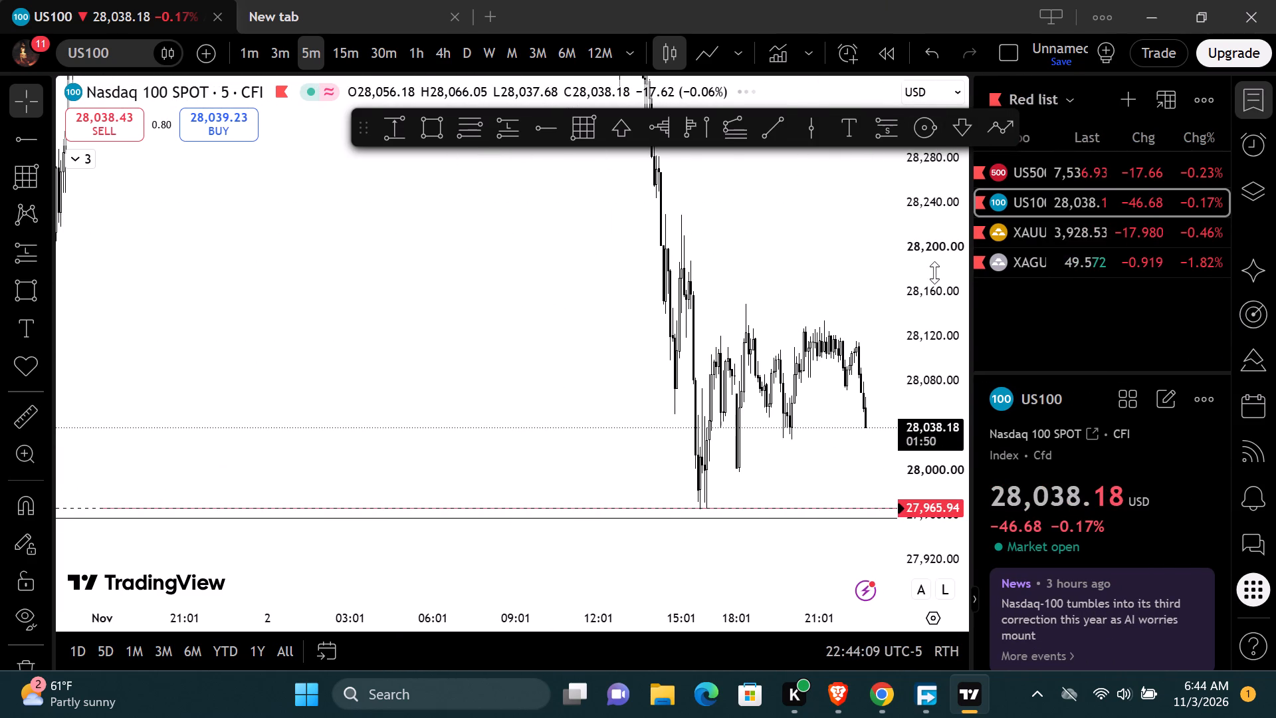
{"action": "left_click_drag", "start_coordinate": [934, 270], "coordinate": [872, 426]}
{"action": "left_click_drag", "start_coordinate": [828, 282], "coordinate": [582, 259]}
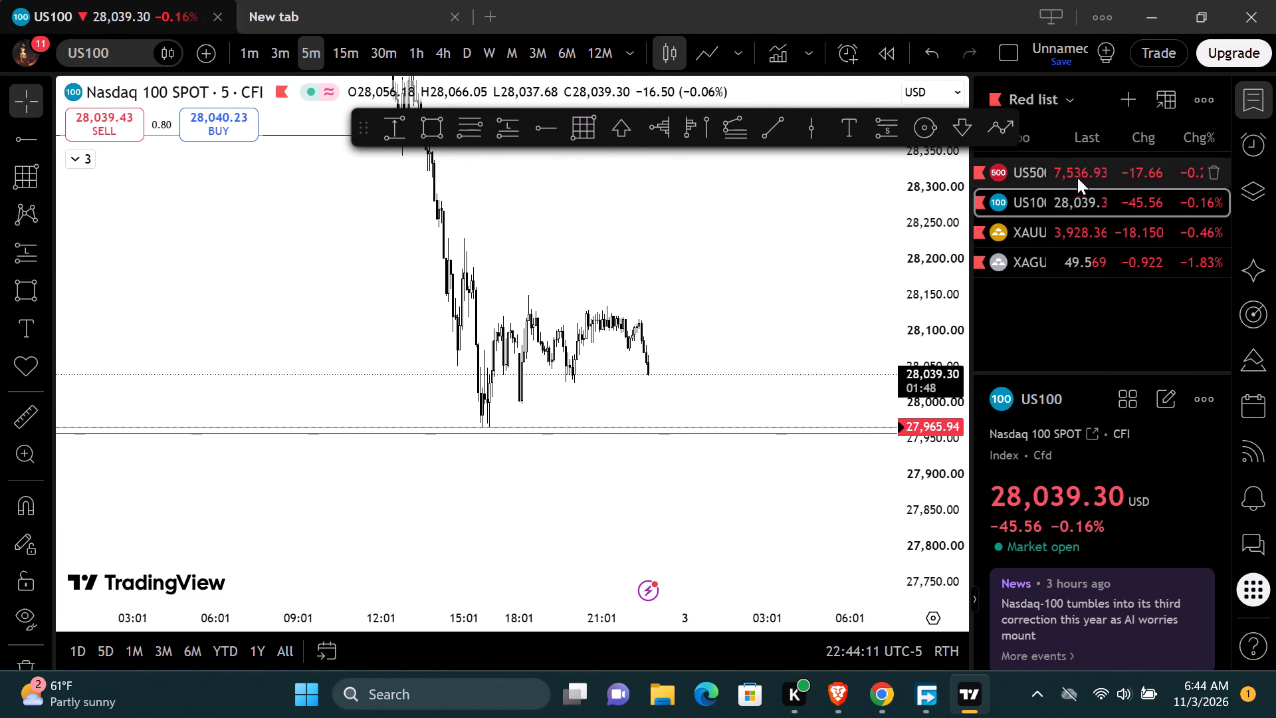
Switch to the gold chart on the 4-hour interval and examine its 0-to-1 range levels against recent candles.
{"action": "left_click", "coordinate": [1055, 229]}
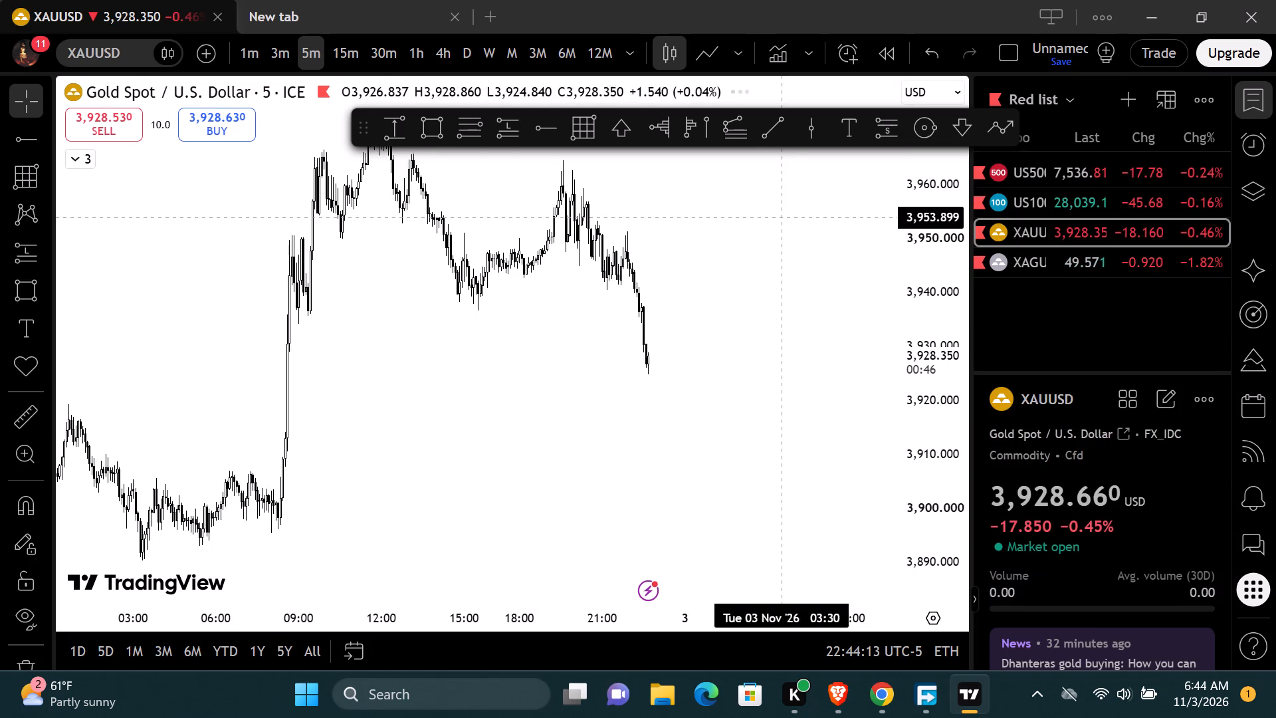
{"action": "scroll", "coordinate": [781, 217], "scroll_direction": "down", "scroll_amount": 5}
{"action": "scroll", "coordinate": [759, 251], "scroll_direction": "down", "scroll_amount": 18}
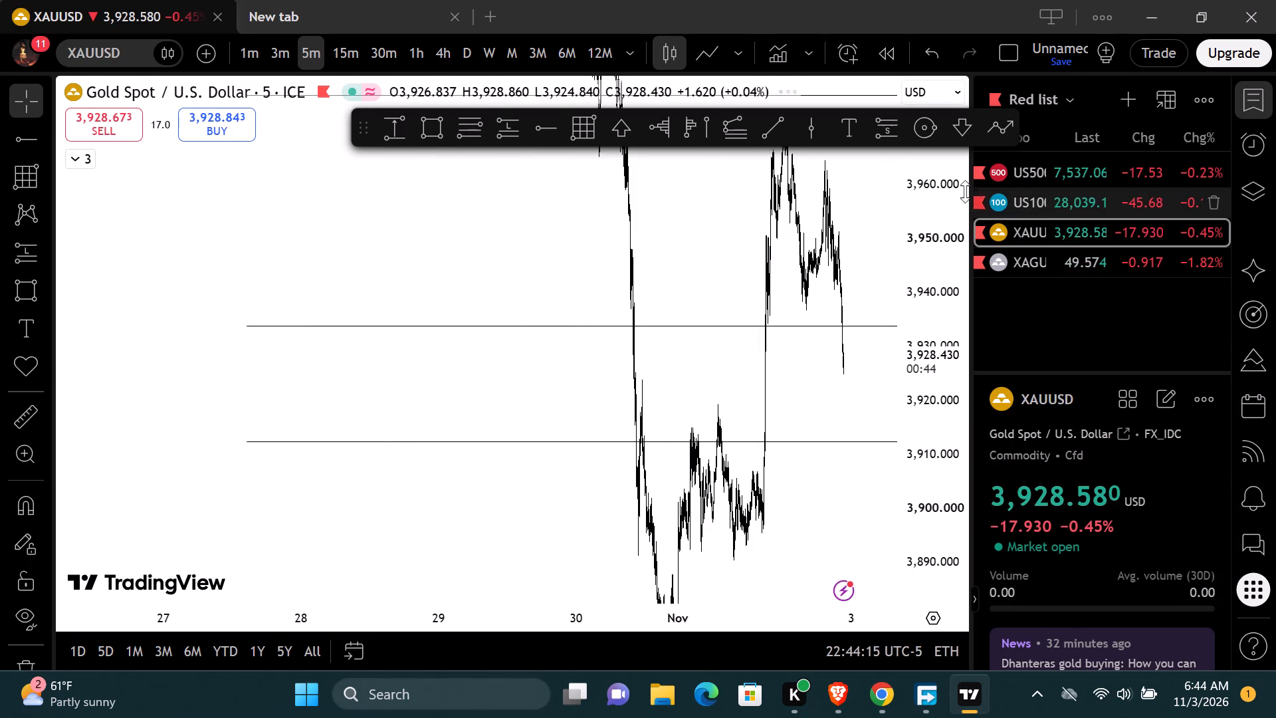
{"action": "left_click_drag", "start_coordinate": [942, 193], "coordinate": [824, 584]}
{"action": "scroll", "coordinate": [800, 435], "scroll_direction": "down", "scroll_amount": 7}
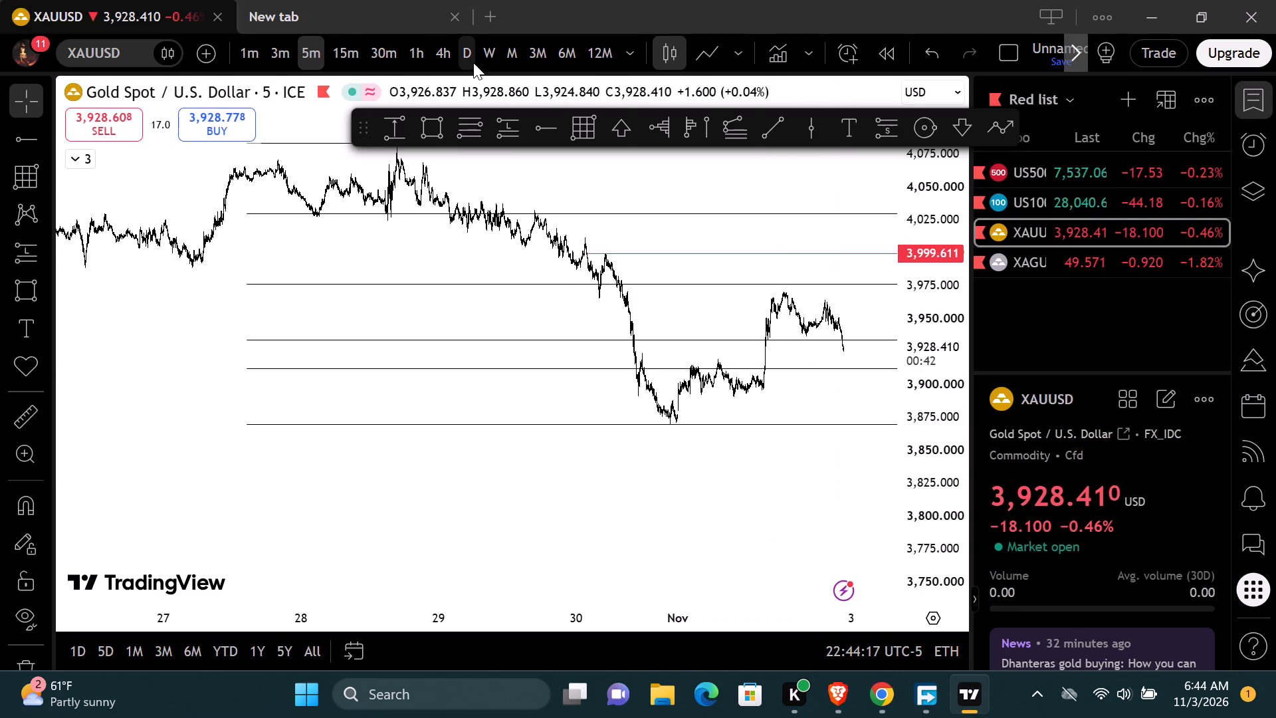
{"action": "left_click", "coordinate": [445, 48]}
{"action": "scroll", "coordinate": [687, 345], "scroll_direction": "down", "scroll_amount": 5}
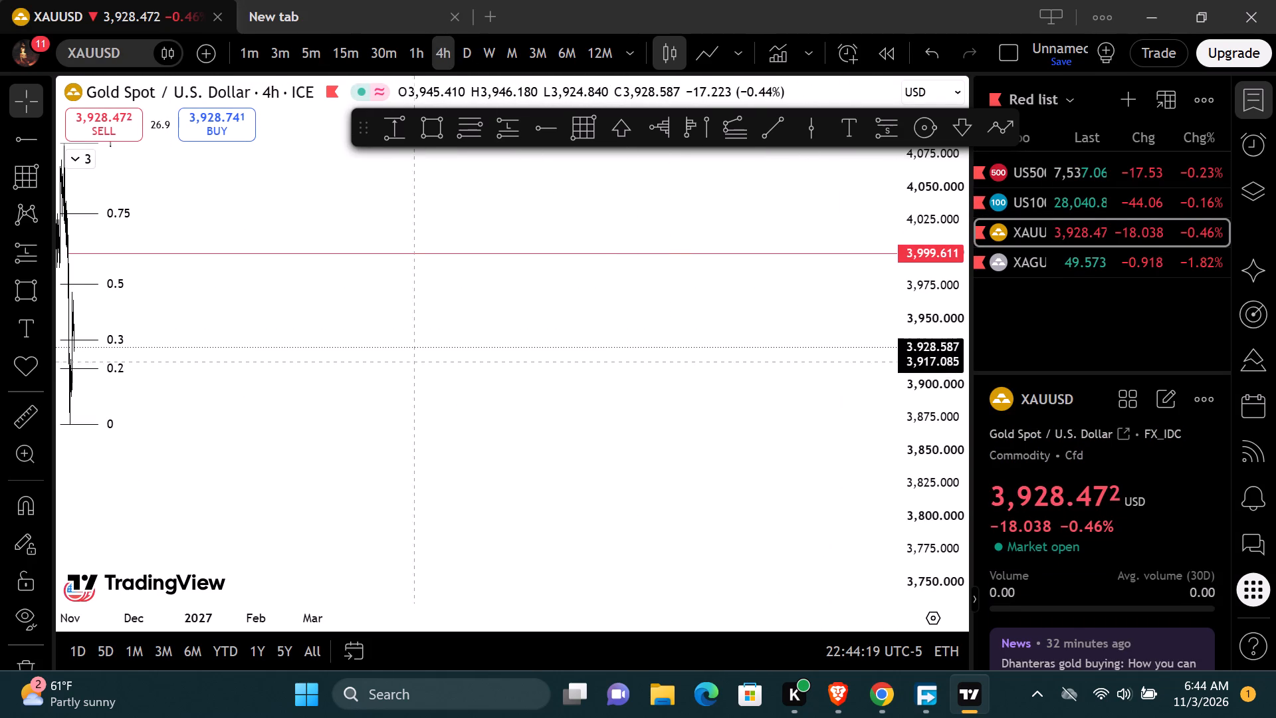
{"action": "left_click_drag", "start_coordinate": [416, 368], "coordinate": [1236, 364]}
{"action": "scroll", "coordinate": [788, 299], "scroll_direction": "up", "scroll_amount": 11}
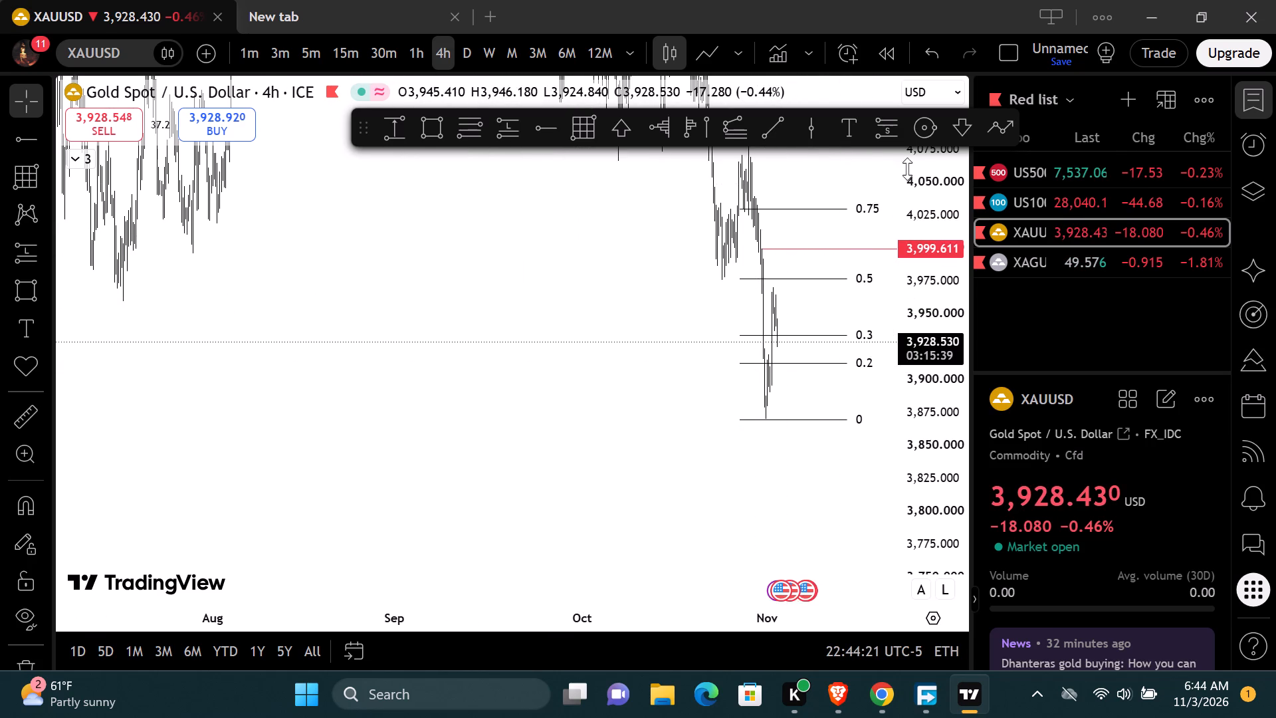
{"action": "left_click_drag", "start_coordinate": [907, 169], "coordinate": [865, 477]}
{"action": "scroll", "coordinate": [655, 432], "scroll_direction": "up", "scroll_amount": 11}
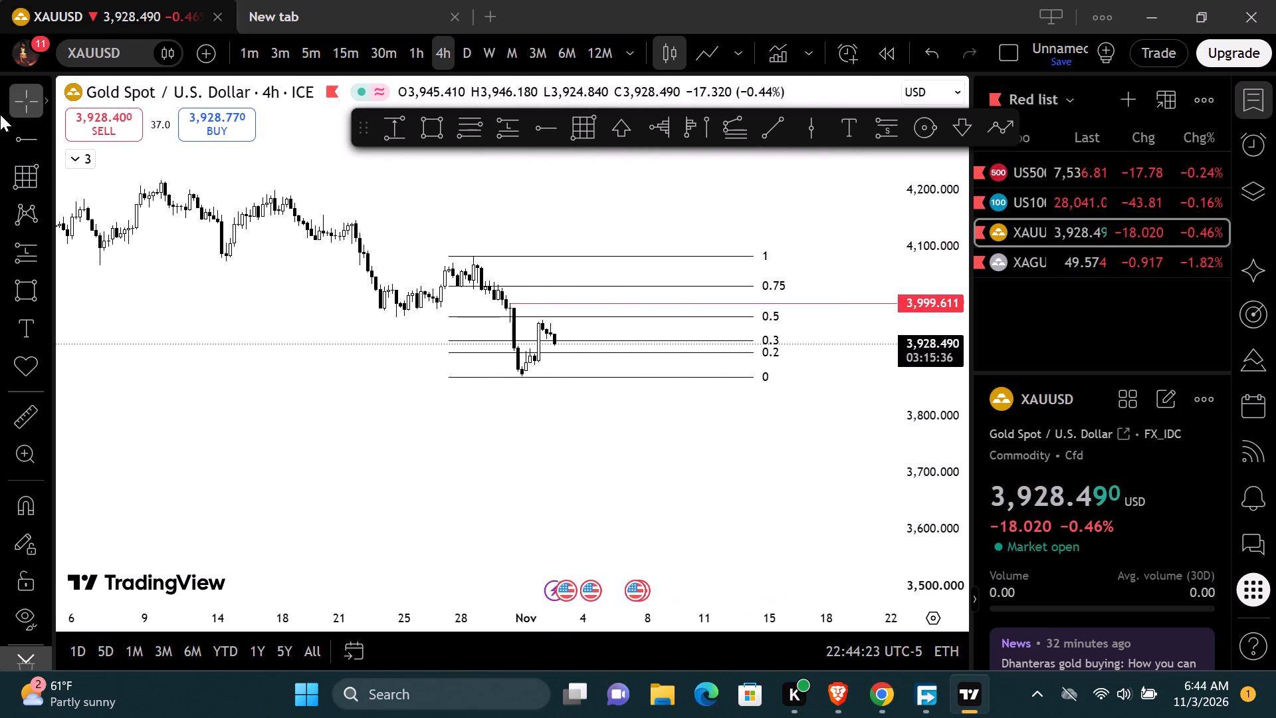
Draw a Fibonacci retracement on the S&P 500 4-hour chart from the 28 October high at 7,783.76 to about 7,525.83, extending to about 12 November.
{"action": "left_click", "coordinate": [1081, 168]}
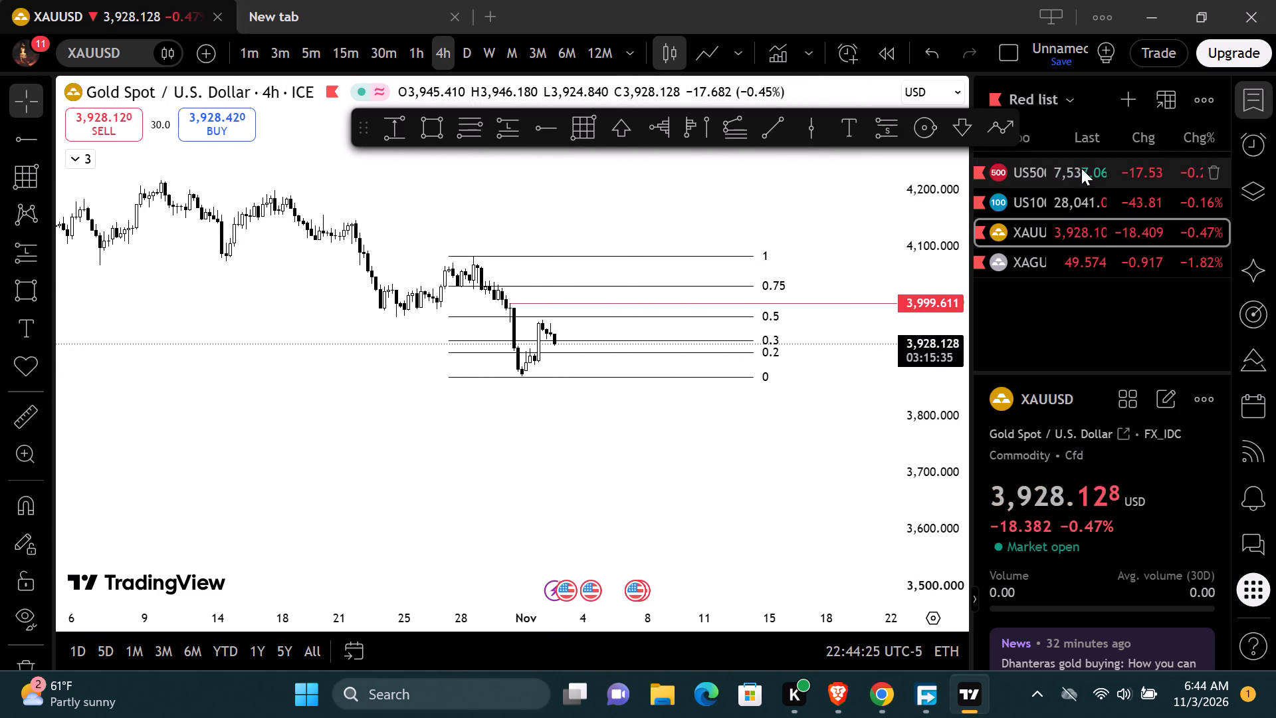
{"action": "left_click_drag", "start_coordinate": [703, 339], "coordinate": [685, 245]}
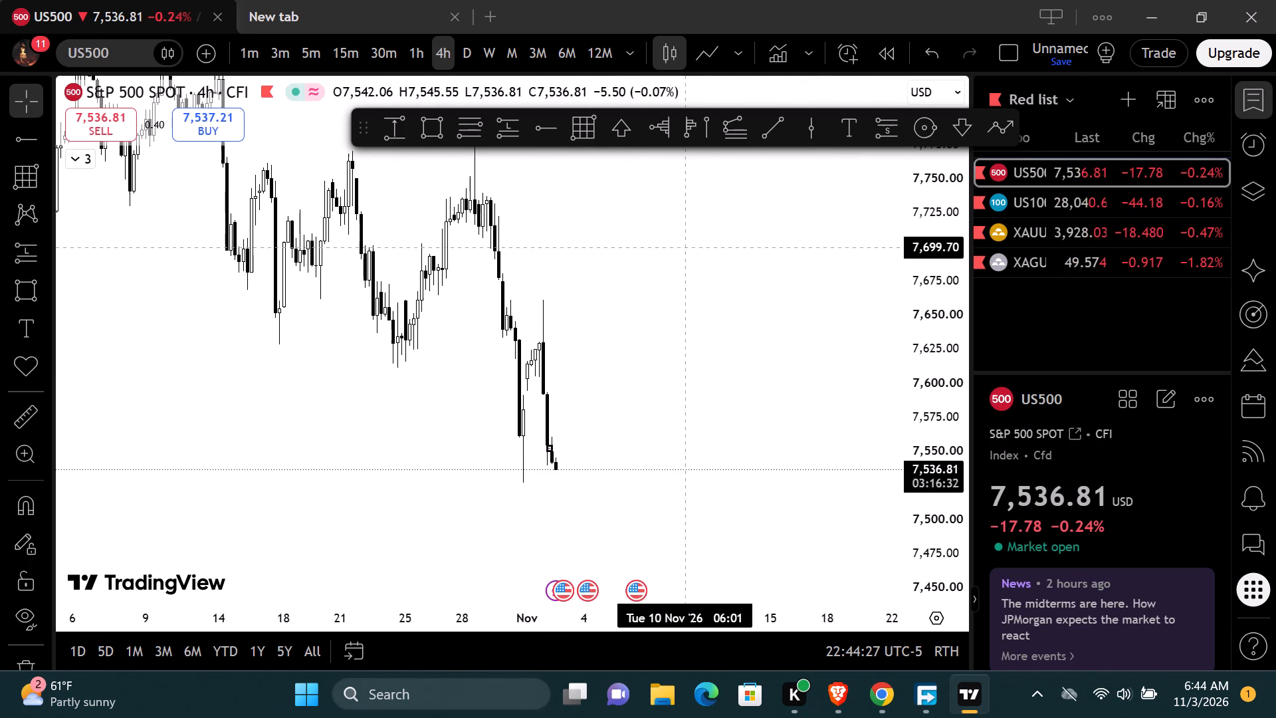
{"action": "left_click_drag", "start_coordinate": [685, 245], "coordinate": [685, 244]}
{"action": "left_click_drag", "start_coordinate": [916, 238], "coordinate": [907, 451]}
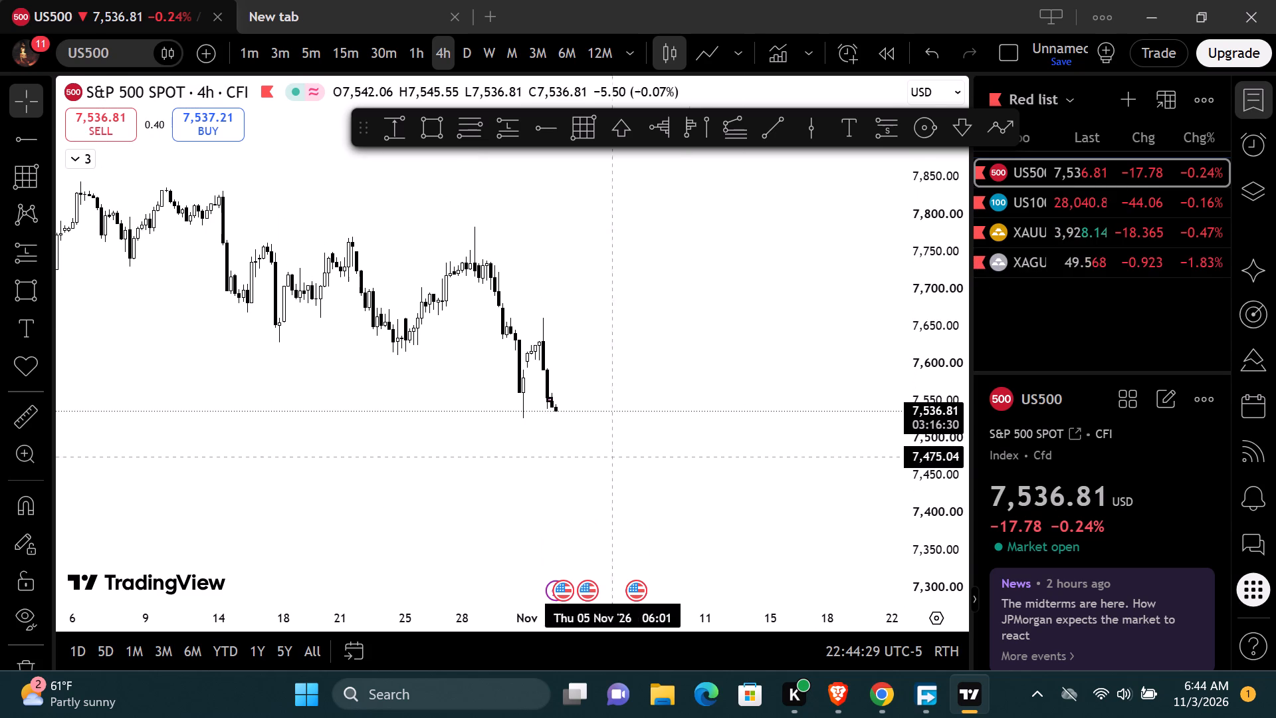
{"action": "left_click", "coordinate": [276, 441]}
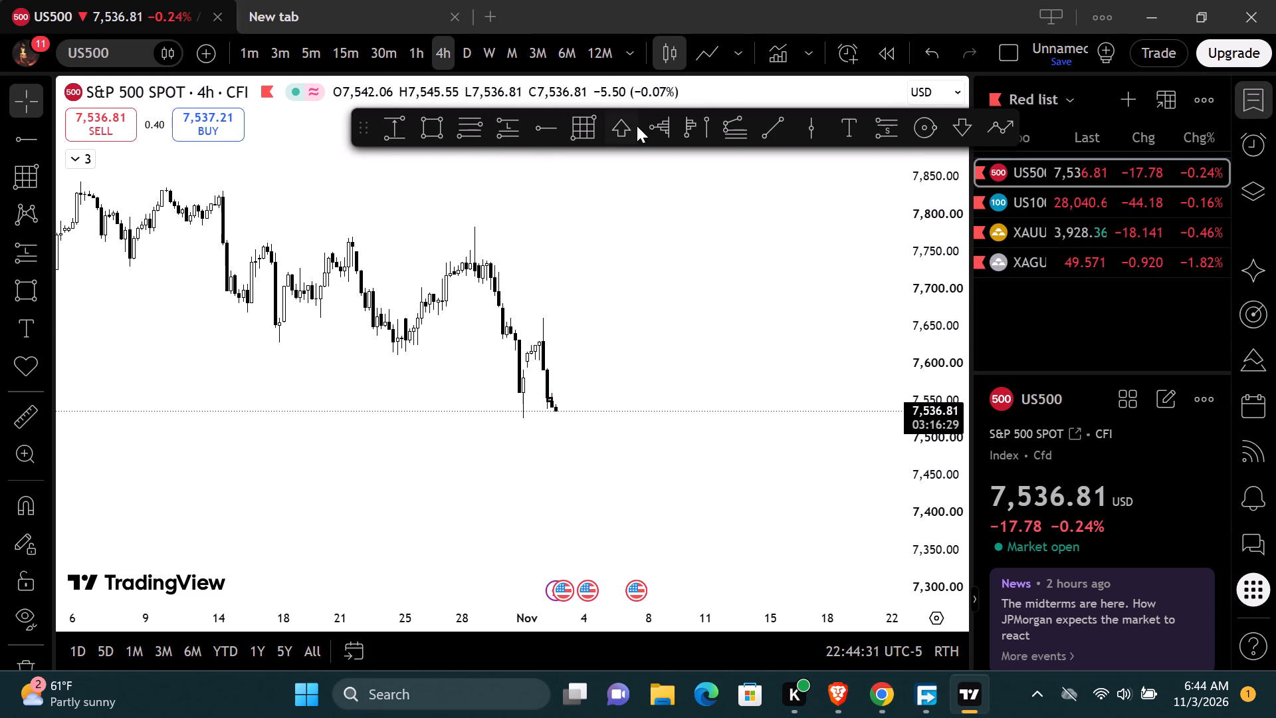
{"action": "left_click", "coordinate": [589, 124]}
{"action": "left_click", "coordinate": [475, 227]}
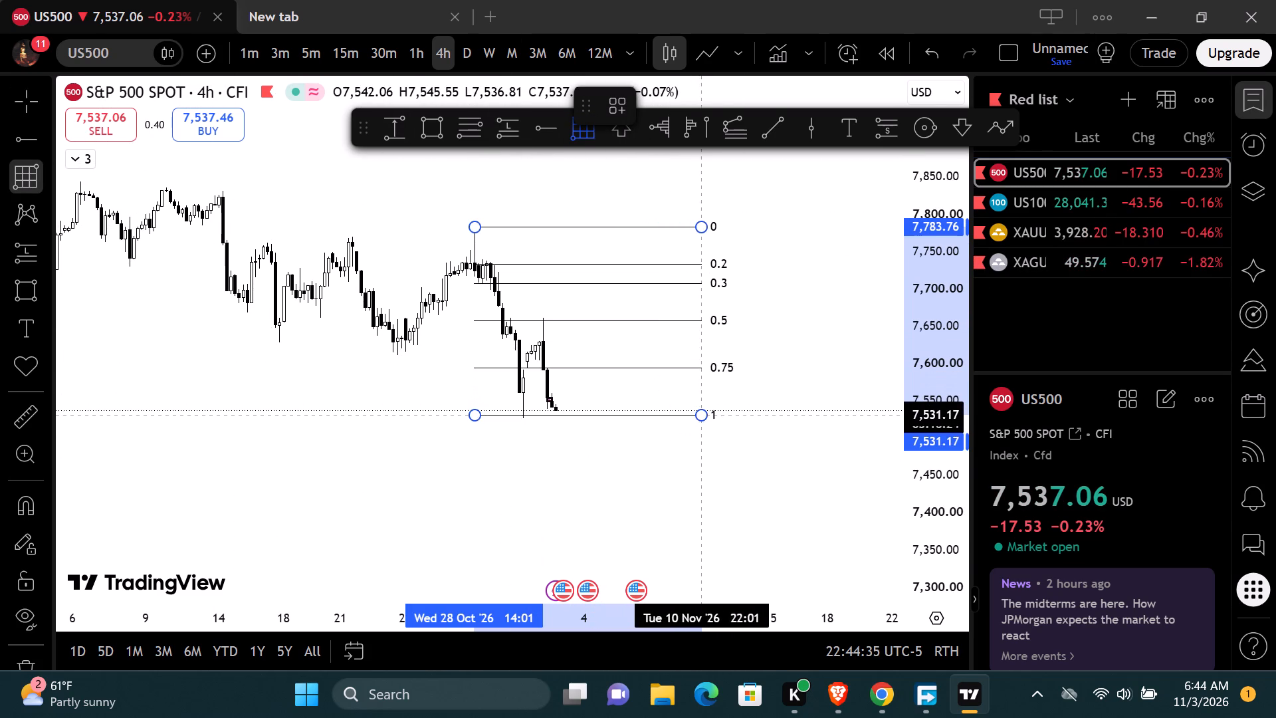
{"action": "left_click", "coordinate": [748, 419]}
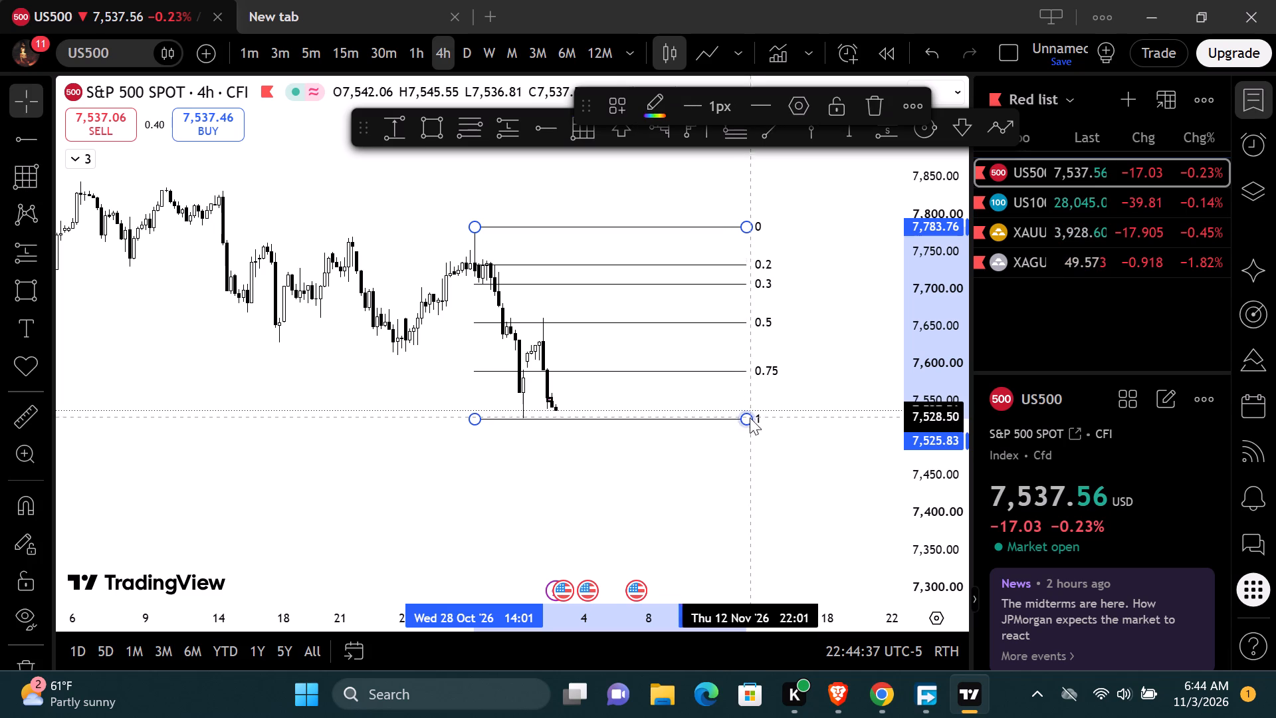
{"action": "left_click", "coordinate": [805, 368]}
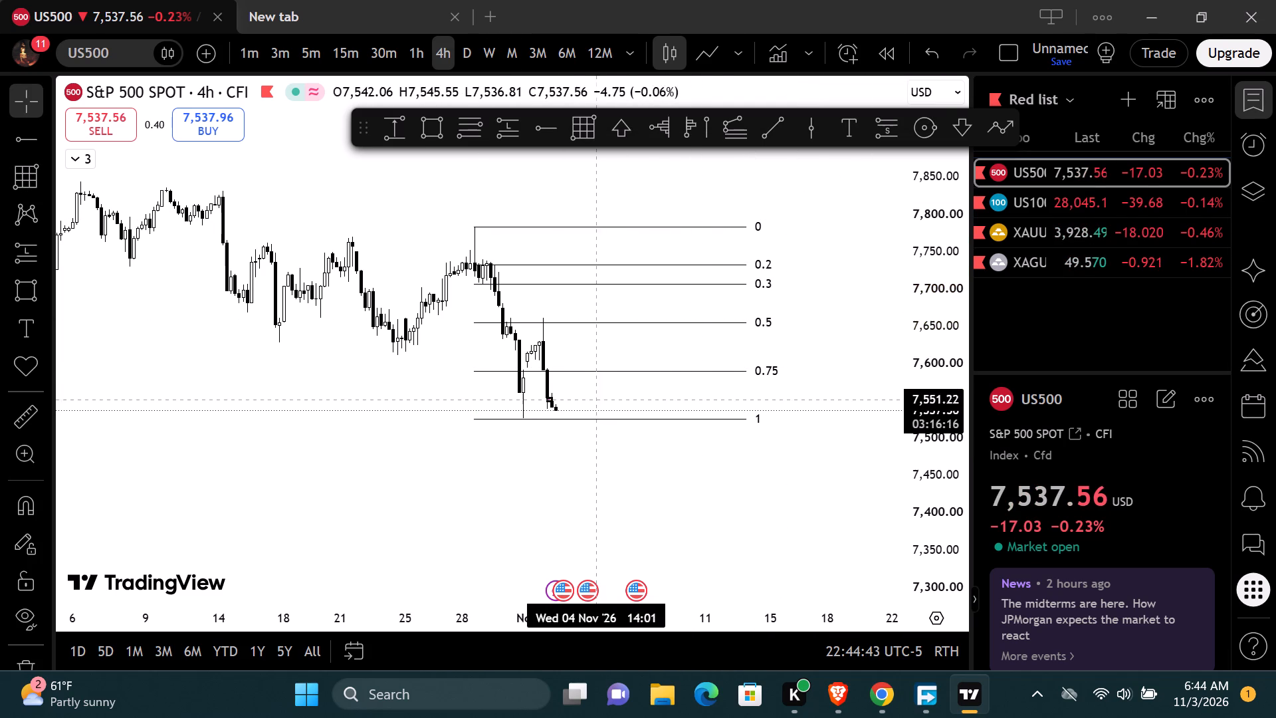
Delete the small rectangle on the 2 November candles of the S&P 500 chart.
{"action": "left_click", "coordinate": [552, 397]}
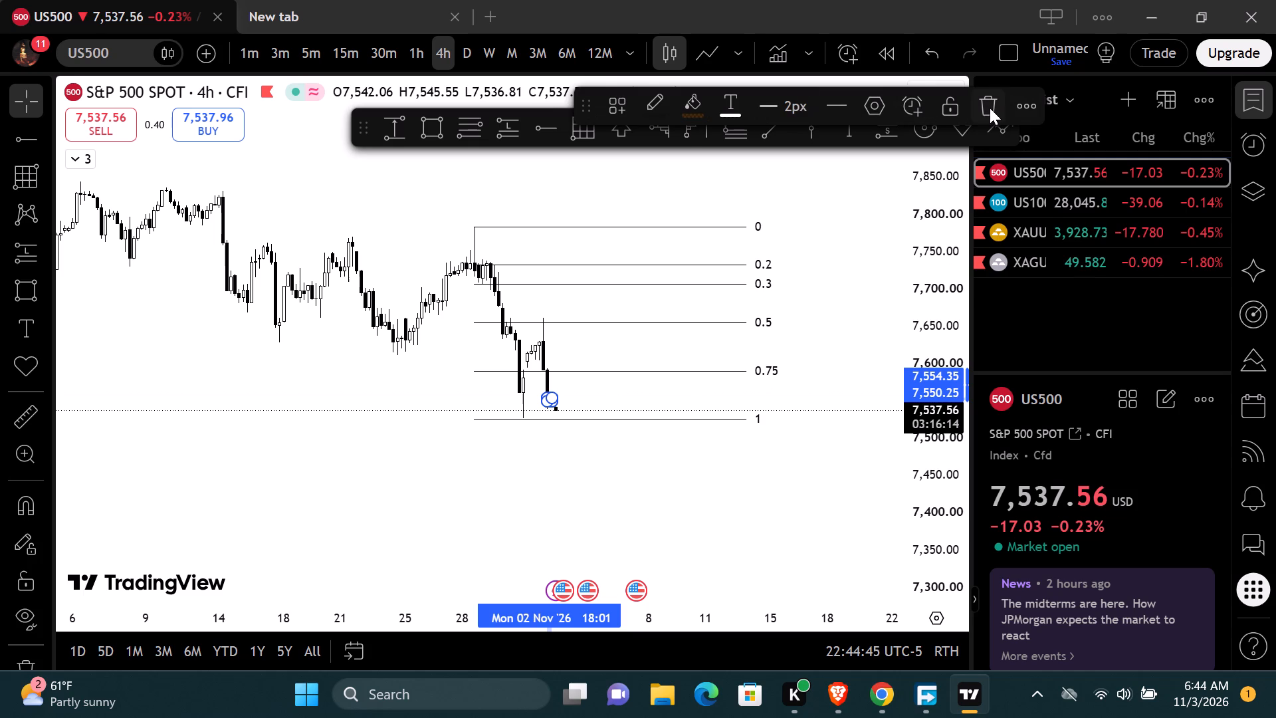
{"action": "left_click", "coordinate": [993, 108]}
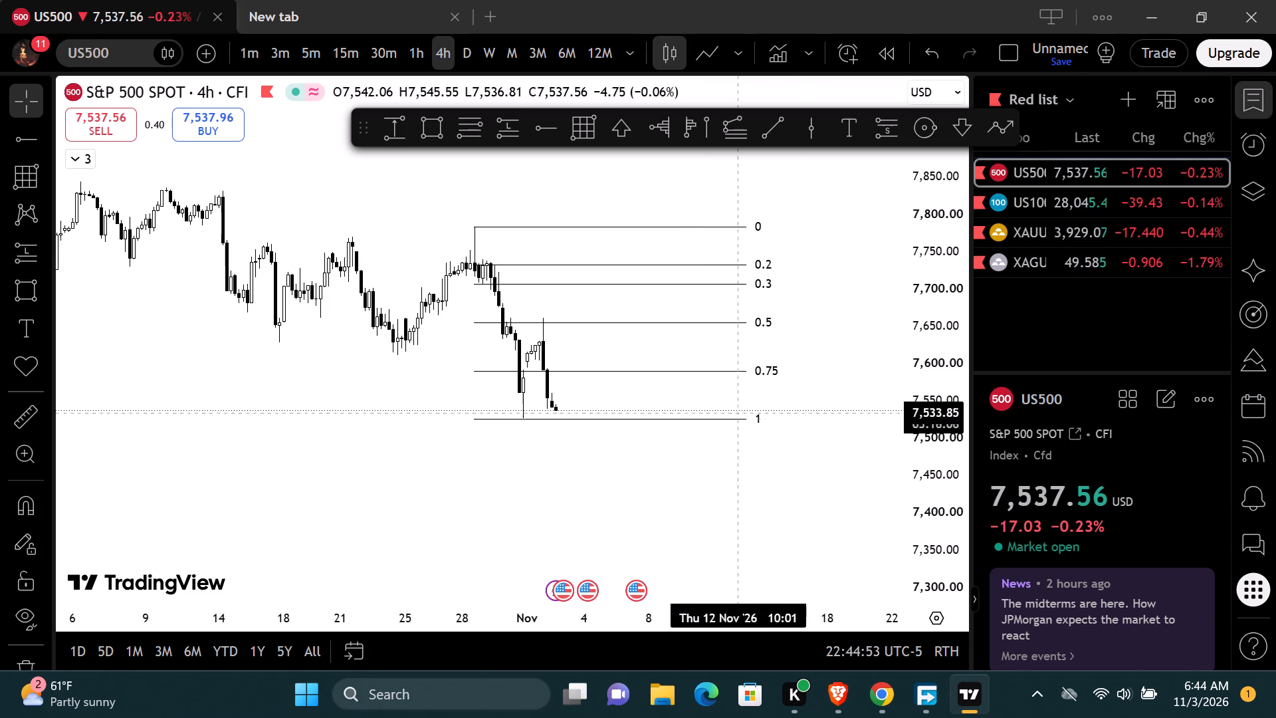
Flip the S&P 500 Fibonacci retracement so 0 sits at the 7,525.83 low and 1 at 7,782.43, spanning 27 October to about 16 November.
{"action": "left_click", "coordinate": [739, 424]}
{"action": "left_click_drag", "start_coordinate": [745, 418], "coordinate": [796, 166]}
{"action": "left_click_drag", "start_coordinate": [771, 167], "coordinate": [754, 355]}
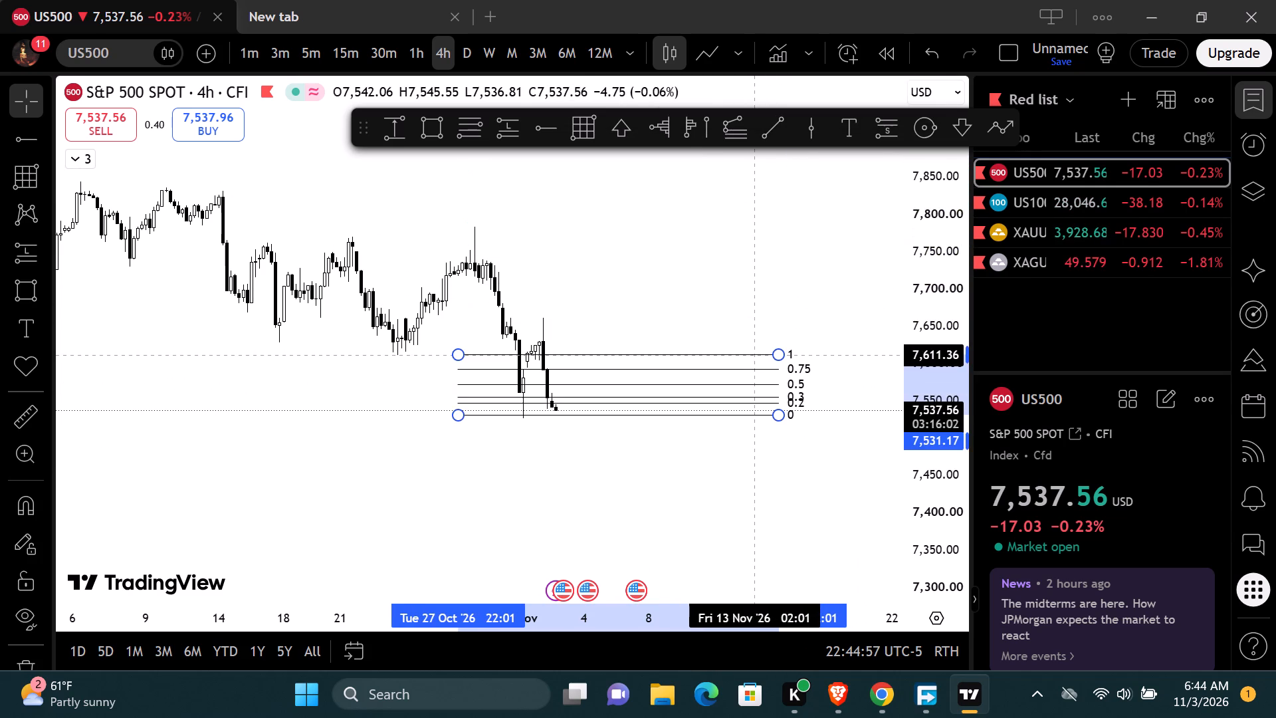
{"action": "left_click_drag", "start_coordinate": [754, 355], "coordinate": [754, 359]}
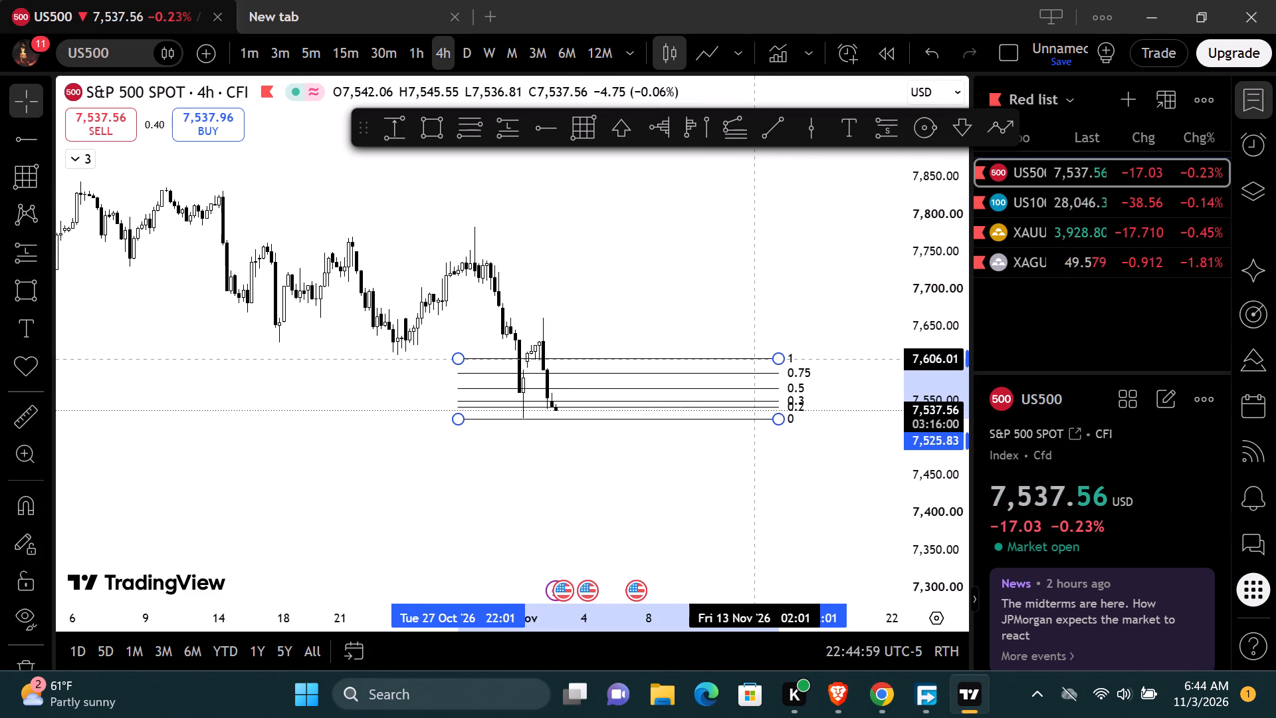
{"action": "left_click_drag", "start_coordinate": [754, 359], "coordinate": [756, 359]}
{"action": "left_click_drag", "start_coordinate": [783, 359], "coordinate": [784, 226]}
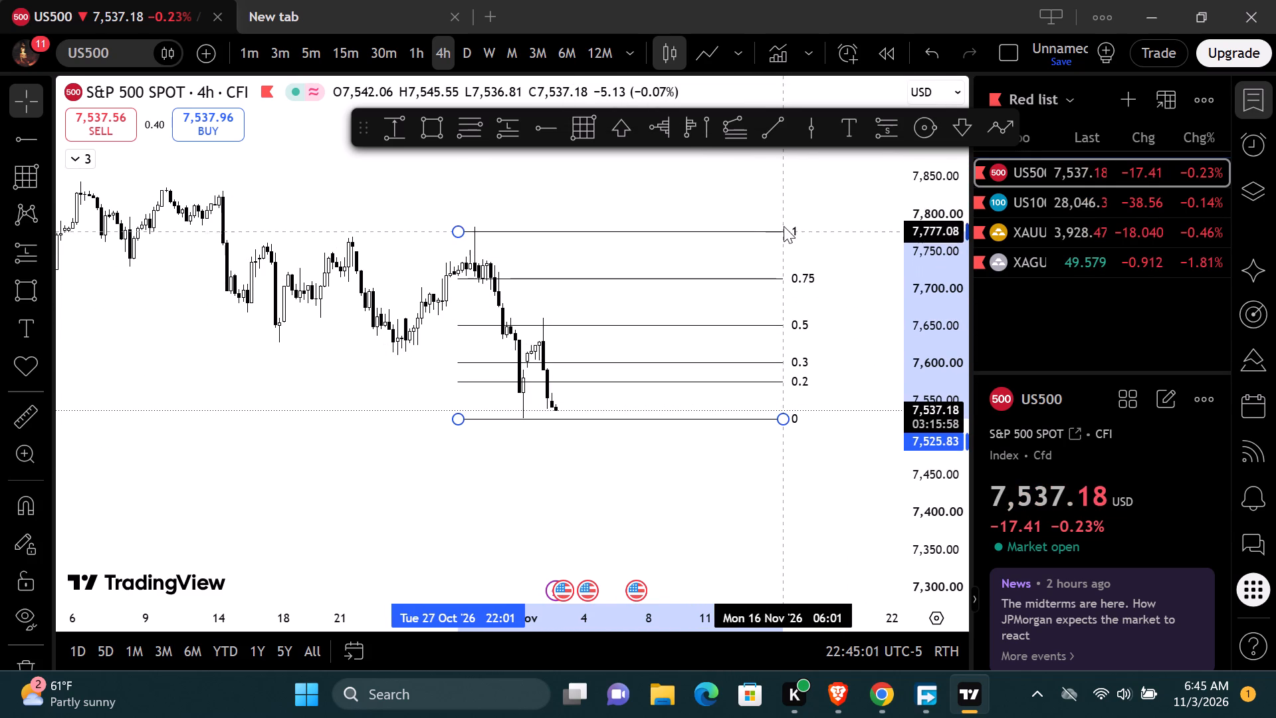
{"action": "left_click_drag", "start_coordinate": [784, 226], "coordinate": [782, 228]}
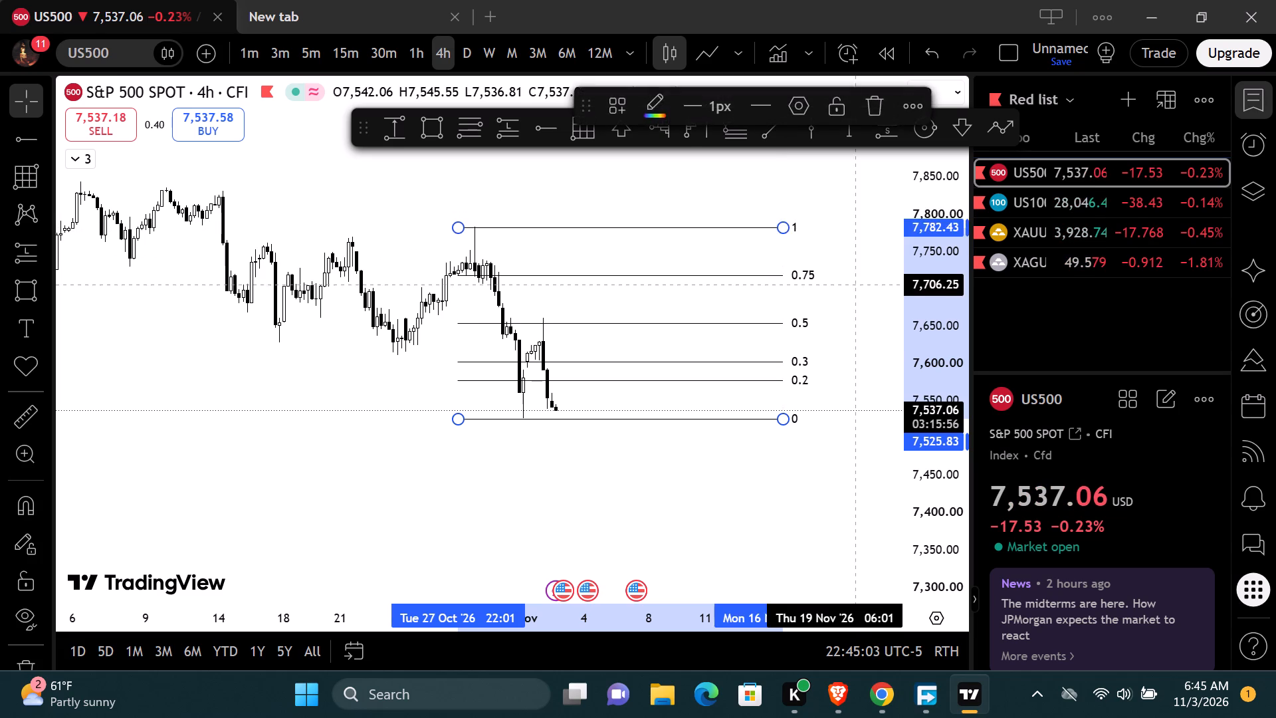
{"action": "left_click", "coordinate": [854, 278]}
{"action": "scroll", "coordinate": [696, 370], "scroll_direction": "down", "scroll_amount": 10}
{"action": "left_click_drag", "start_coordinate": [684, 413], "coordinate": [503, 434]}
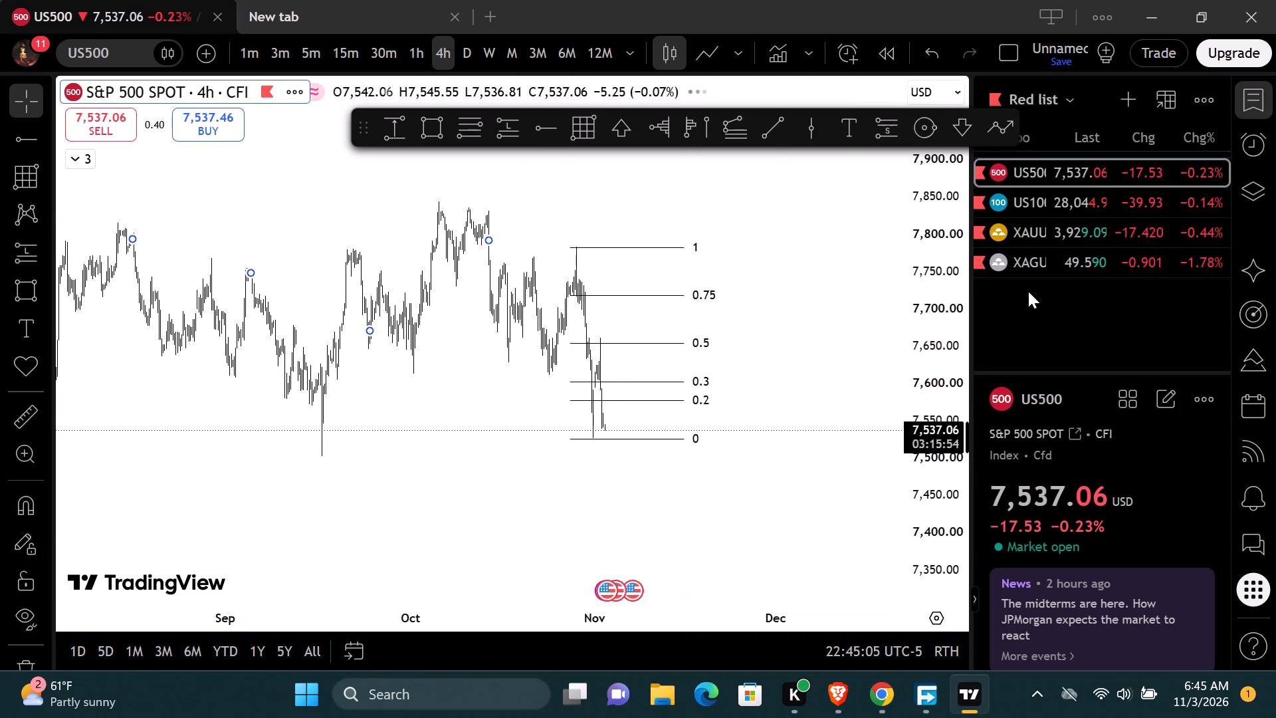
Switch to the gold 4-hour chart and examine its July-to-November price action against the 0-to-1 range and the 3,999.611 level.
{"action": "left_click", "coordinate": [1033, 232]}
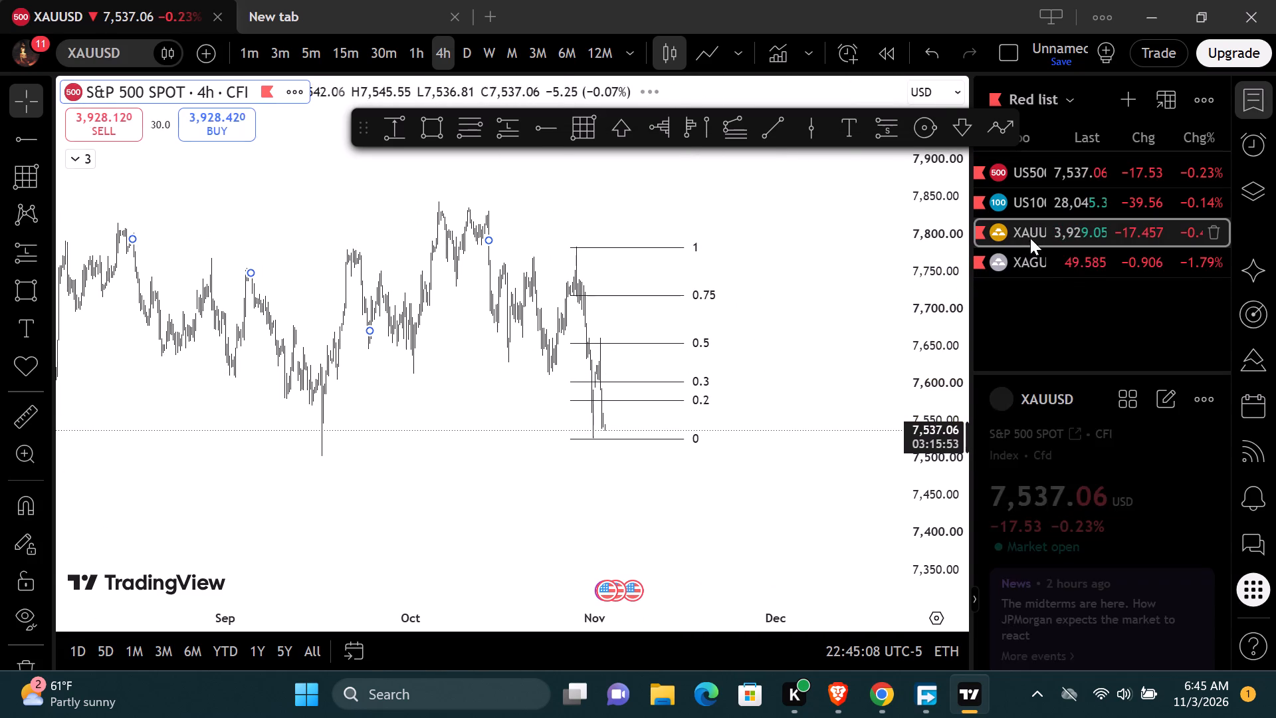
{"action": "left_click_drag", "start_coordinate": [593, 331], "coordinate": [847, 262]}
{"action": "scroll", "coordinate": [466, 267], "scroll_direction": "up", "scroll_amount": 5}
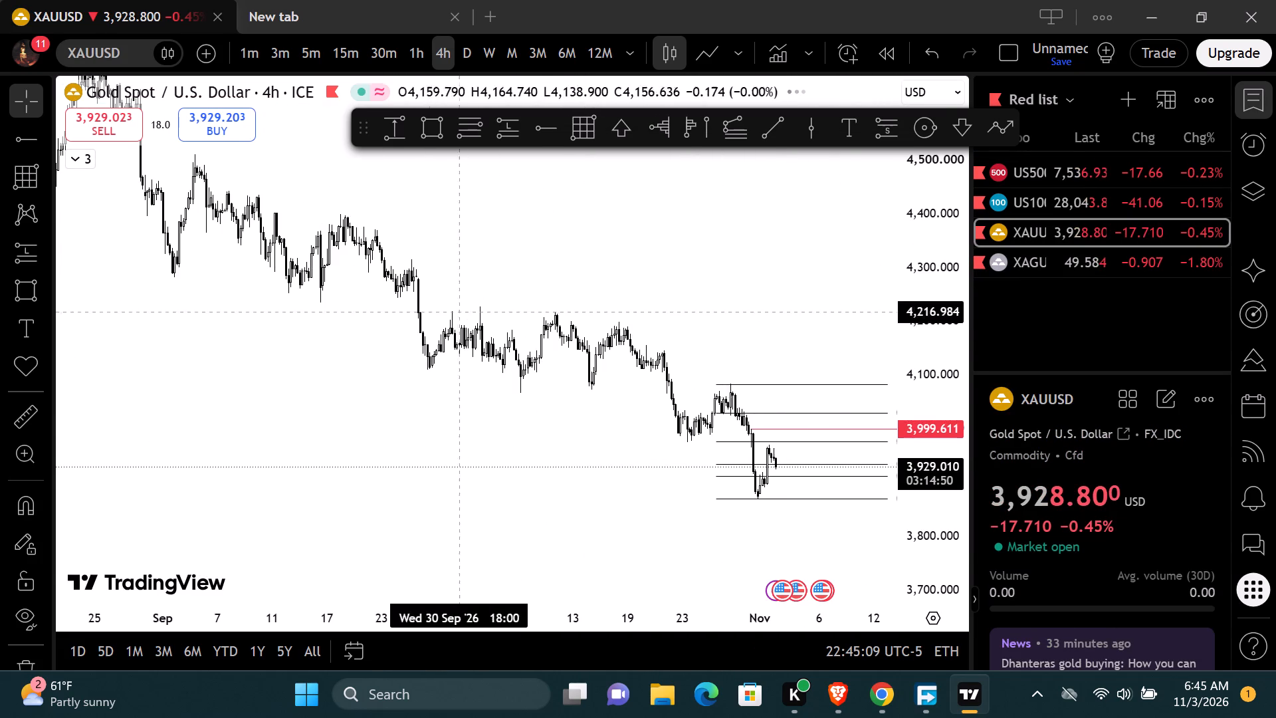
{"action": "left_click_drag", "start_coordinate": [401, 437], "coordinate": [601, 469]}
{"action": "scroll", "coordinate": [517, 398], "scroll_direction": "down", "scroll_amount": 5}
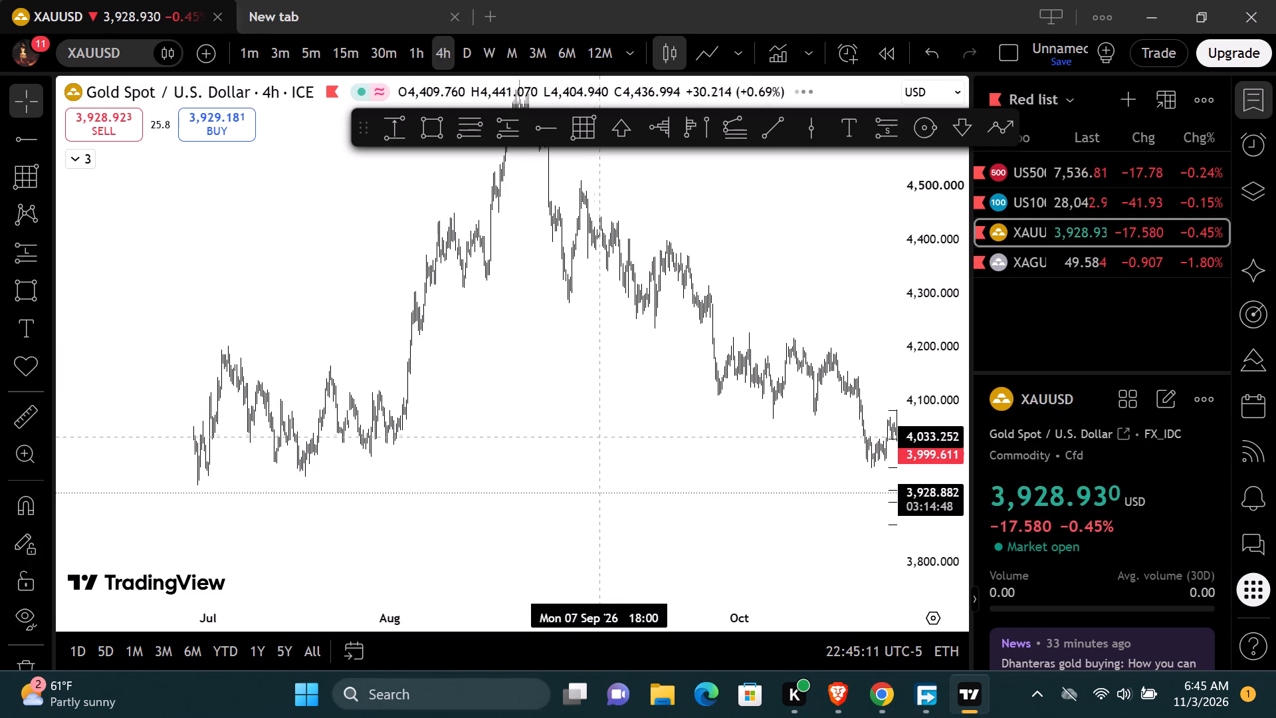
{"action": "left_click_drag", "start_coordinate": [597, 442], "coordinate": [211, 408]}
{"action": "left_click_drag", "start_coordinate": [921, 478], "coordinate": [902, 340]}
{"action": "scroll", "coordinate": [826, 281], "scroll_direction": "up", "scroll_amount": 3}
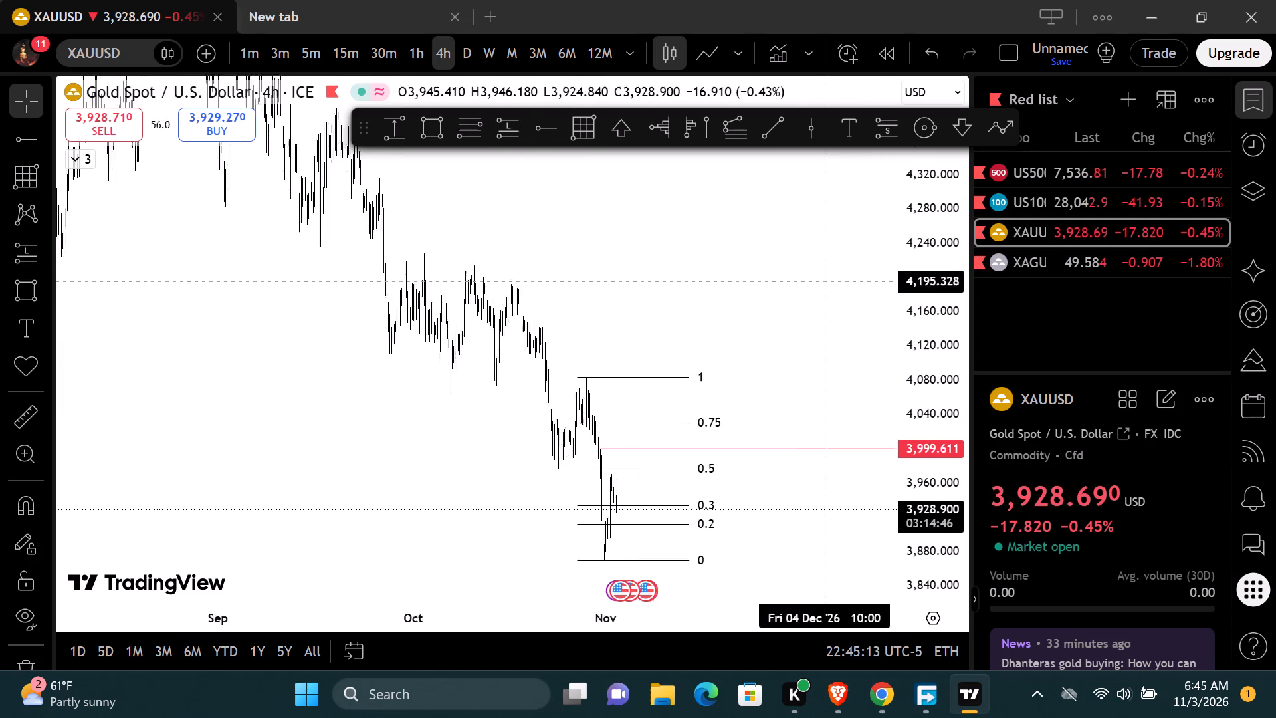
{"action": "scroll", "coordinate": [825, 281], "scroll_direction": "up", "scroll_amount": 2}
{"action": "left_click_drag", "start_coordinate": [794, 379], "coordinate": [907, 347]}
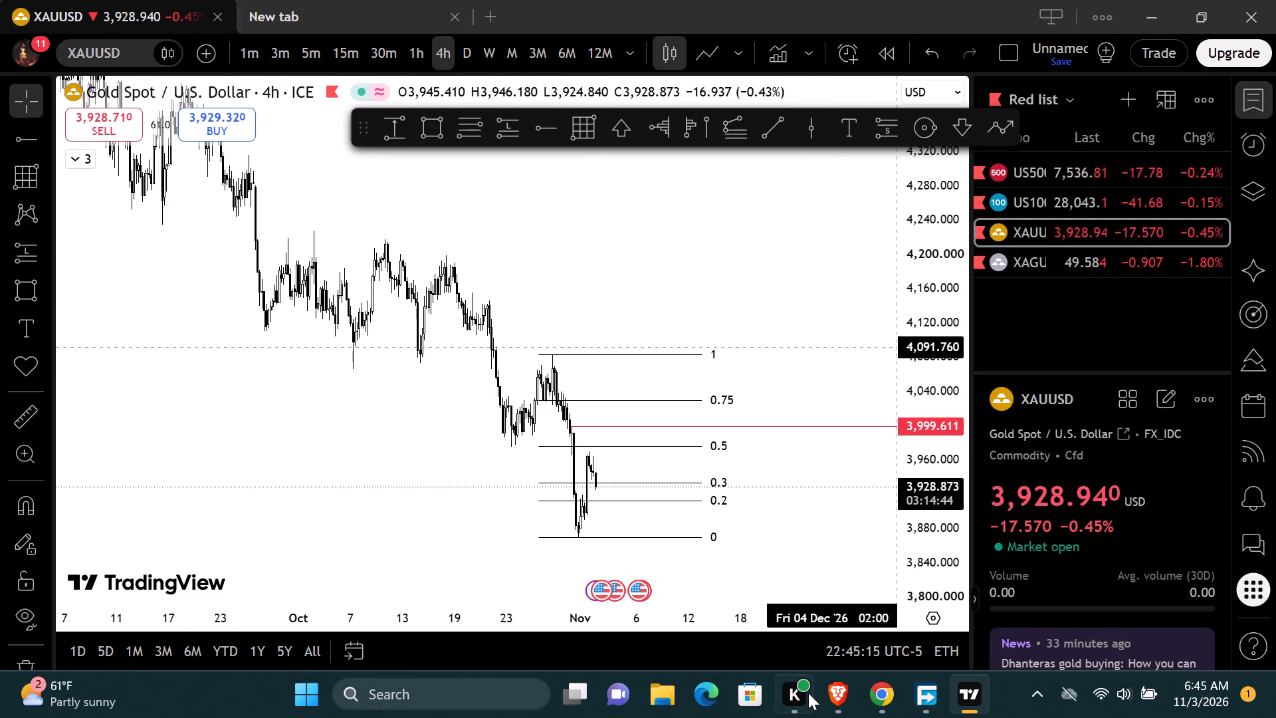